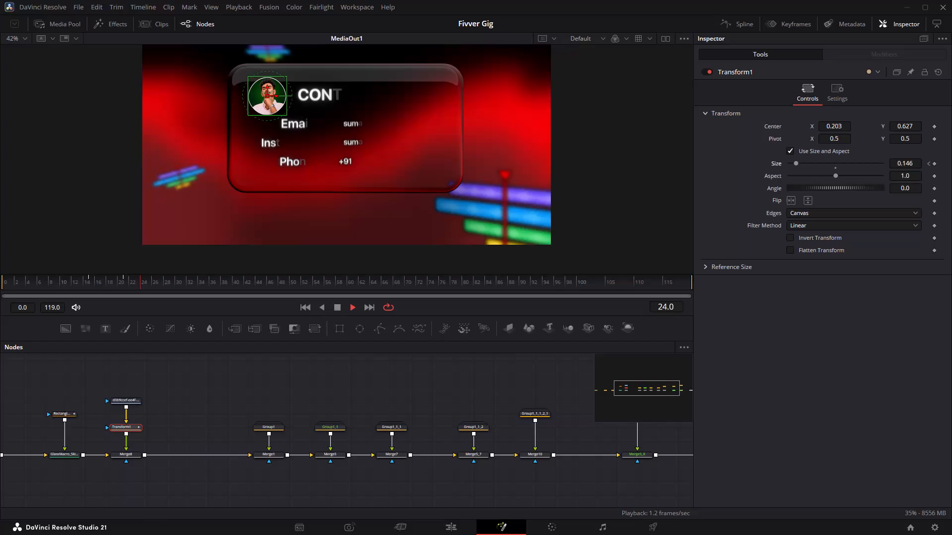
Stop the Fusion playback and preview the contact-card section of Timeline 2 on the Deliver page, starting from 00:00:22:19.
key("space")
left_click(455, 524)
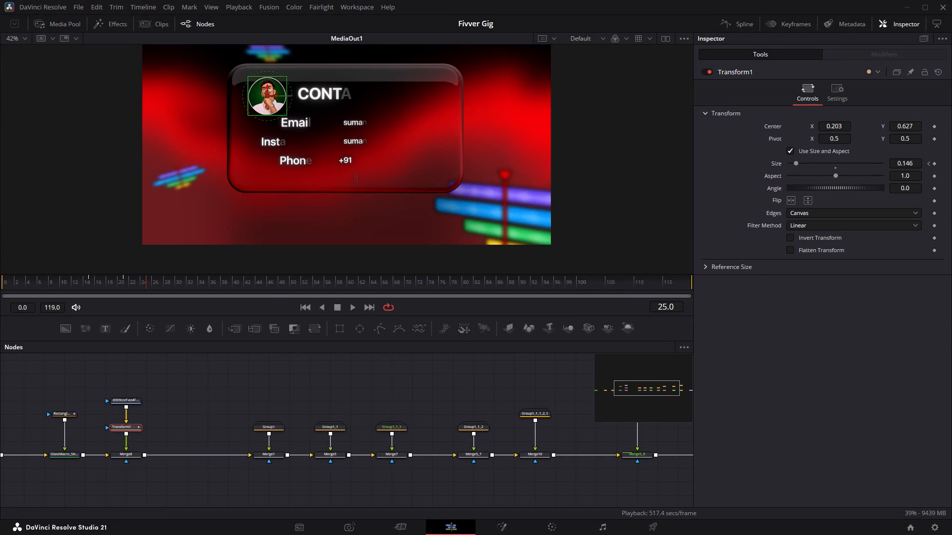
left_click(656, 534)
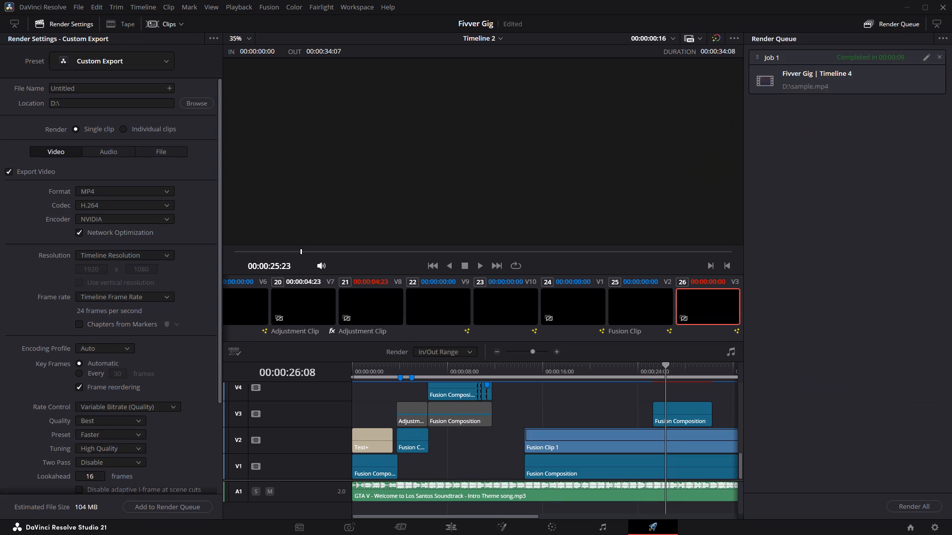
left_click(639, 375)
left_click(623, 374)
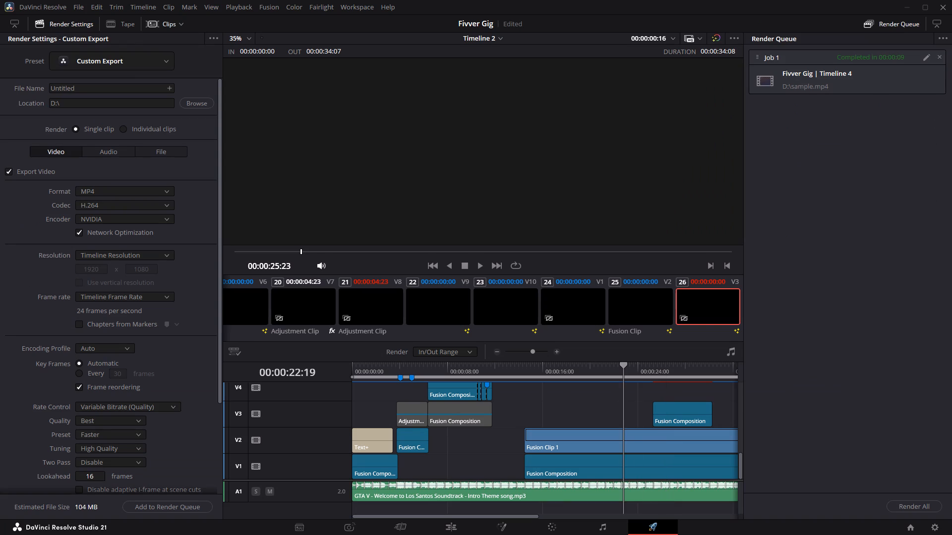
key("space")
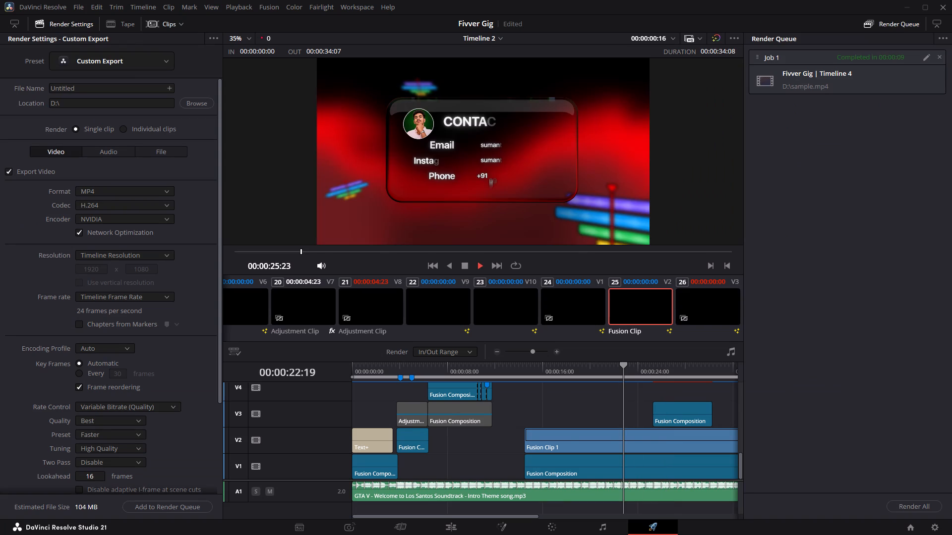
key("space")
left_click(623, 374)
key("space")
left_click(623, 374)
key("space")
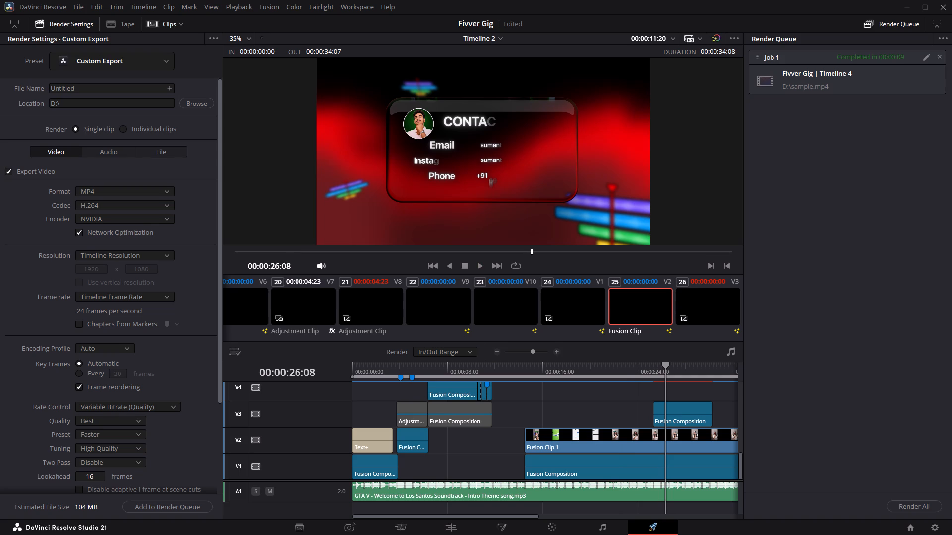
key("space")
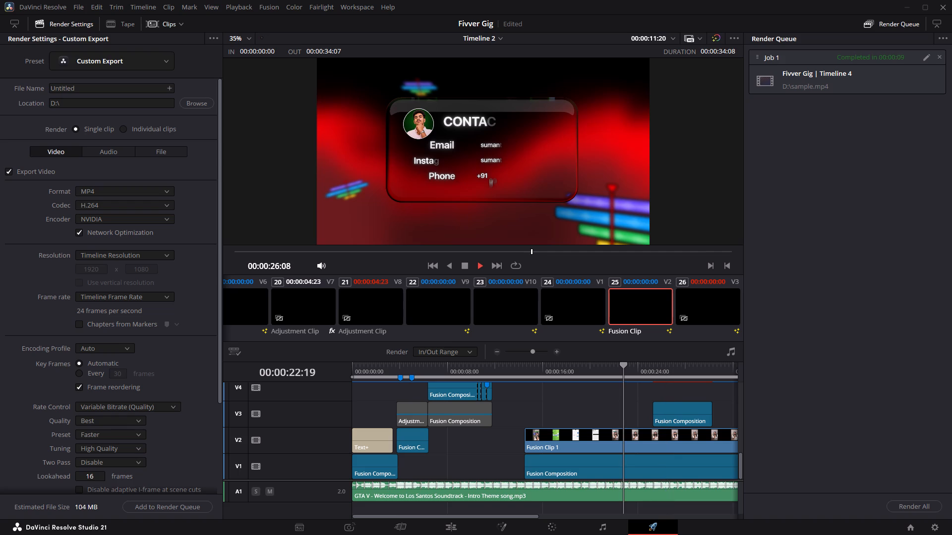
key("space")
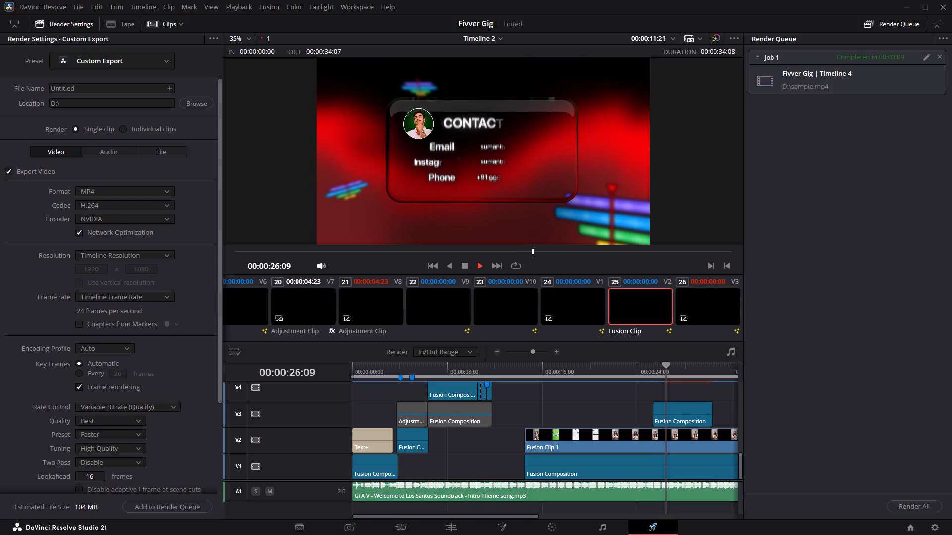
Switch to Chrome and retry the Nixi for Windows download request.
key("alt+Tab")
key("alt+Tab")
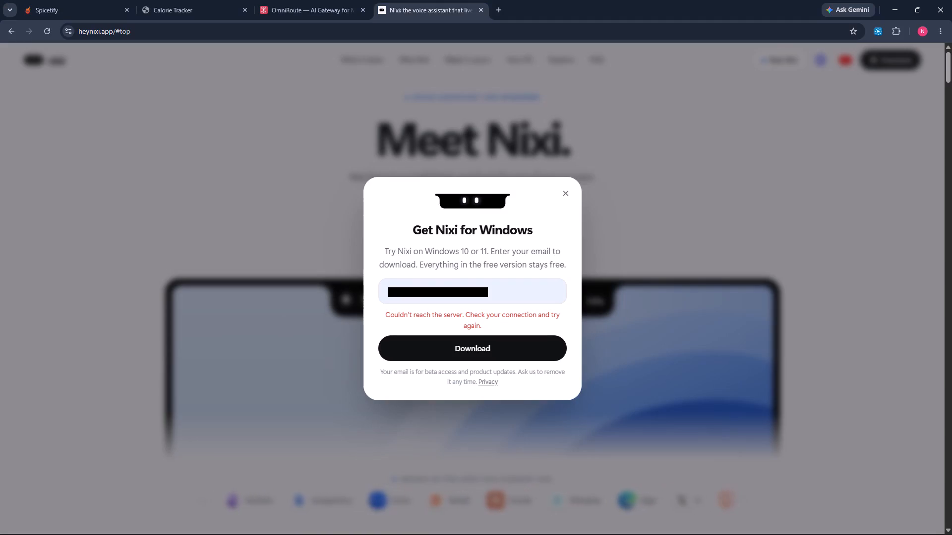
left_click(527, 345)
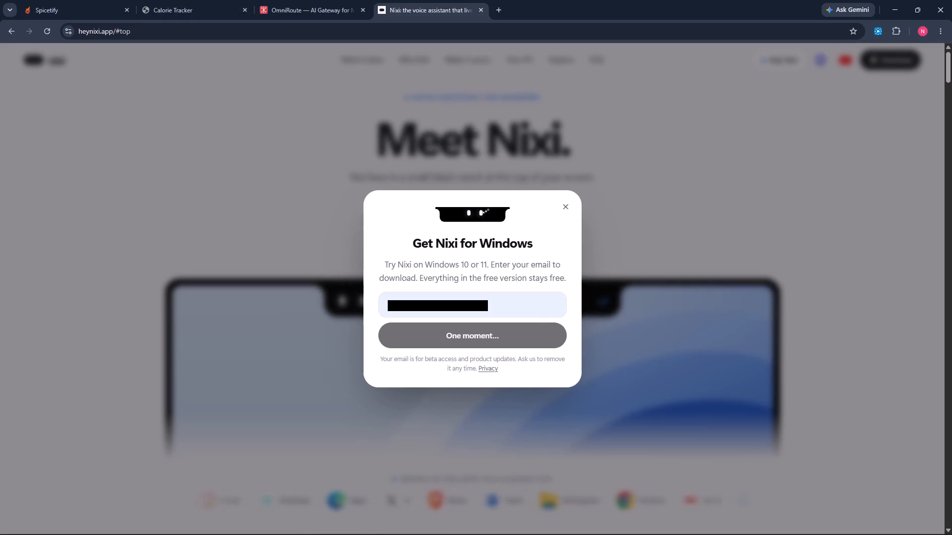
Switch back to DaVinci Resolve and review the contact-card animation in Timeline 2 on the Edit page, replaying from around 00:00:24:00.
key("alt+Tab")
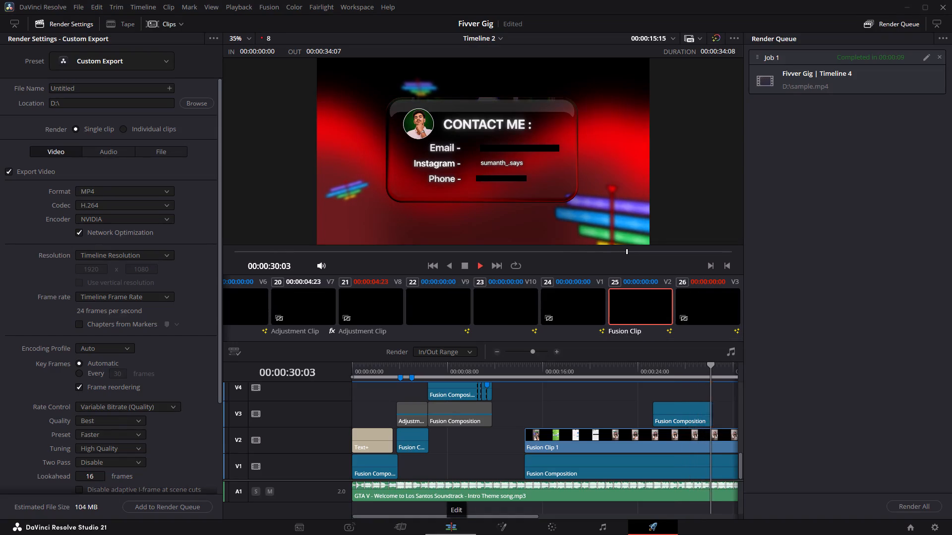
key("space")
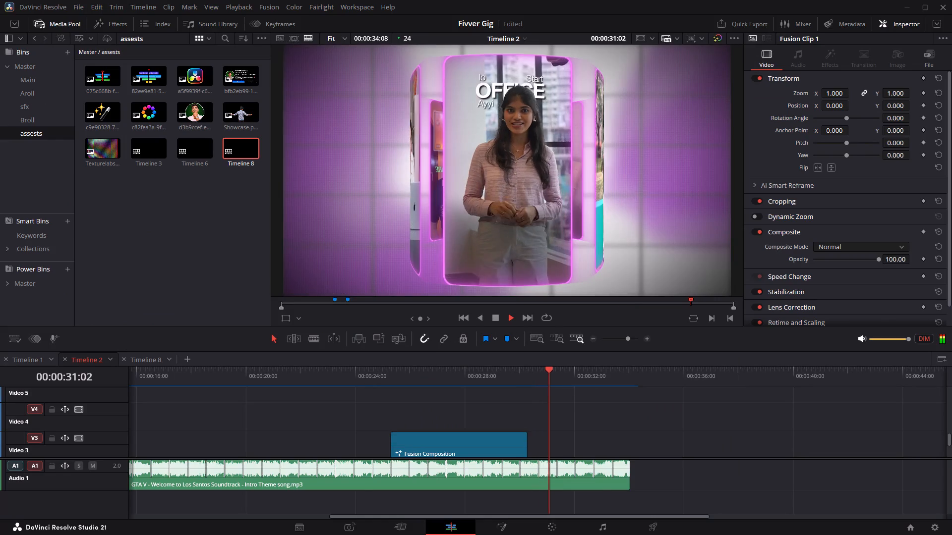
left_click(365, 376)
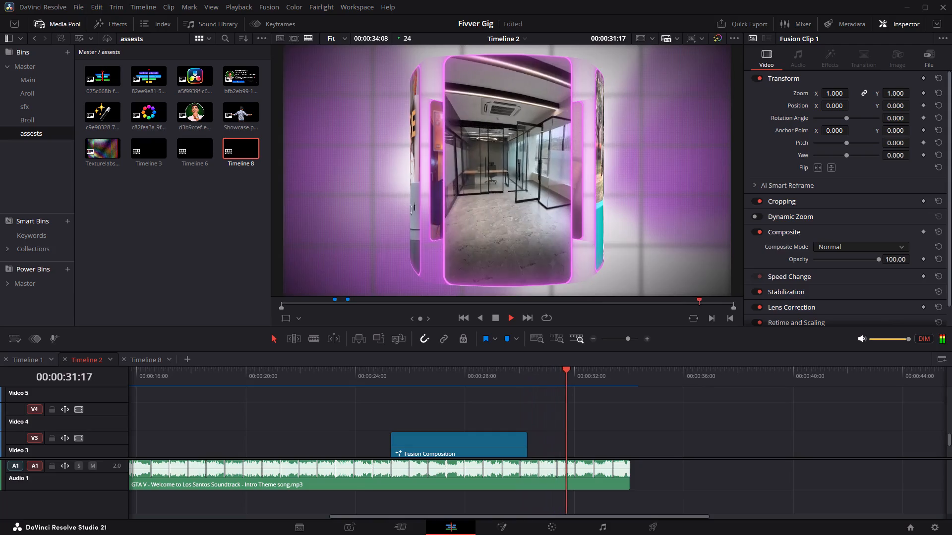
left_click(362, 381)
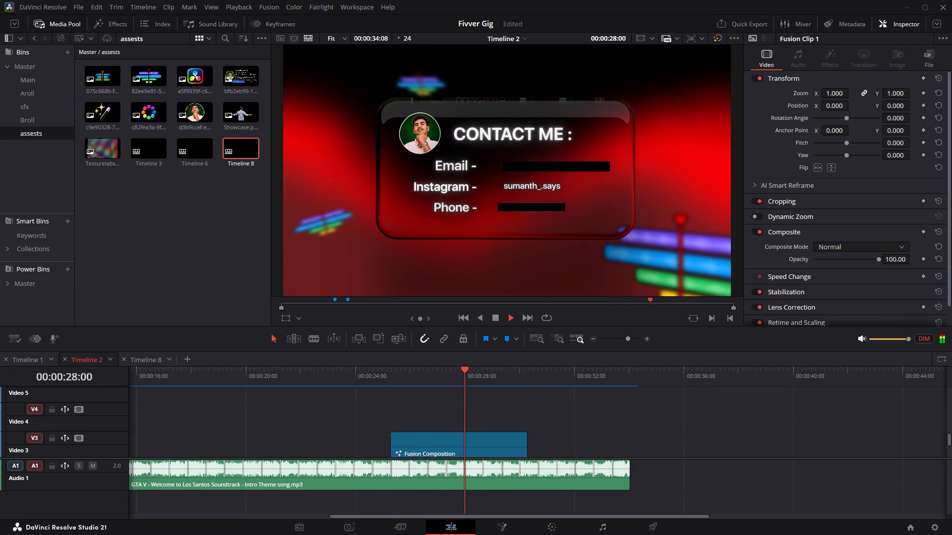
key("space")
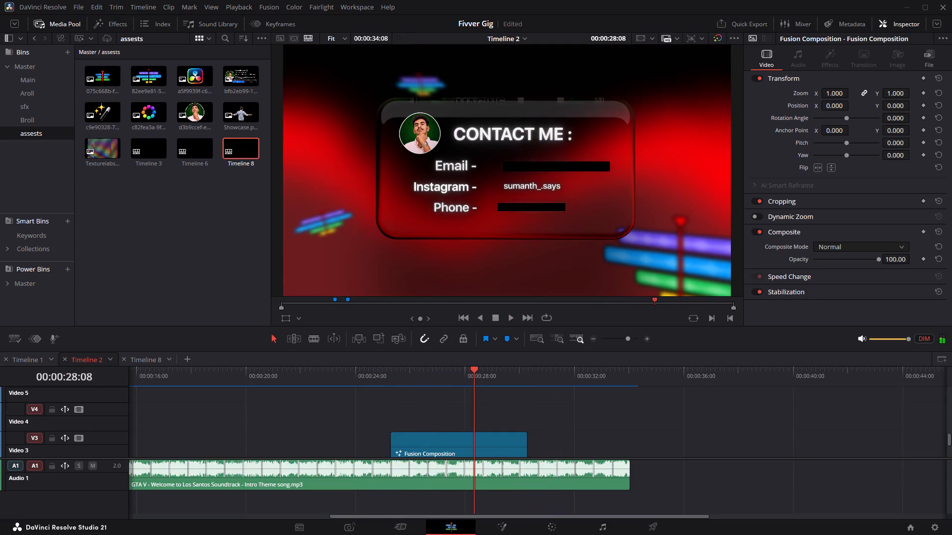
key("space")
key("space")
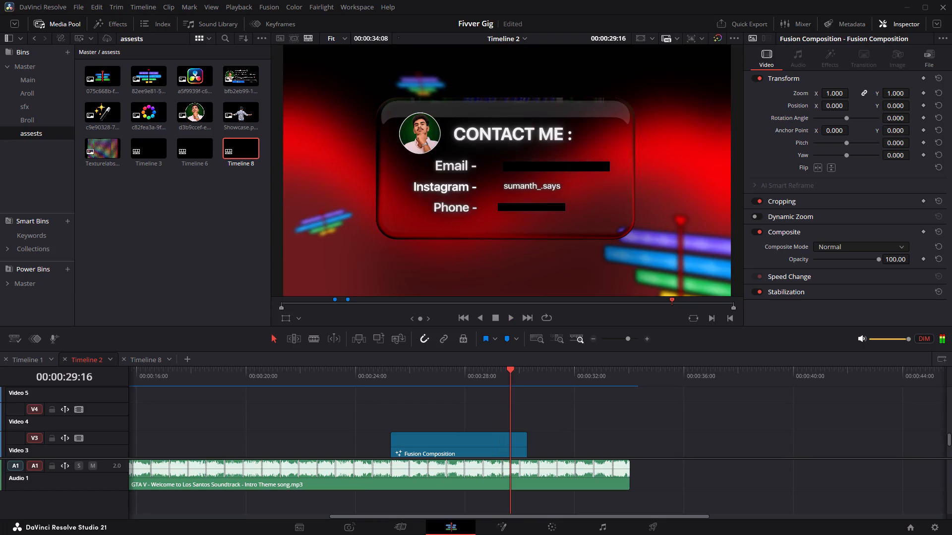
left_click(362, 381)
key("space")
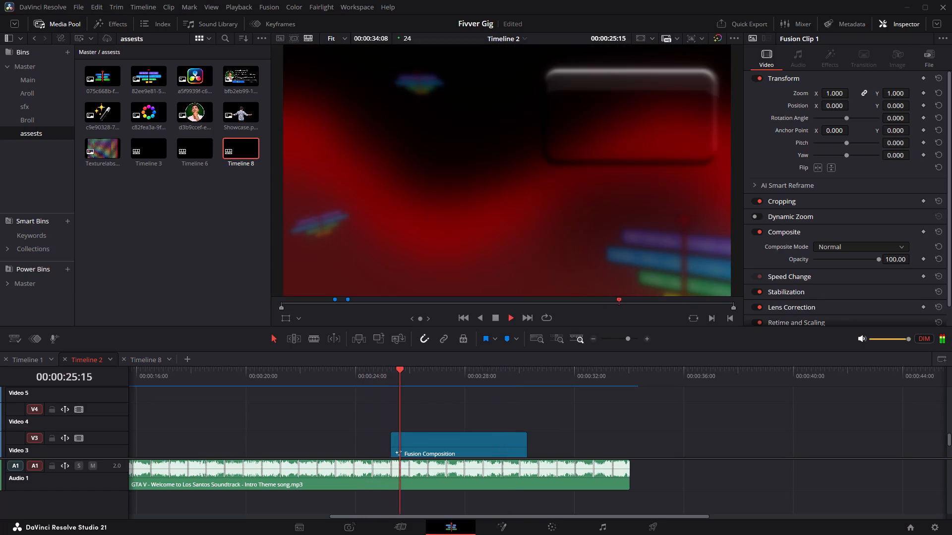
left_click(362, 381)
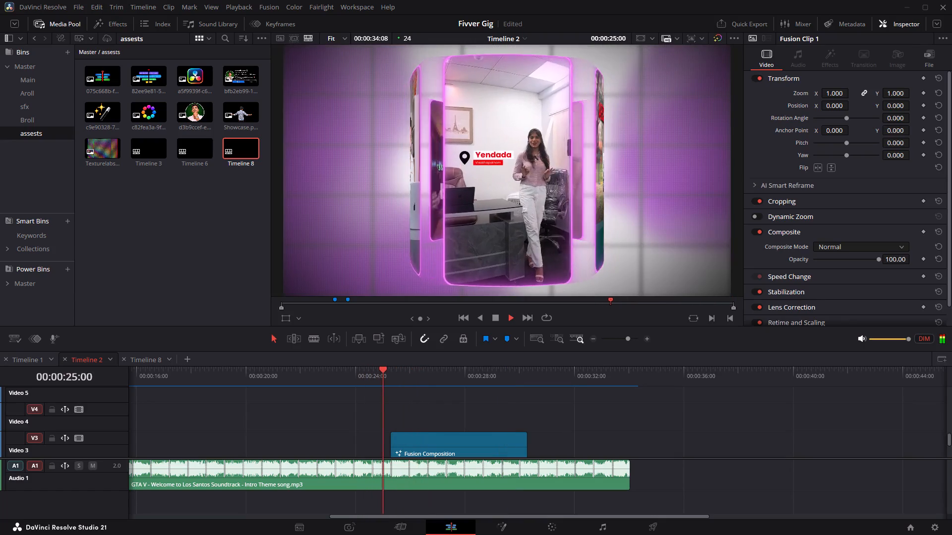
key("space")
scroll(411, 402, "down", 1)
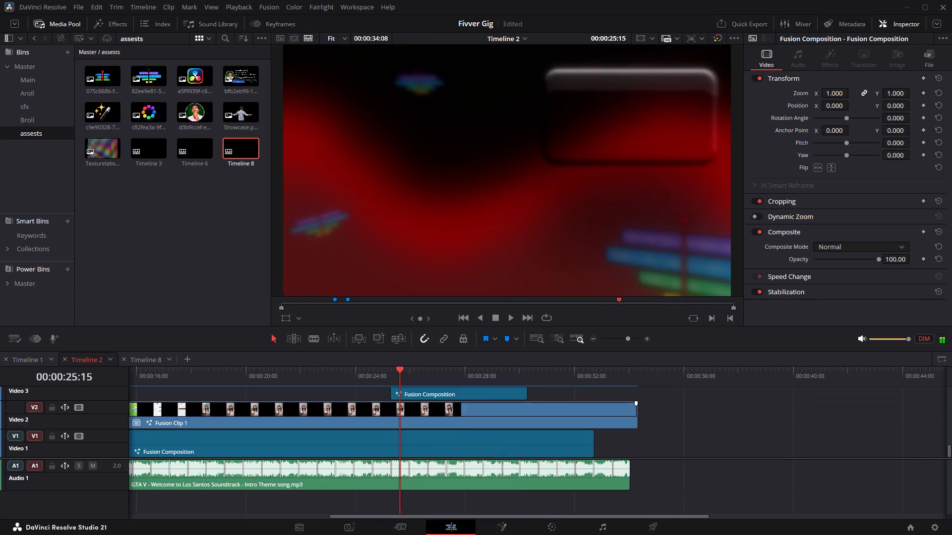
left_click(394, 373)
key("space")
key("space")
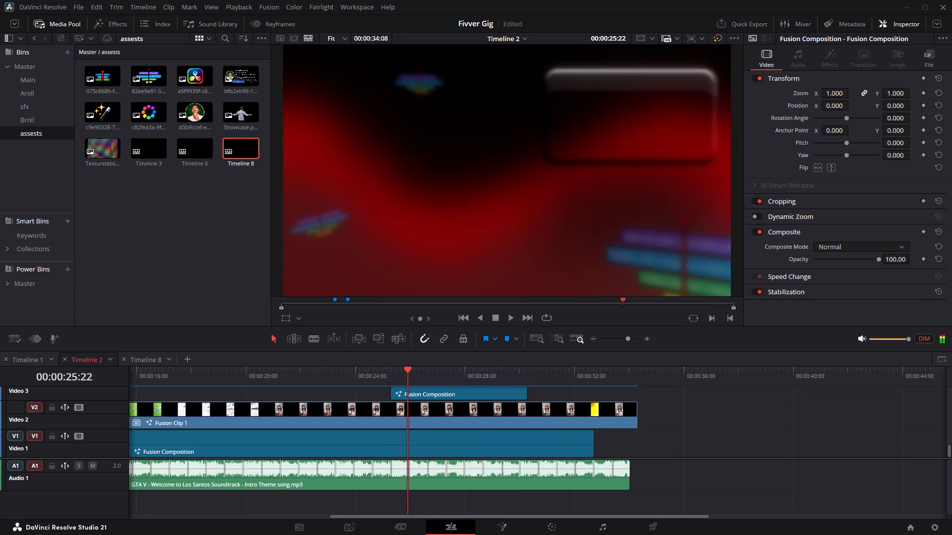
key("space")
key("space")
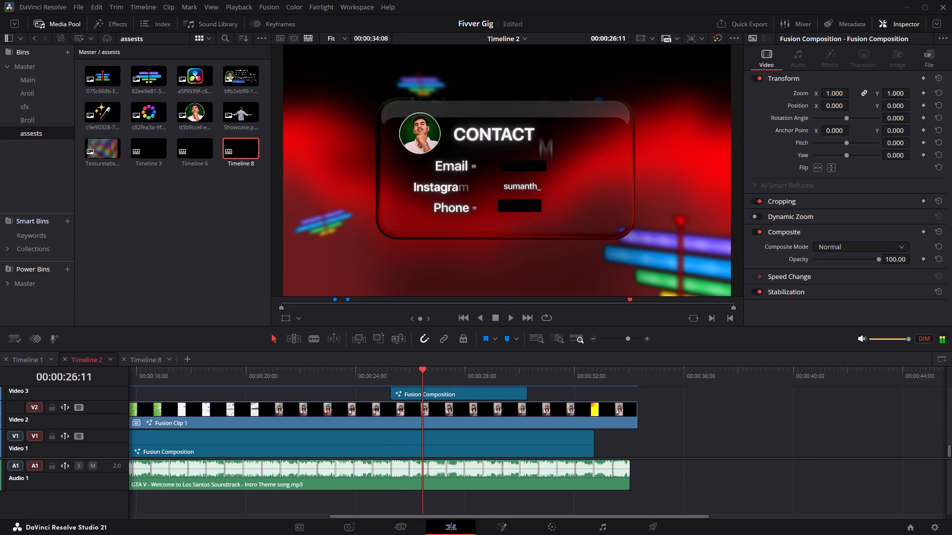
Replace Timeline 8's Fusion Composition with a copy of Timeline 2's contact-card composition, pasted at 00:00:03:07 on Video 3.
left_click(413, 392)
key("ctrl+c")
left_click(157, 361)
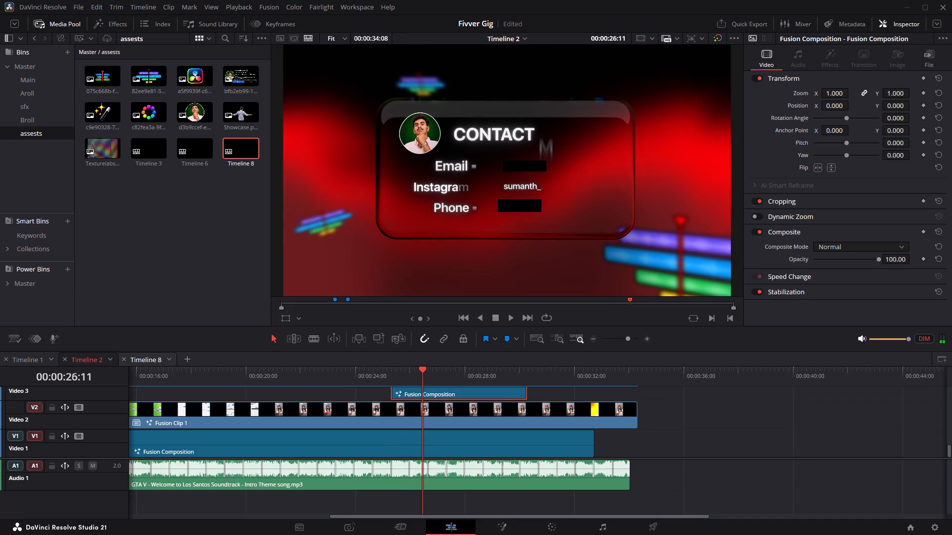
left_click(229, 391)
key("BackSpace")
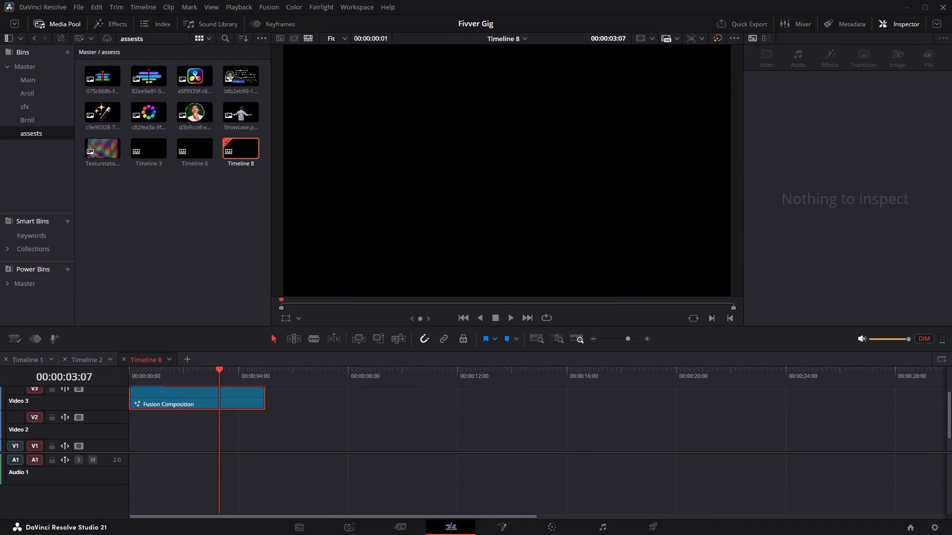
key("ctrl+v")
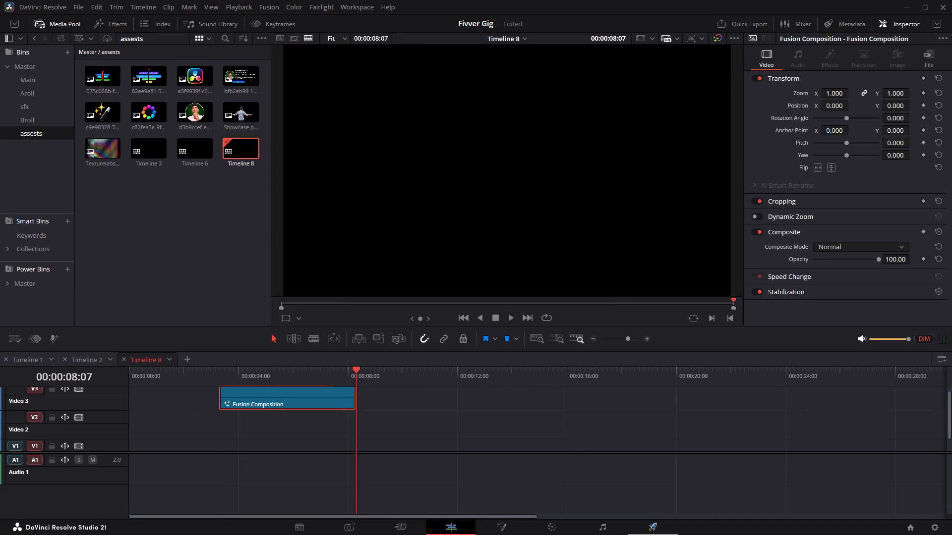
Preview the pasted contact-card composition in Timeline 8 on the Deliver page.
left_click(670, 534)
left_click(383, 375)
key("space")
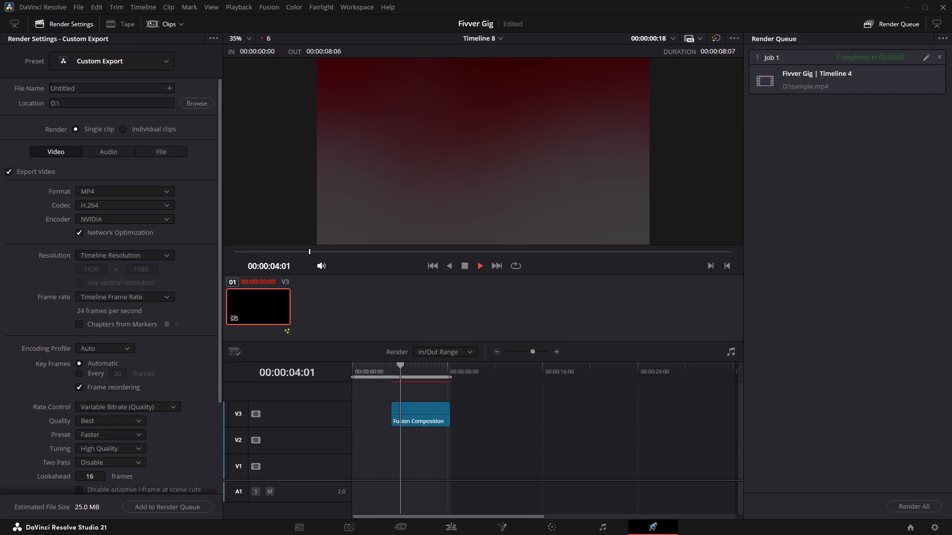
Switch to Chrome, reopen the Nixi for Windows download form and request the download again.
key("alt+Tab")
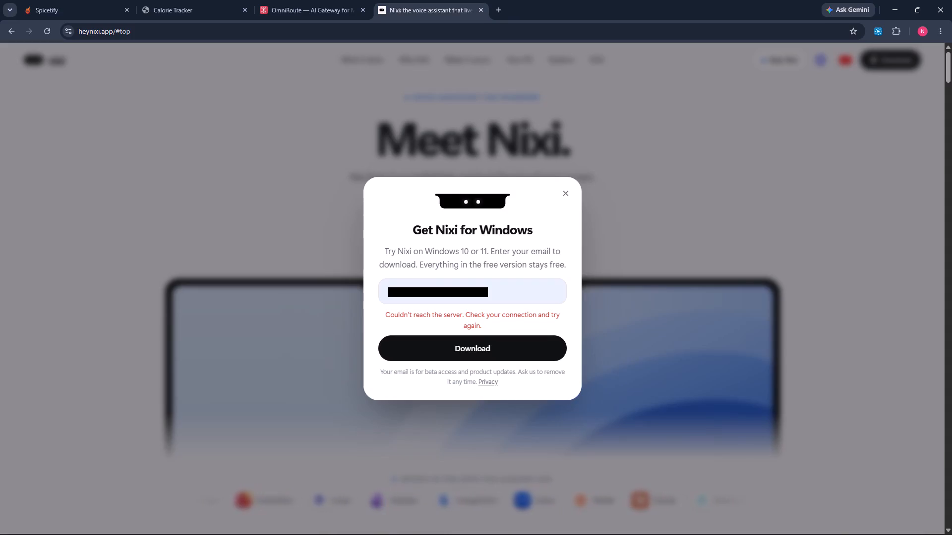
left_click(560, 190)
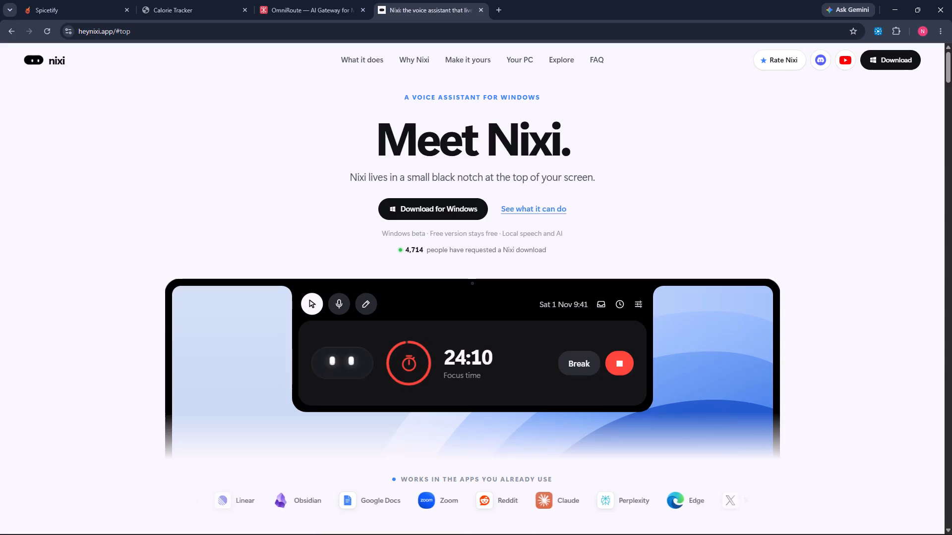
left_click(471, 213)
left_click(500, 334)
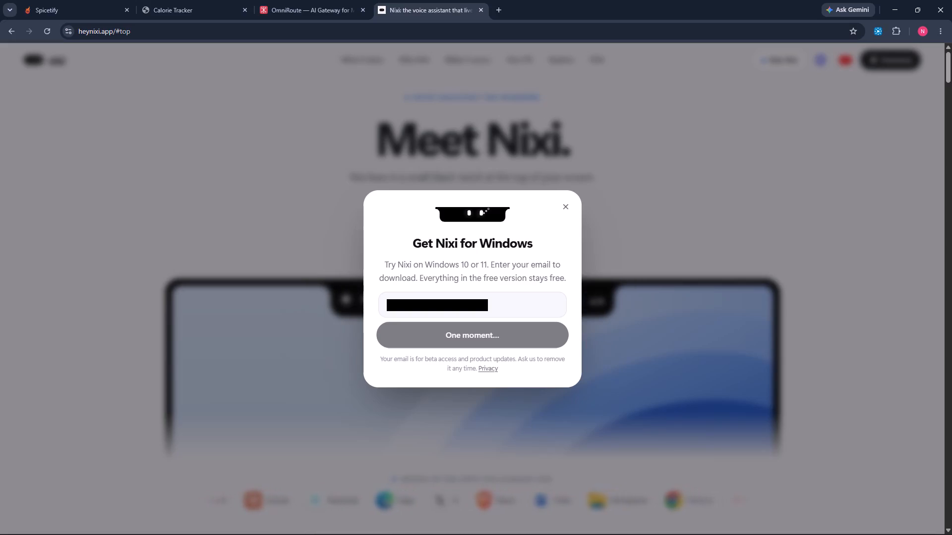
key("alt+Tab")
key("alt+Tab")
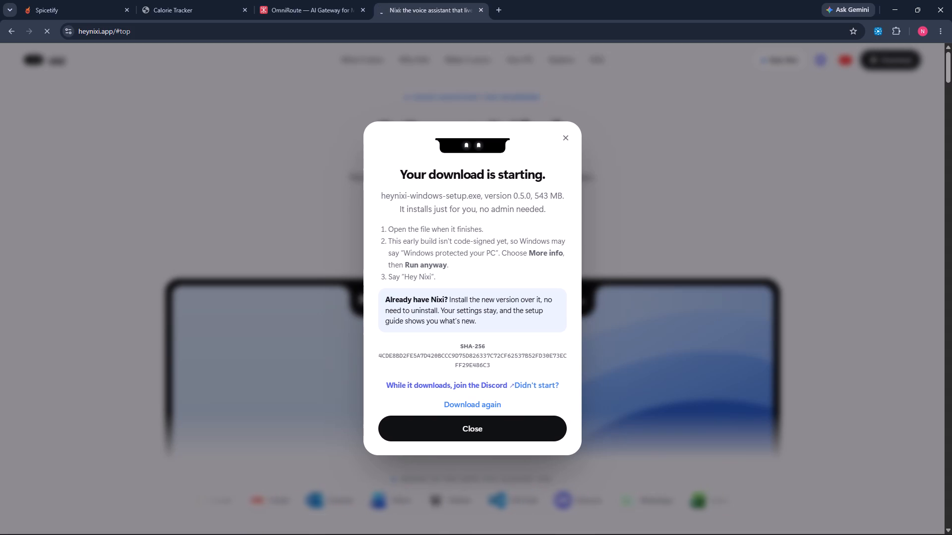
scroll(462, 316, "down", 1)
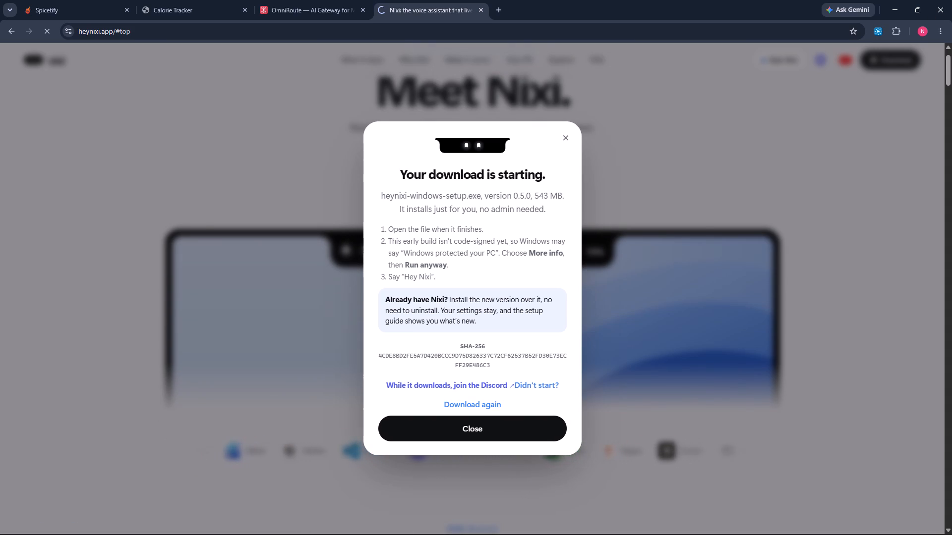
Switch back to DaVinci Resolve and review Timeline 8's contact-card animation on the Edit page, replaying from around 00:00:04:00.
key("alt+Tab")
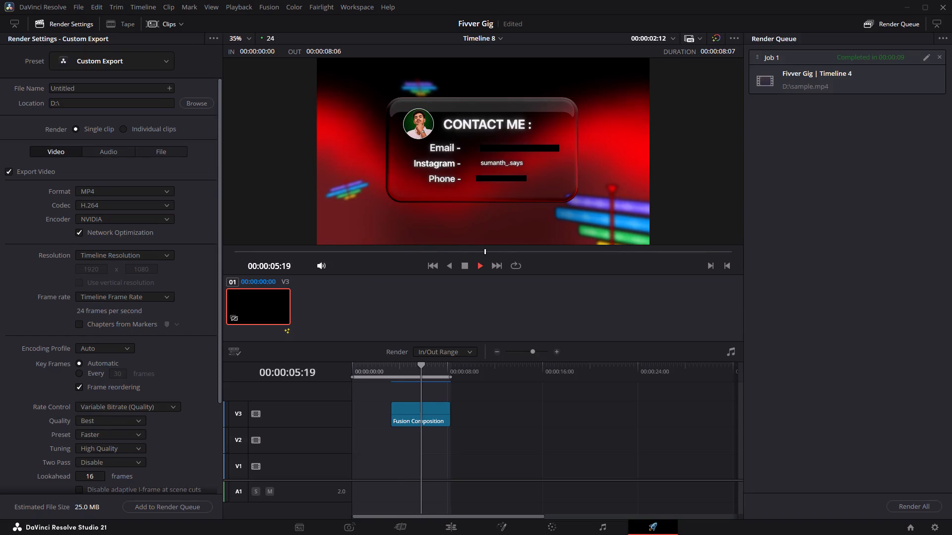
key("space")
left_click(454, 534)
left_click(179, 373)
key("space")
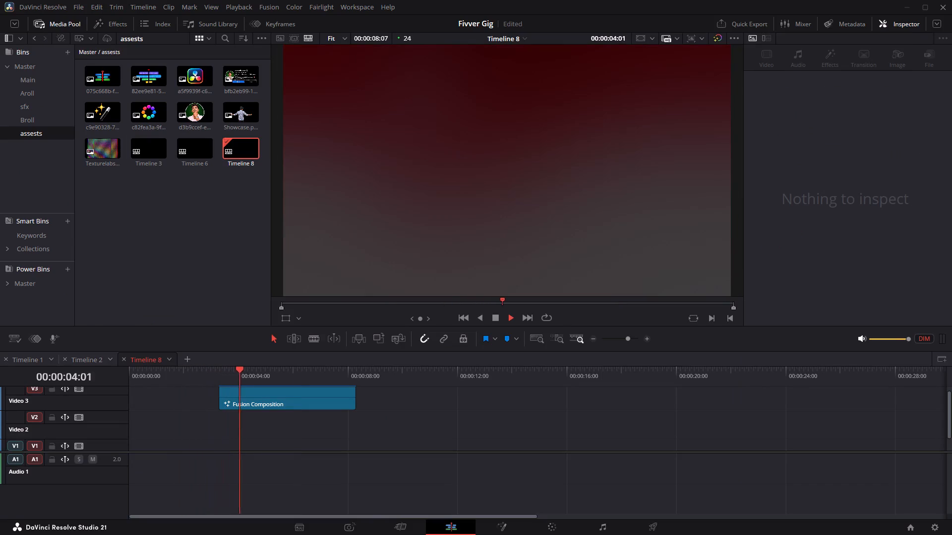
key("space")
left_click_drag(233, 377, 237, 380)
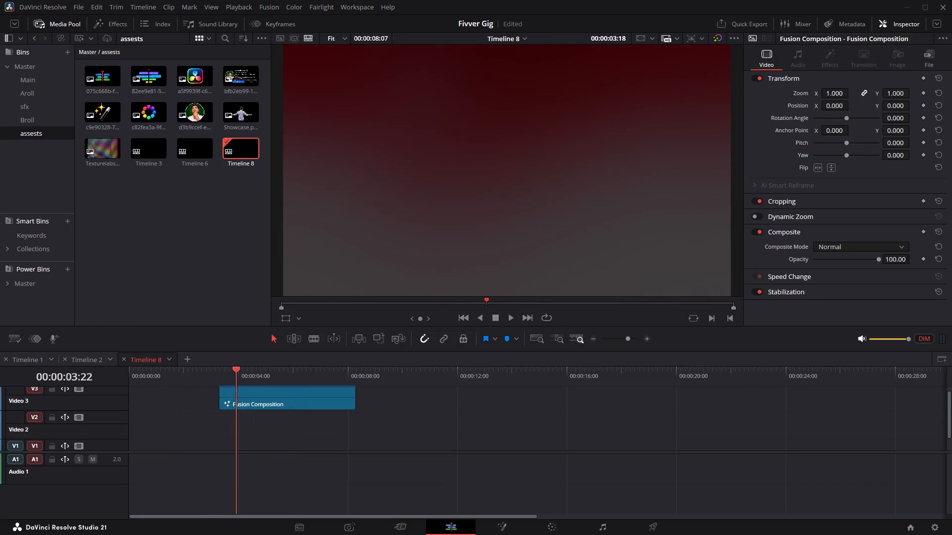
left_click_drag(237, 380, 235, 383)
key("space")
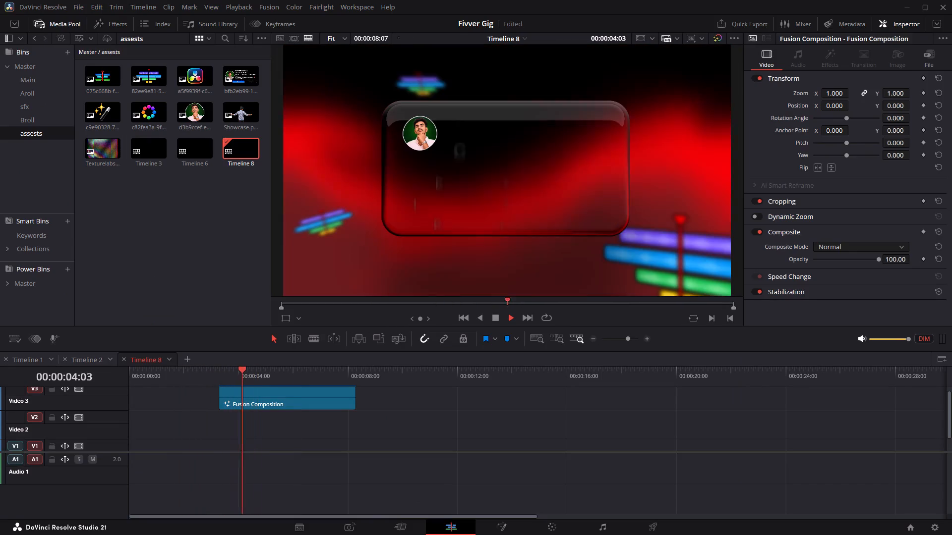
left_click(239, 374)
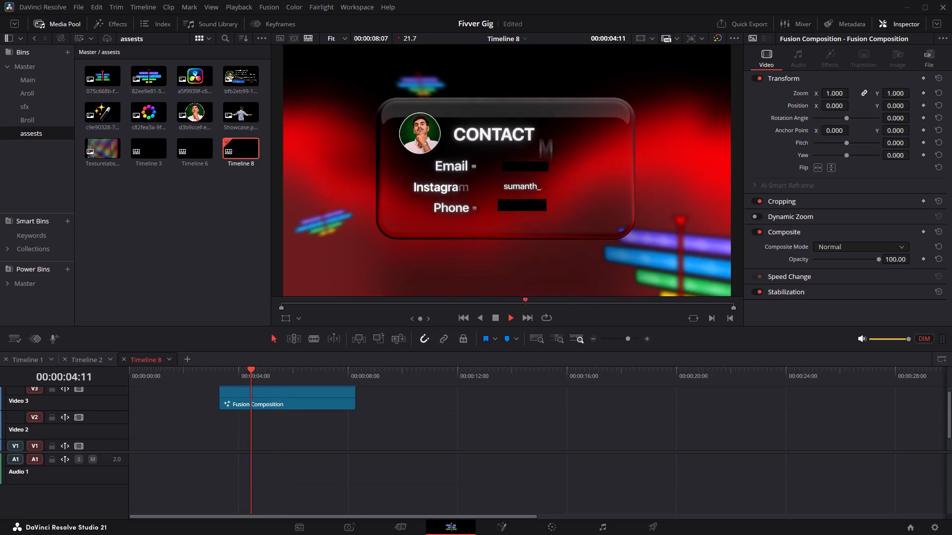
key("space")
left_click(239, 374)
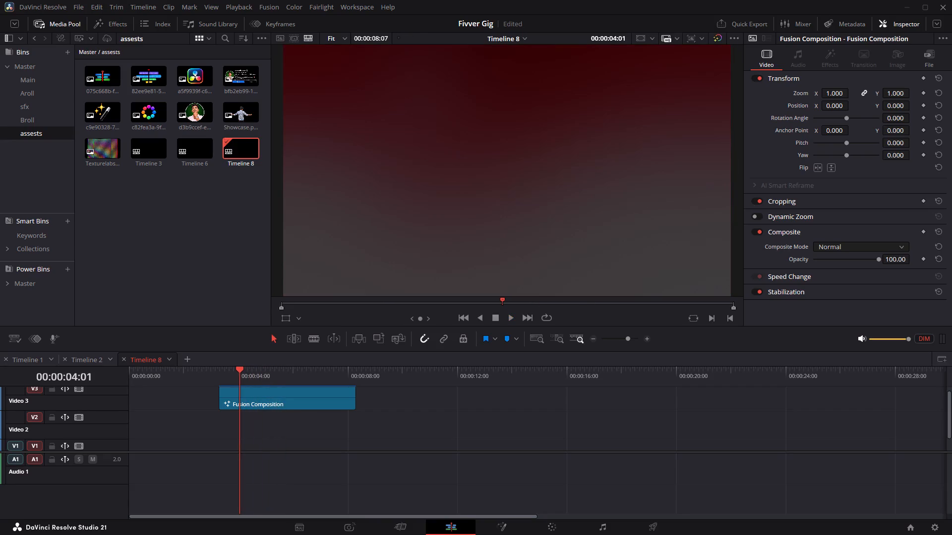
key("space")
key("space")
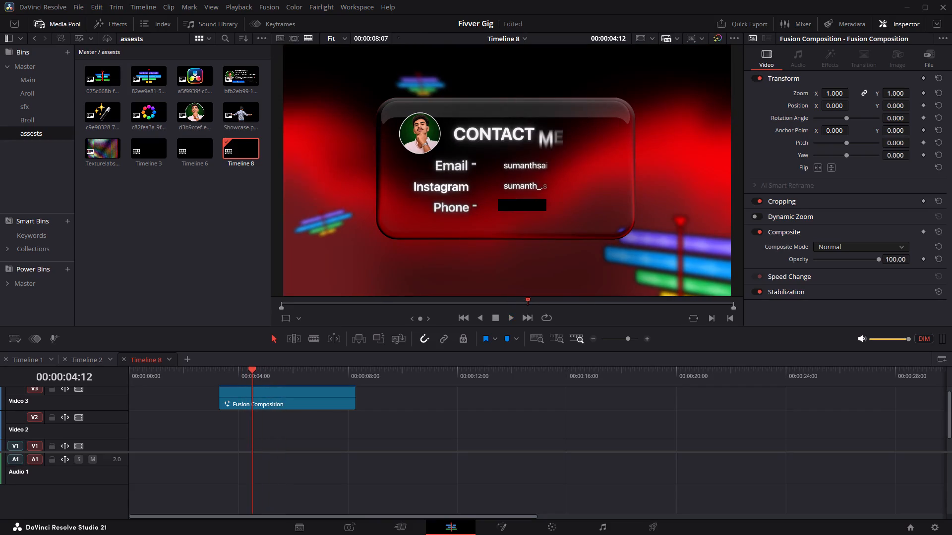
Review Timeline 2, playing the contact card's entrance and the opening up to the name card.
left_click(98, 360)
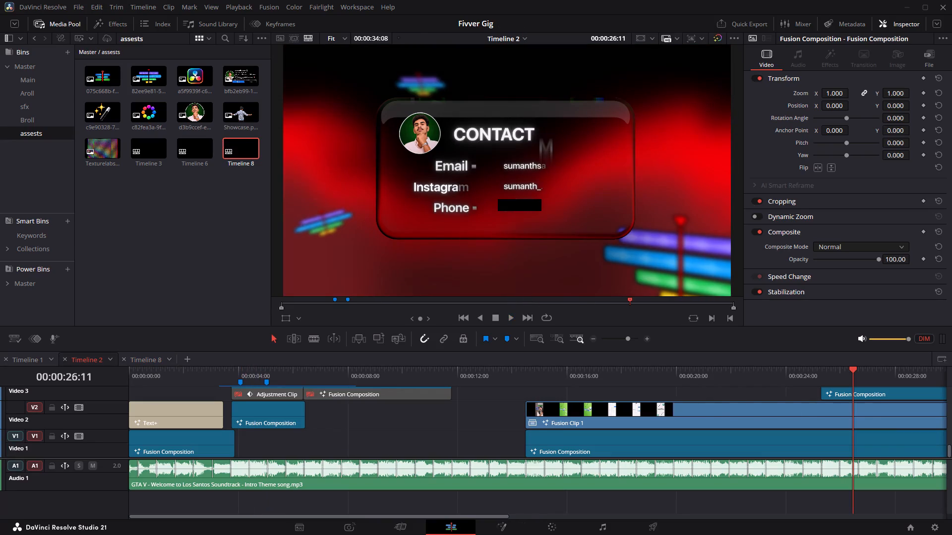
left_click(747, 368)
key("space")
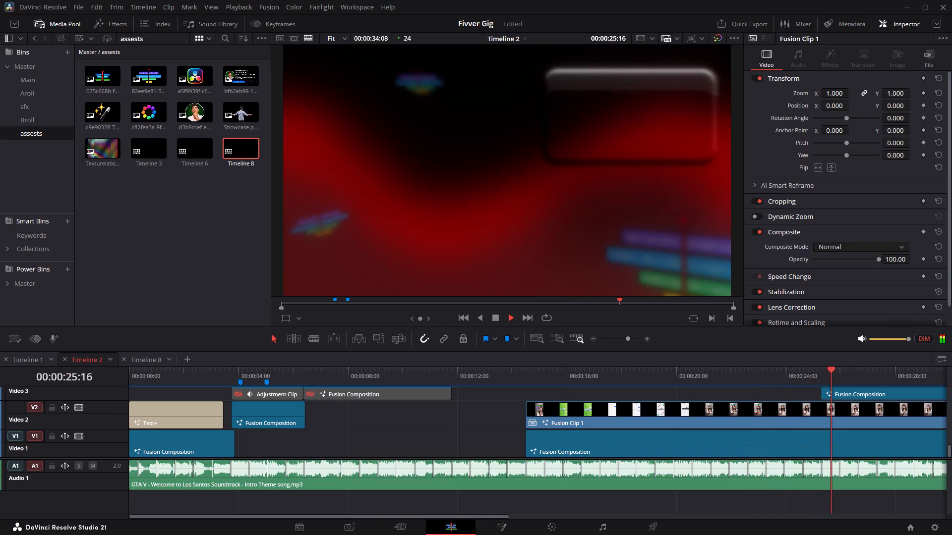
key("space")
left_click_drag(279, 378, 8, 357)
key("space")
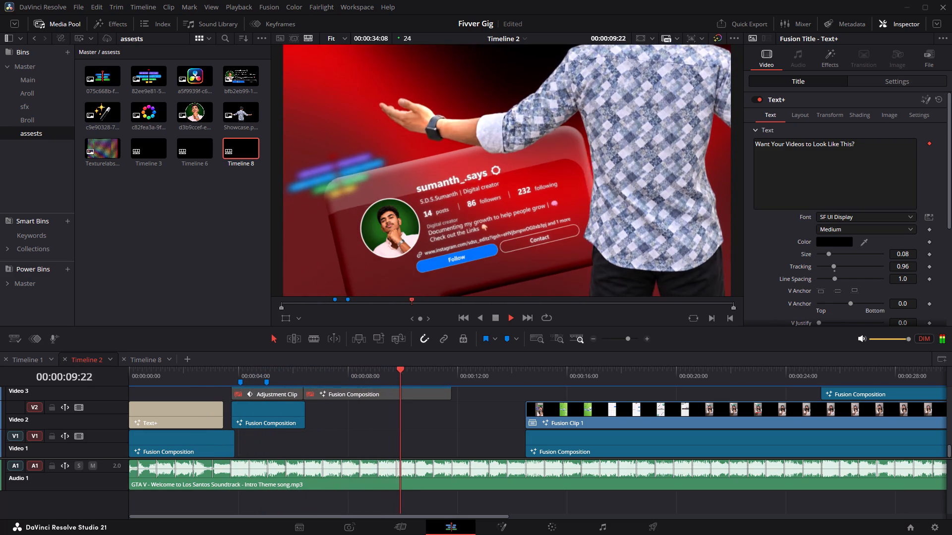
left_click(272, 372)
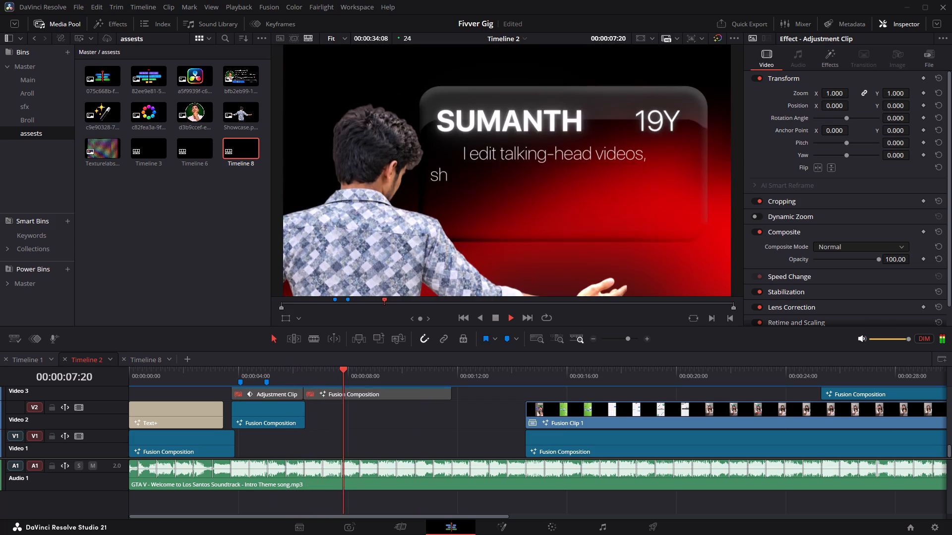
key("space")
Examine Timeline 2's name-card entrance, replaying from around 00:00:06:07, and play on past the contact card to 00:00:30:10.
scroll(325, 409, "up", 2)
scroll(291, 378, "down", 1)
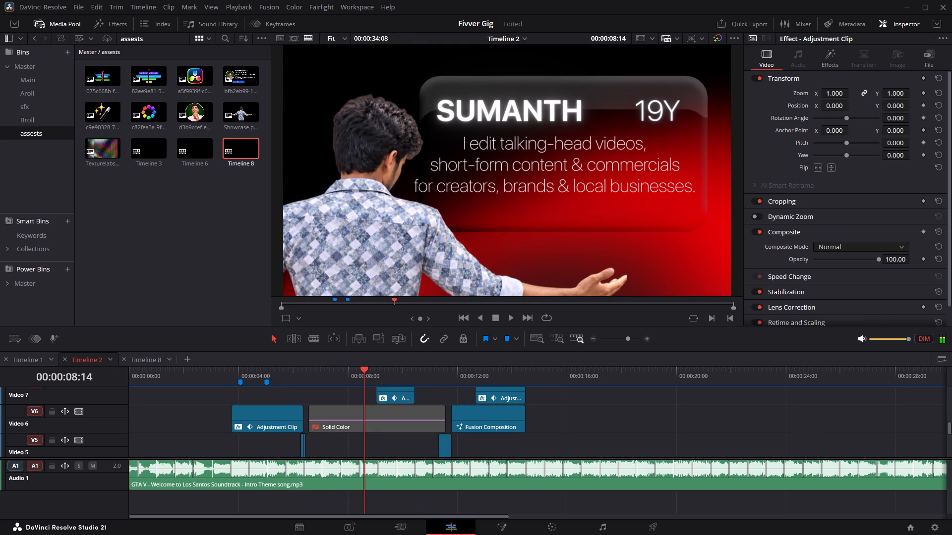
scroll(291, 378, "down", 3)
left_click(301, 381)
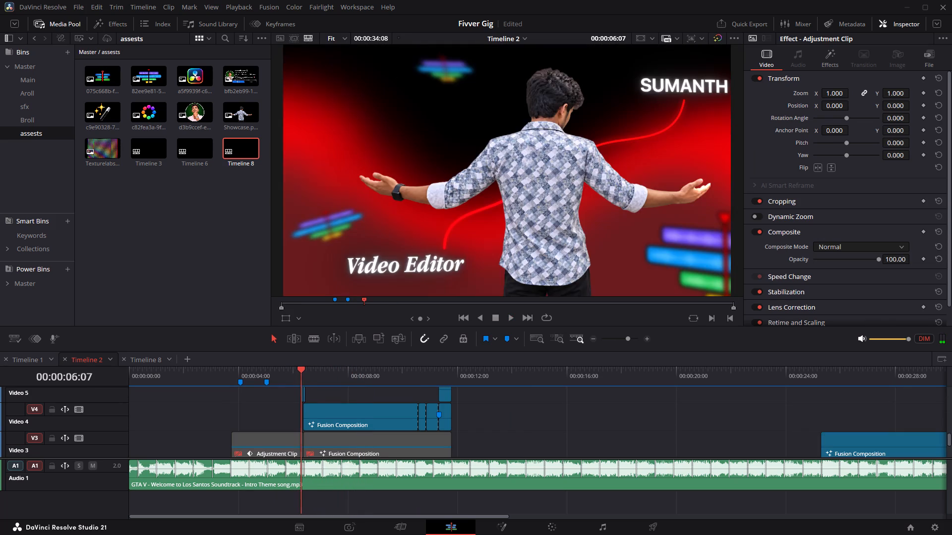
key("space")
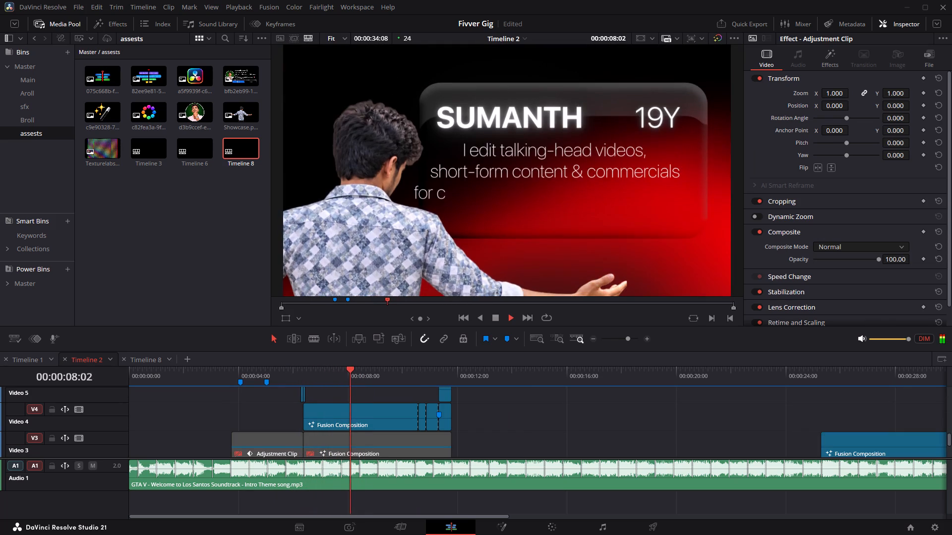
key("space")
left_click(302, 380)
key("space")
key("space")
key("space")
key("space")
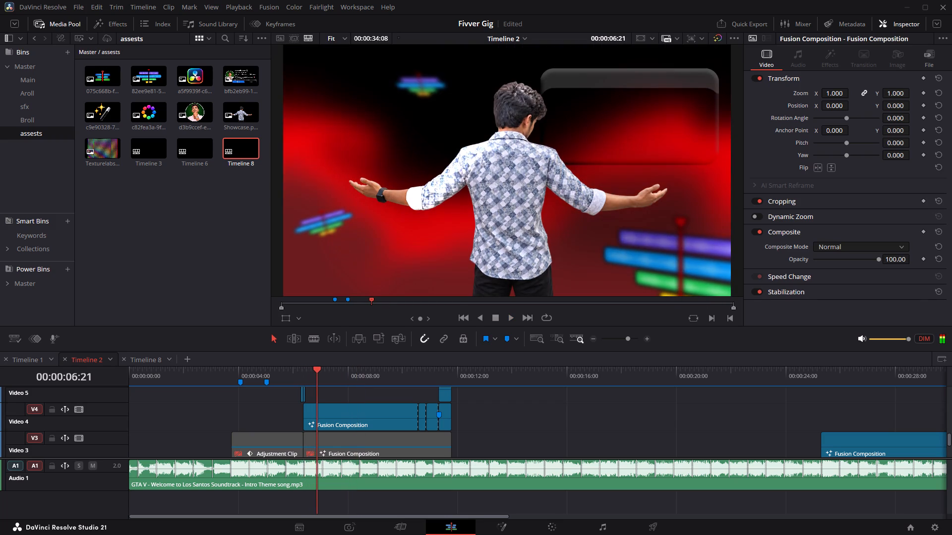
key("space")
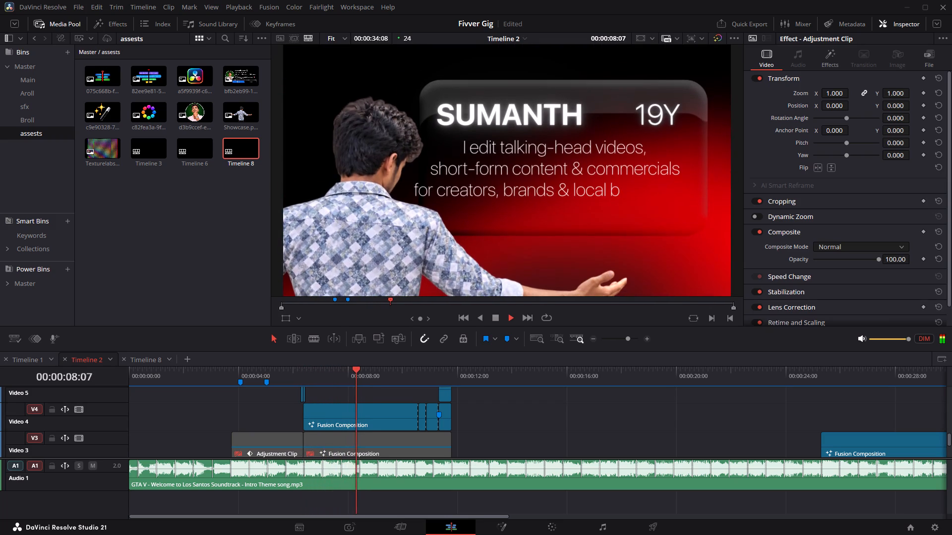
left_click(298, 379)
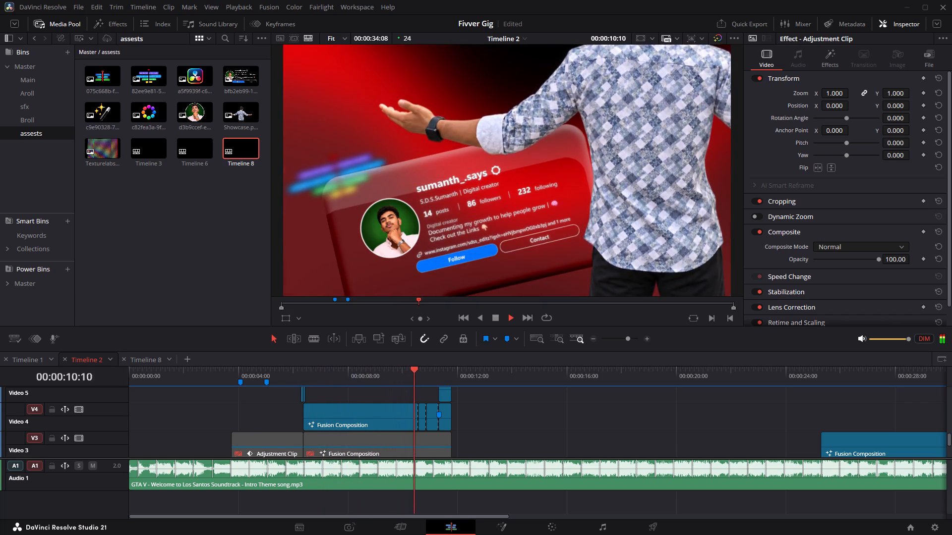
left_click(270, 374)
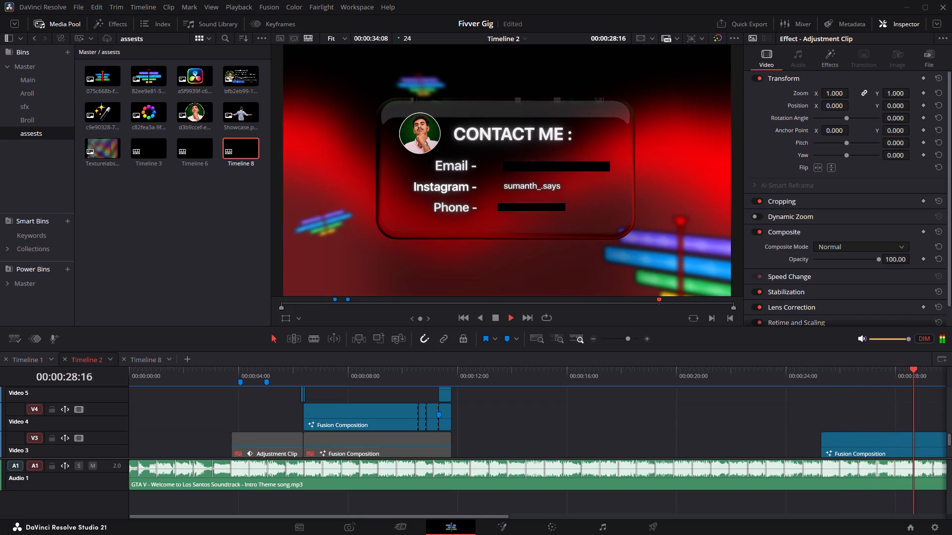
key("space")
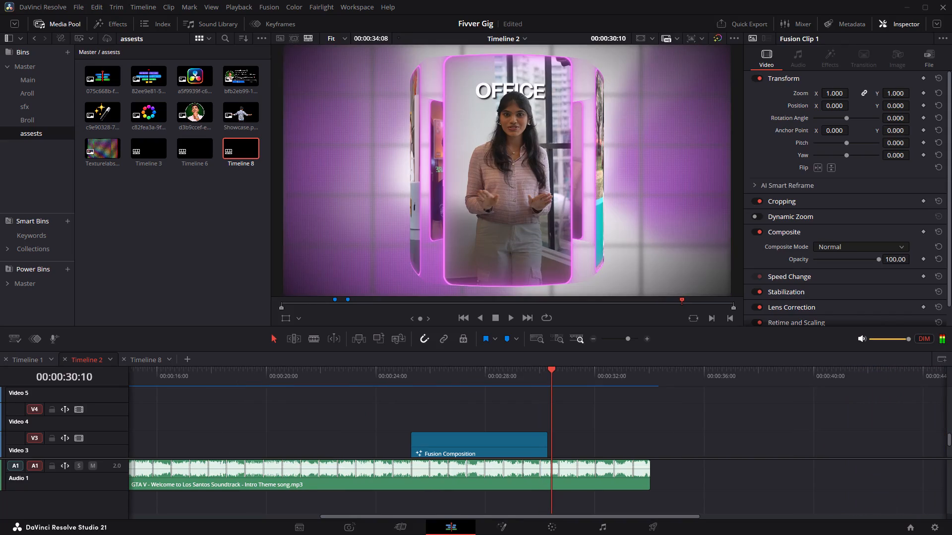
Split Fusion Clip 1 on Video 2 at 00:00:30:10 and delete the part after the cut.
scroll(559, 402, "down", 3)
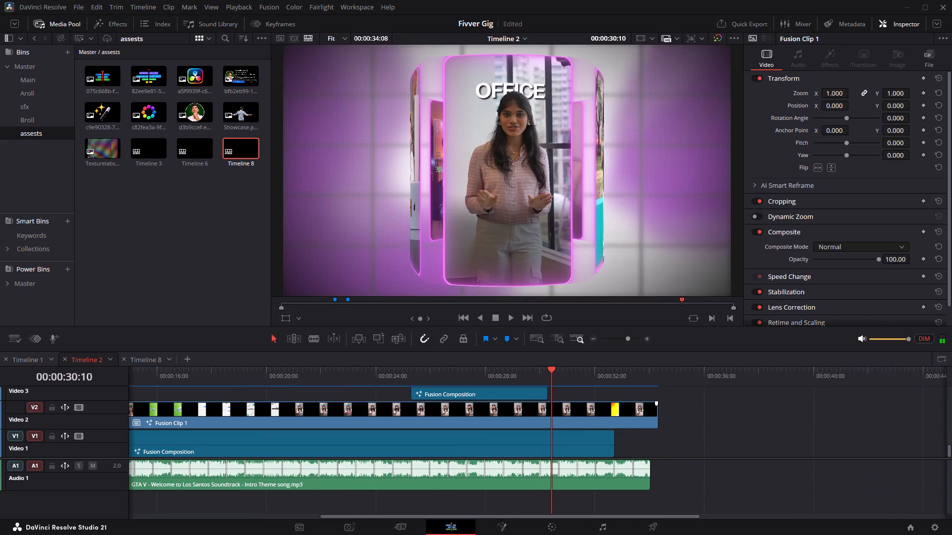
left_click(566, 420)
key("c")
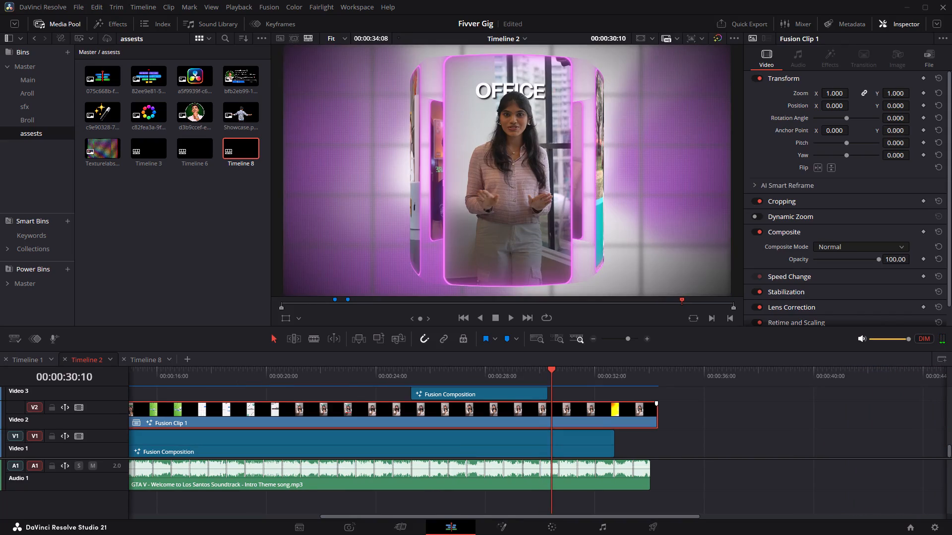
left_click(566, 420)
key("BackSpace")
Split Fusion Clip 1 at the contact card's start, 00:00:25:07, and move the second part past the end of the music on Video 2.
left_click(406, 378)
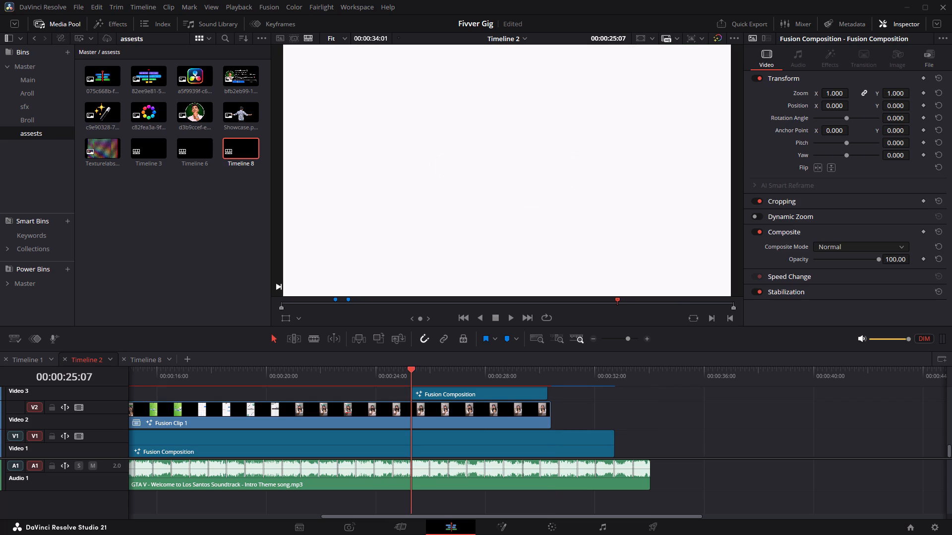
left_click(398, 380)
key("space")
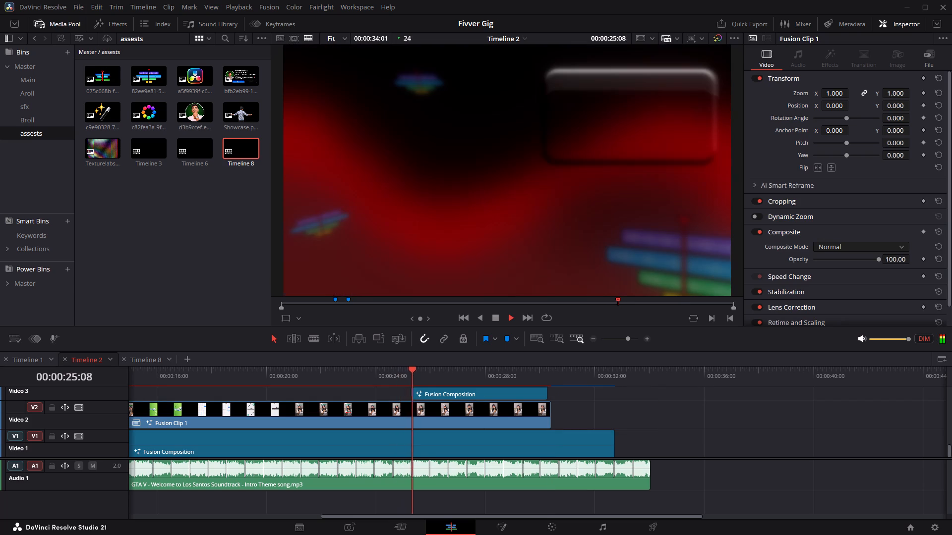
key("space")
left_click(410, 379)
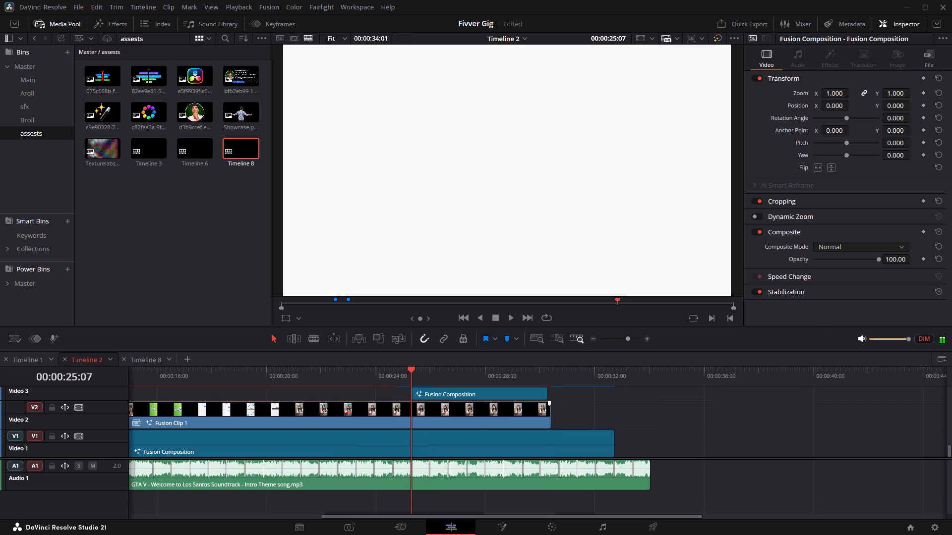
left_click(434, 422)
key("c")
left_click(434, 422)
left_click_drag(453, 419, 744, 418)
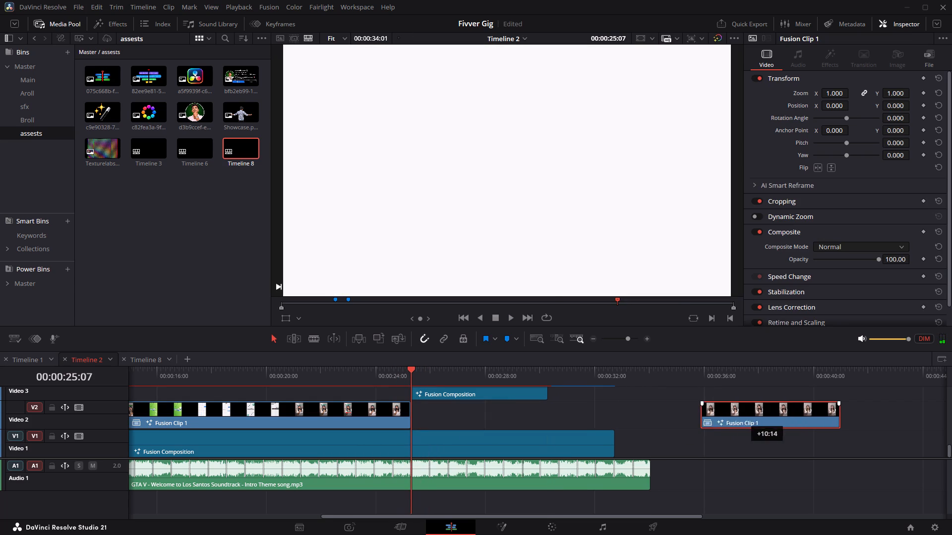
left_click_drag(744, 418, 765, 418)
Replay the contact-card section, split Video 1's Fusion Composition at 00:00:25:07 and move its second part directly beneath the relocated Fusion Clip 1 part.
left_click(387, 371)
key("space")
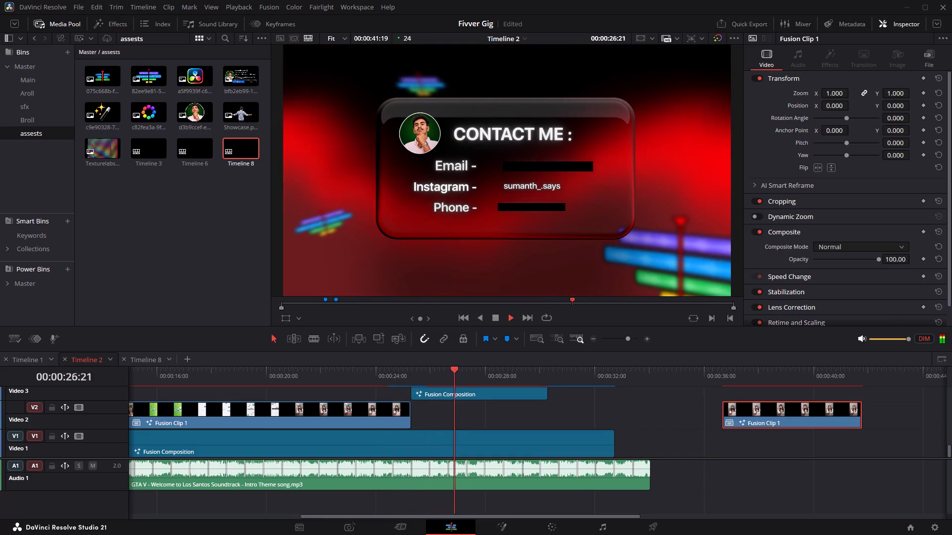
left_click(344, 376)
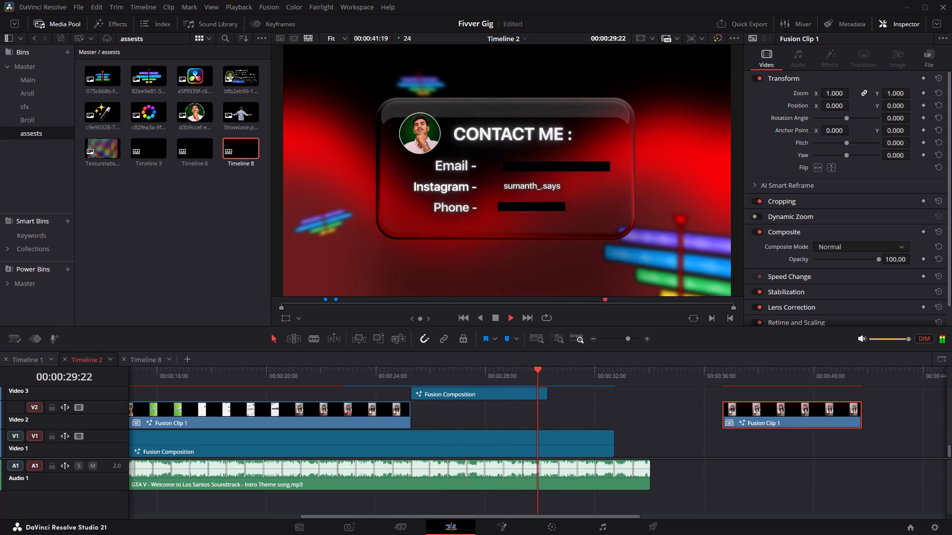
key("space")
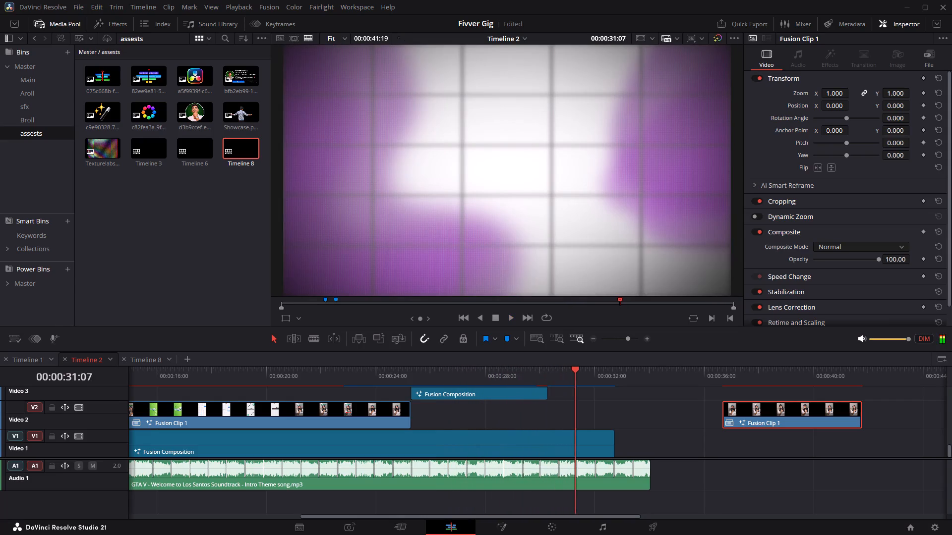
left_click_drag(554, 382, 411, 402)
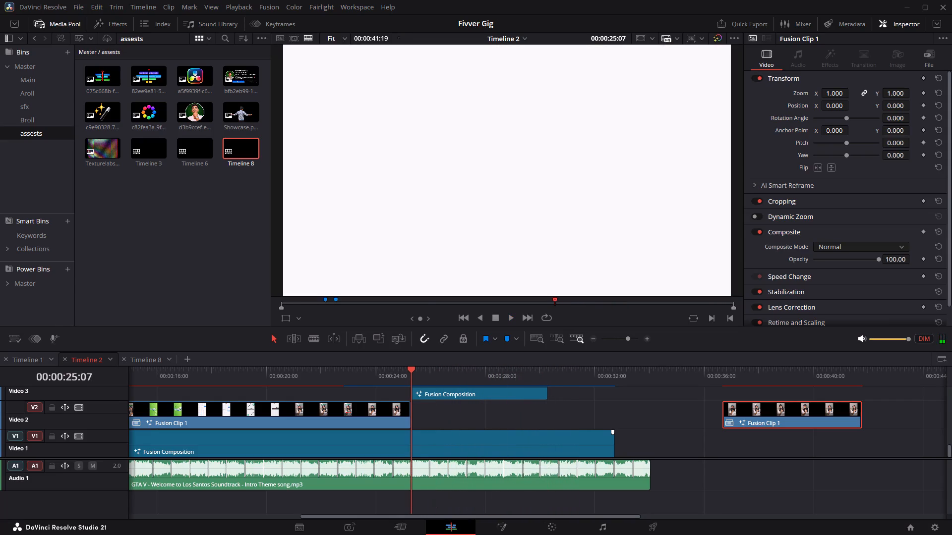
left_click(429, 441)
key("c")
left_click(430, 441)
left_click_drag(430, 441, 440, 441)
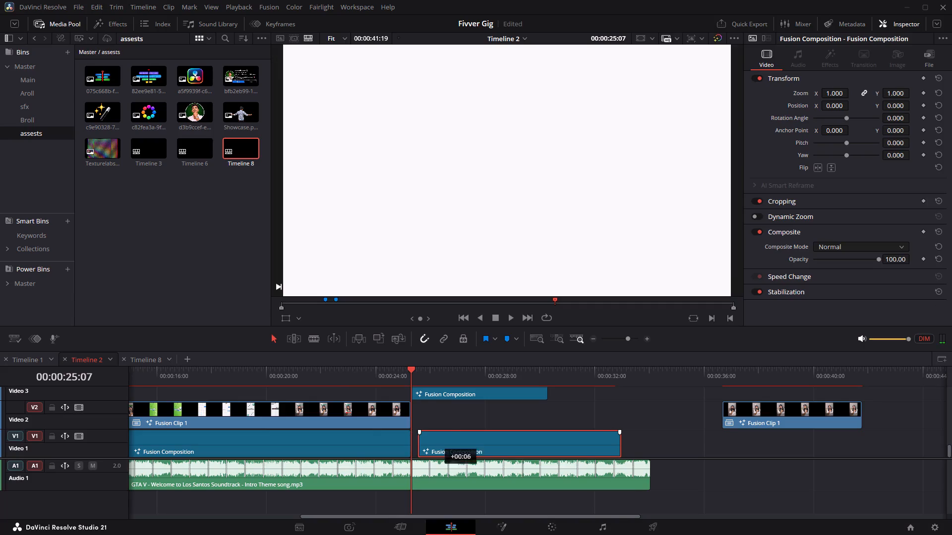
left_click_drag(440, 441, 743, 448)
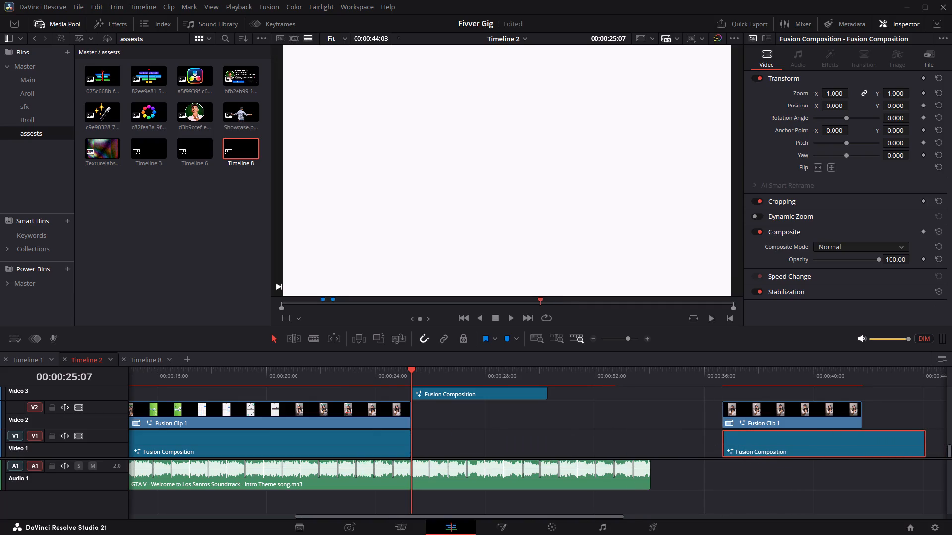
Replay the contact-card ending, split the GTA V music on Audio 1 at 00:00:30:16 and delete the part after the cut.
left_click(386, 380)
key("space")
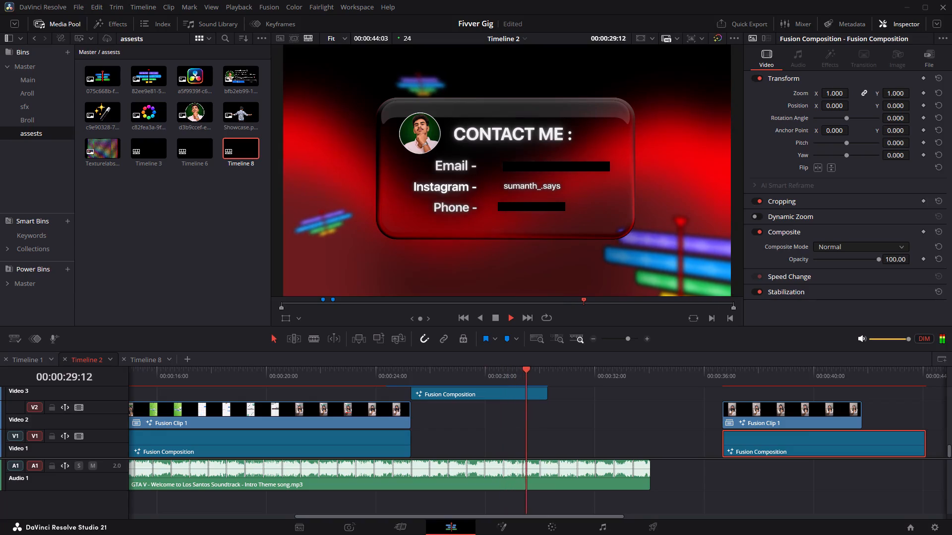
key("space")
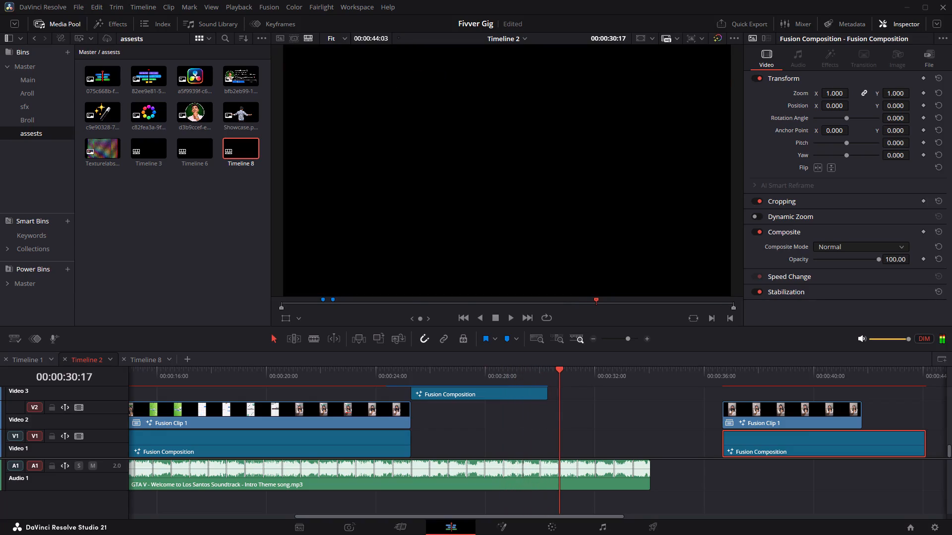
left_click(528, 379)
key("space")
key("space")
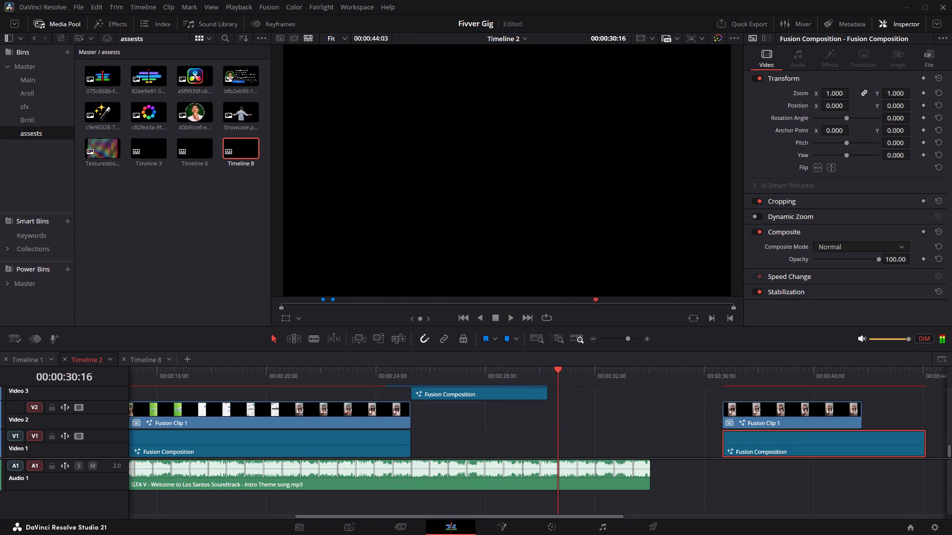
left_click(596, 481)
key("c")
left_click(596, 481)
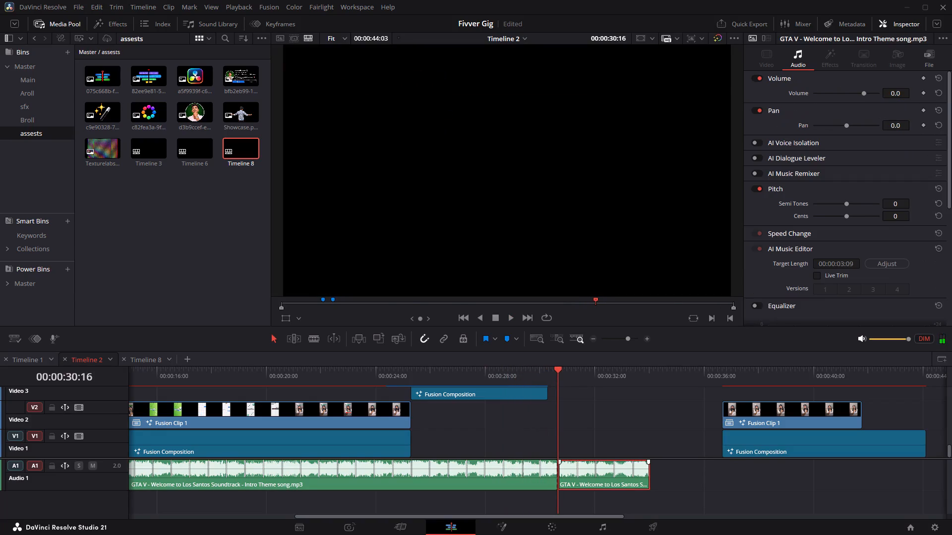
key("BackSpace")
Split the music at 00:00:29:10, near the contact card's end, and duplicate the final piece directly beneath it on a new Audio 2 track.
left_click_drag(533, 378, 532, 378)
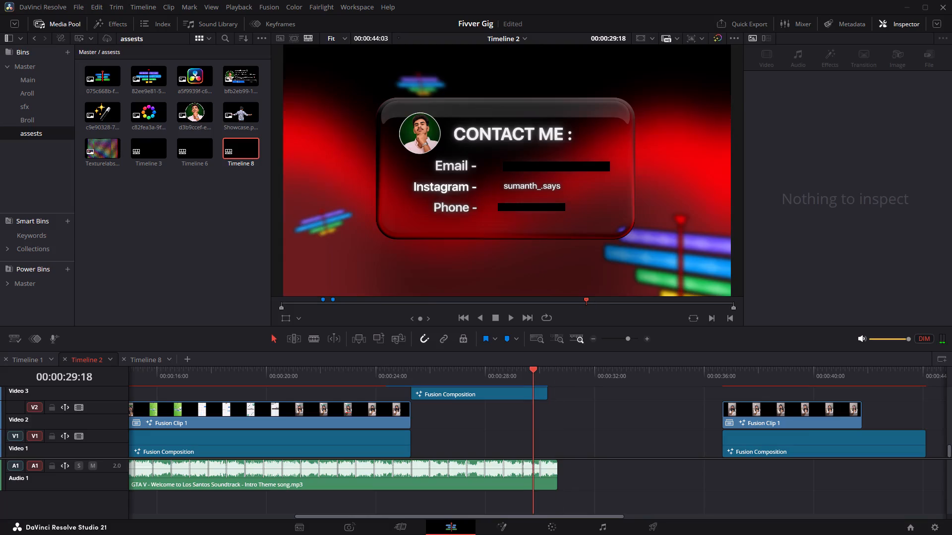
left_click_drag(532, 378, 524, 381)
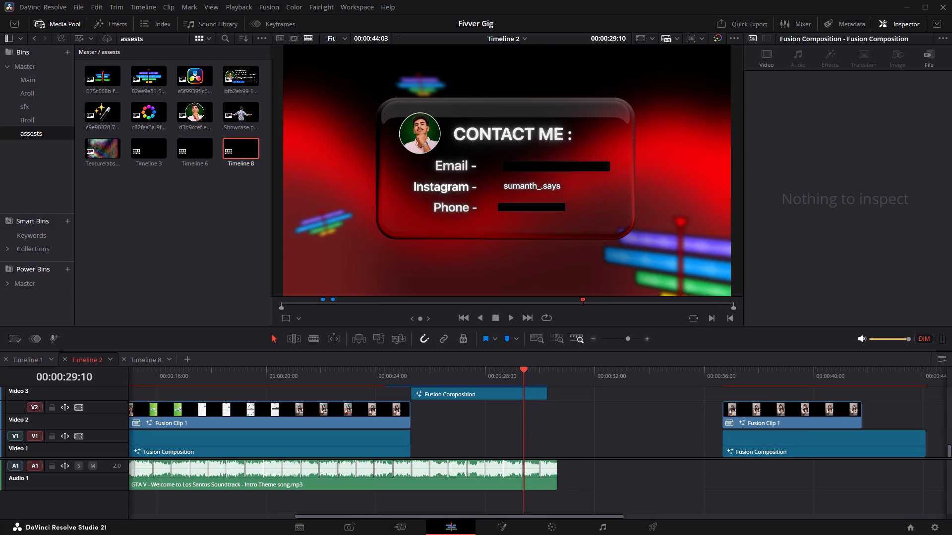
left_click(546, 484)
key("c")
left_click(546, 484)
left_click_drag(546, 484, 547, 495, "alt")
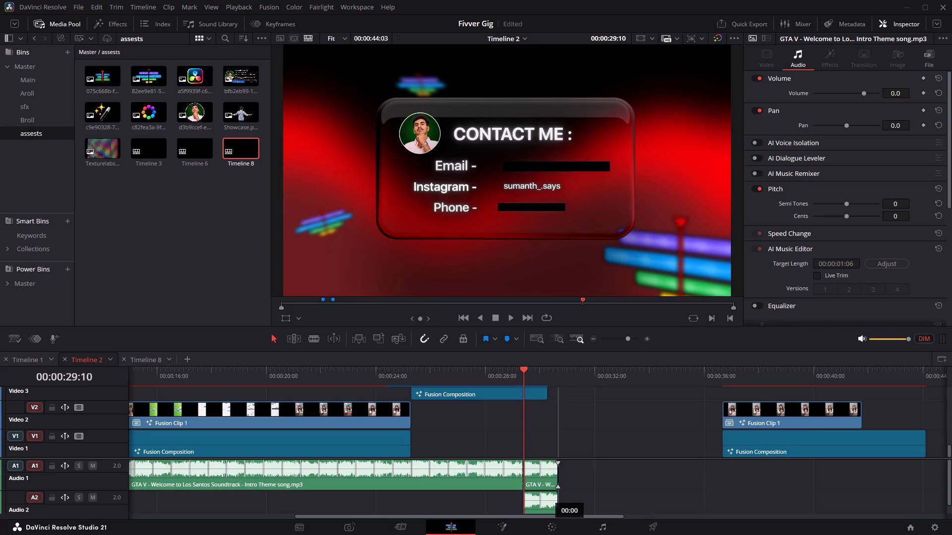
Convert the duplicated music piece on Audio 2 into a compound clip, keeping the default name.
right_click(546, 501)
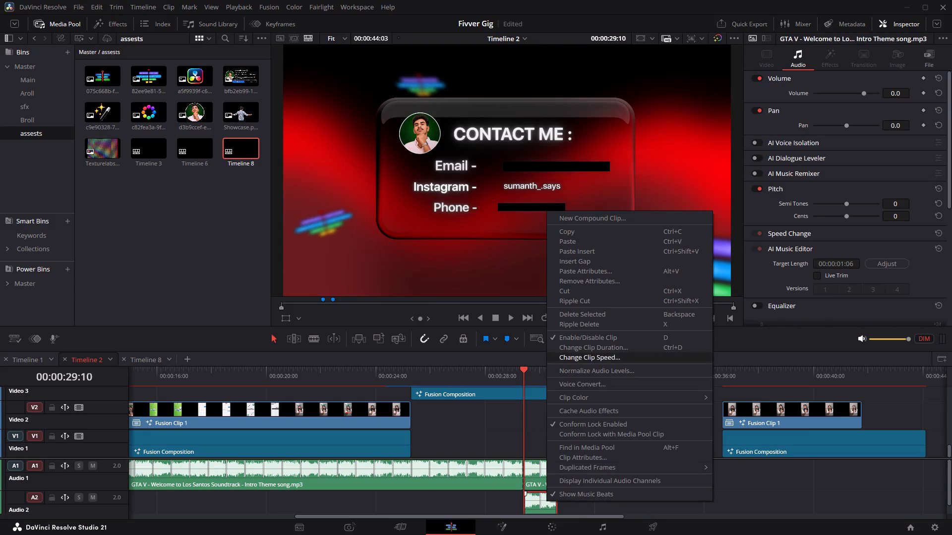
left_click(473, 498)
scroll(487, 498, "up", 3)
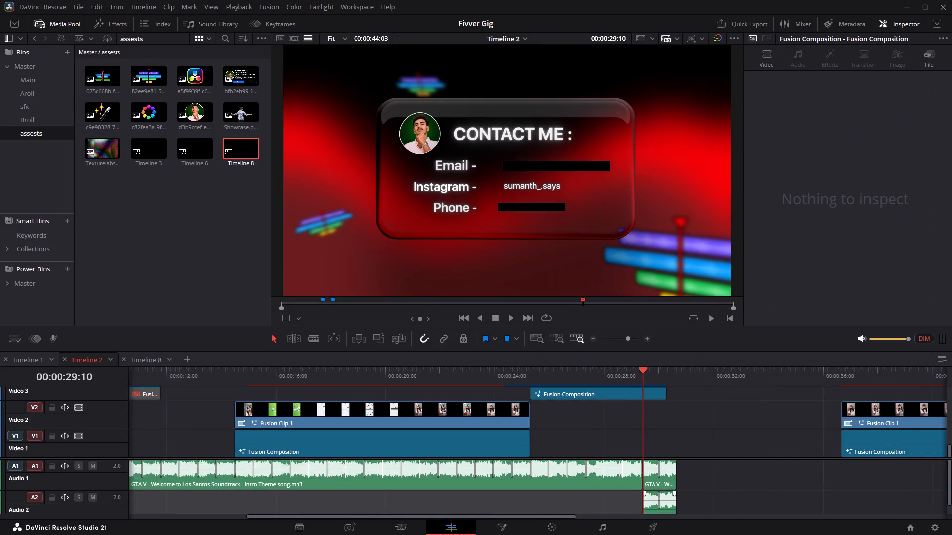
scroll(679, 489, "up", 4, "alt")
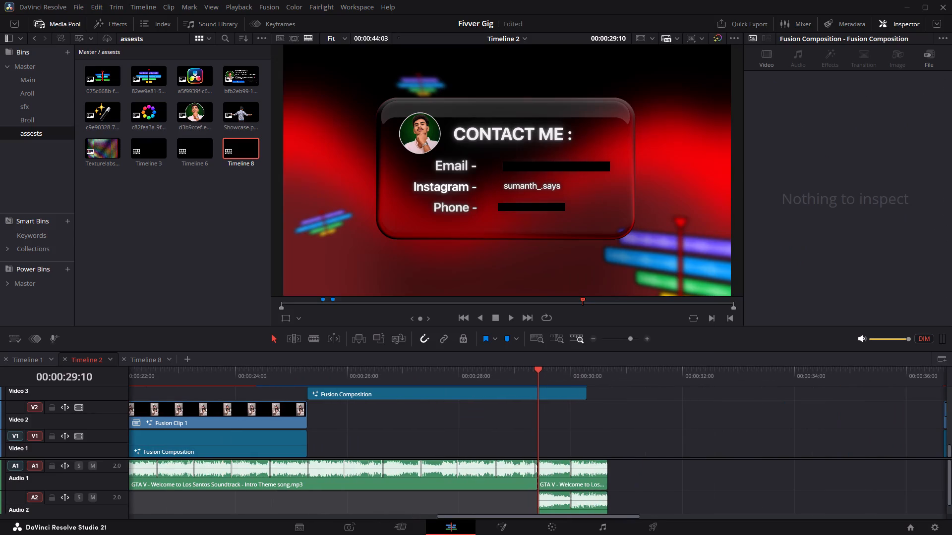
right_click(588, 505)
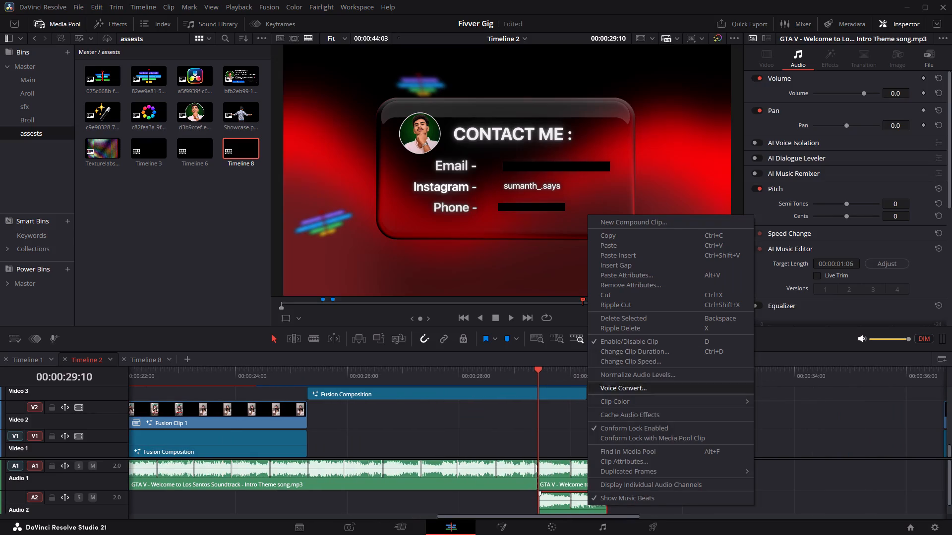
left_click(657, 224)
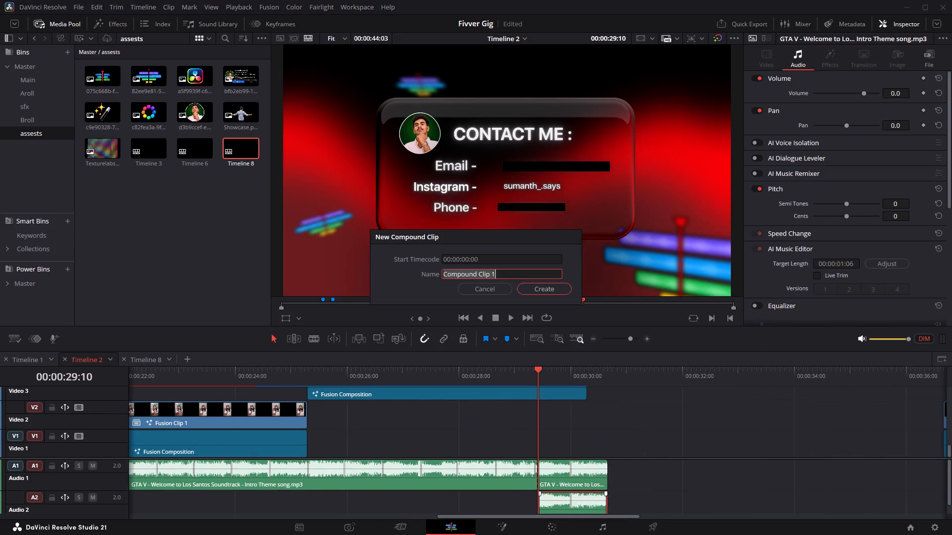
key("Return")
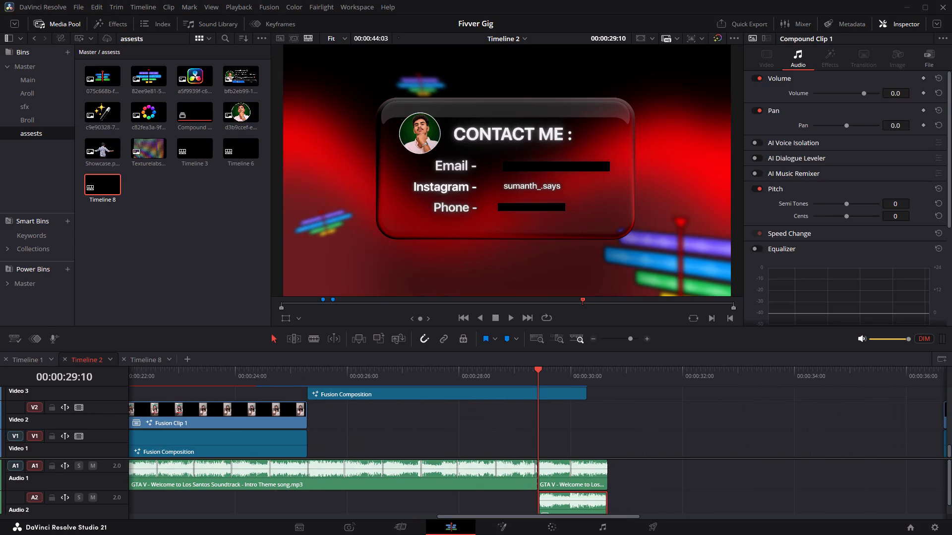
Inside the compound clip, duplicate the music onto Audio 2 and extend the copy to about 00:00:04:07, before returning to Timeline 2.
right_click(590, 510)
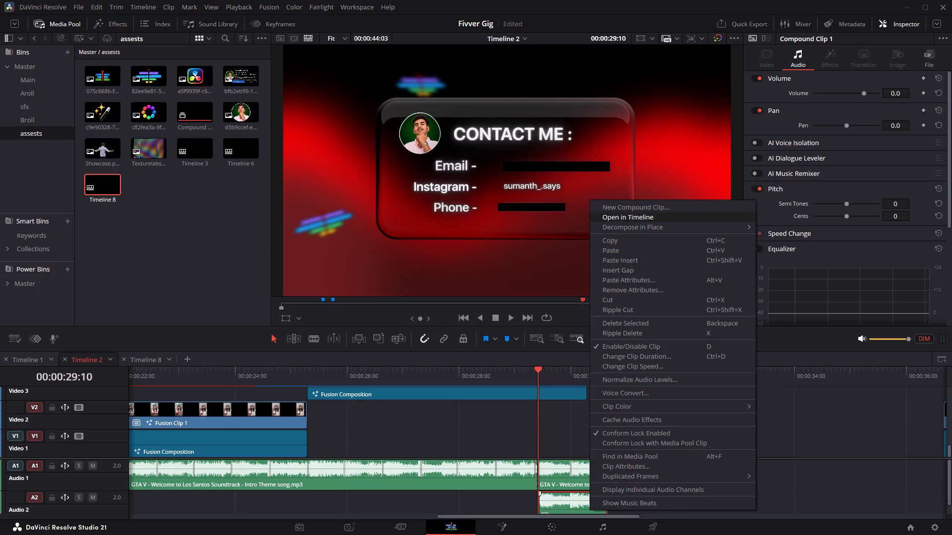
left_click(672, 217)
left_click_drag(178, 462, 174, 488, "alt")
left_click_drag(197, 495, 343, 495)
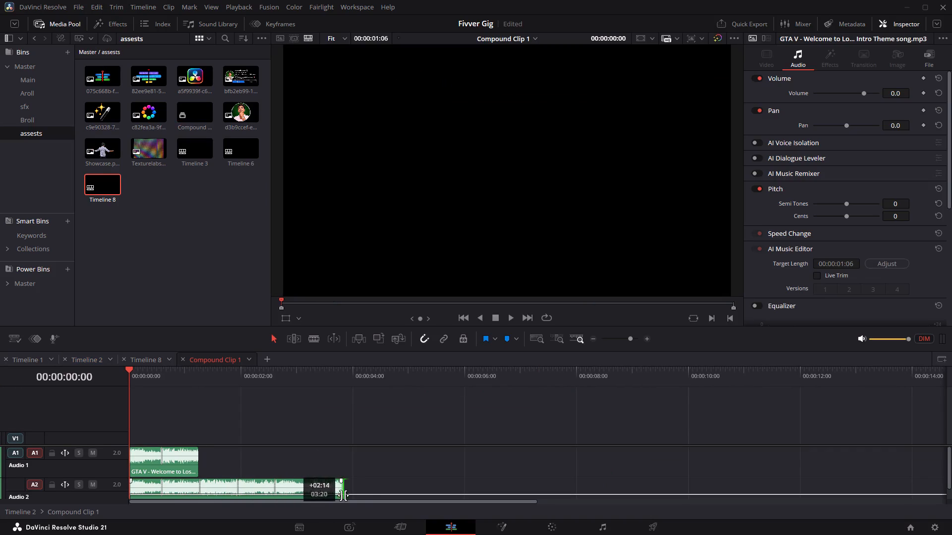
left_click_drag(343, 495, 368, 494)
left_click_drag(339, 485, 333, 513)
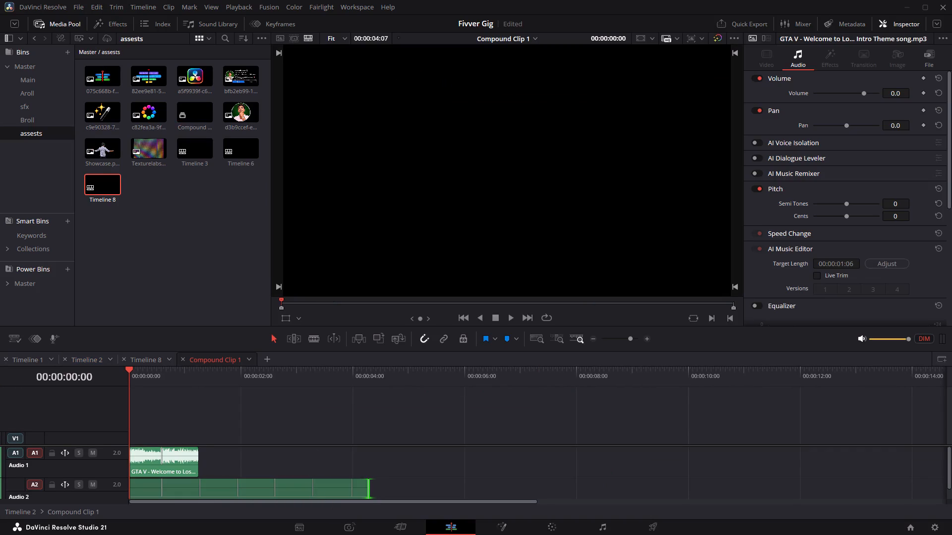
left_click(152, 363)
left_click(87, 363)
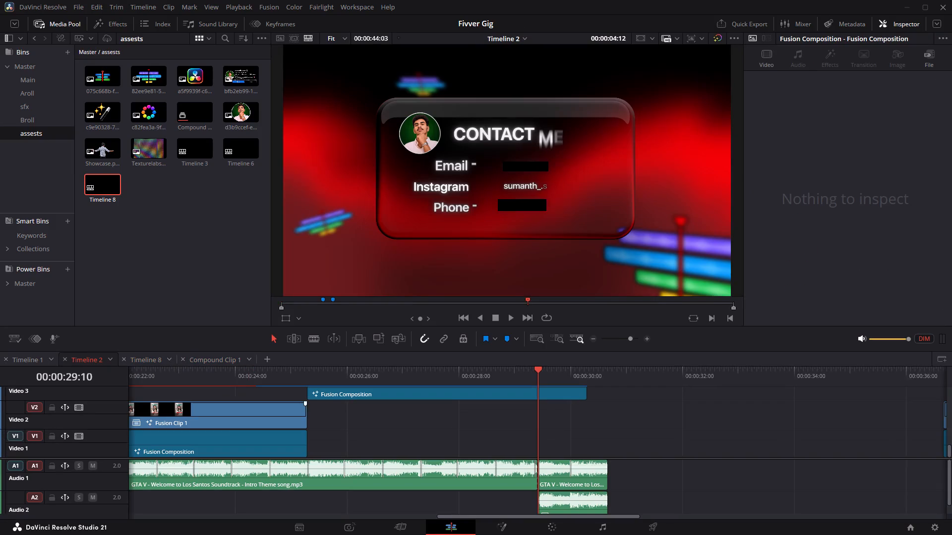
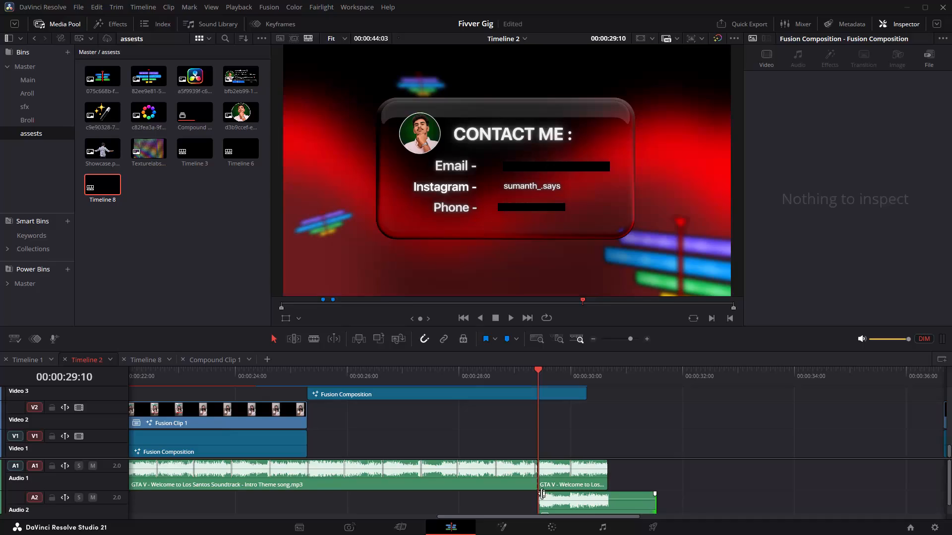
Crossfade the music from 00:00:29:10 over about 1.3 seconds, fading in the Audio 2 compound clip and fading out the final Audio 1 piece.
left_click_drag(540, 494, 610, 492)
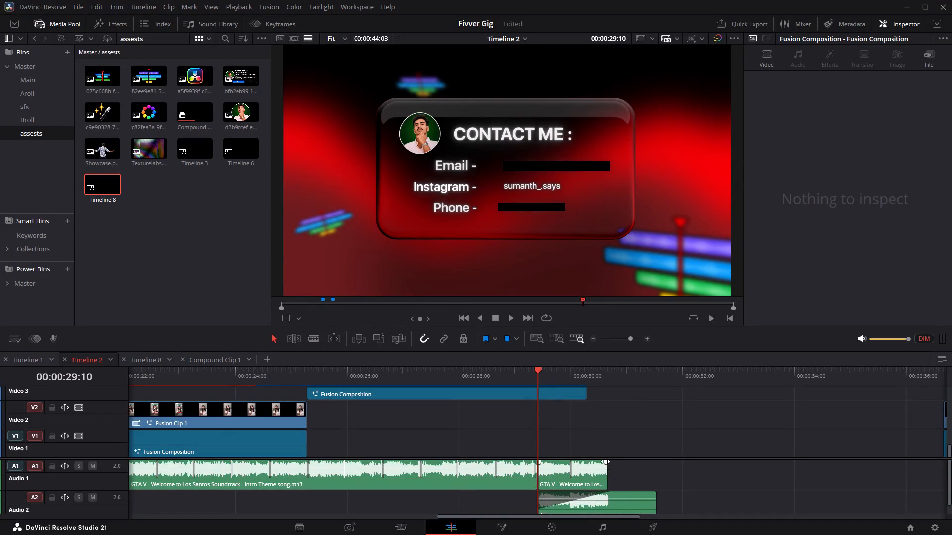
left_click_drag(605, 461, 532, 468)
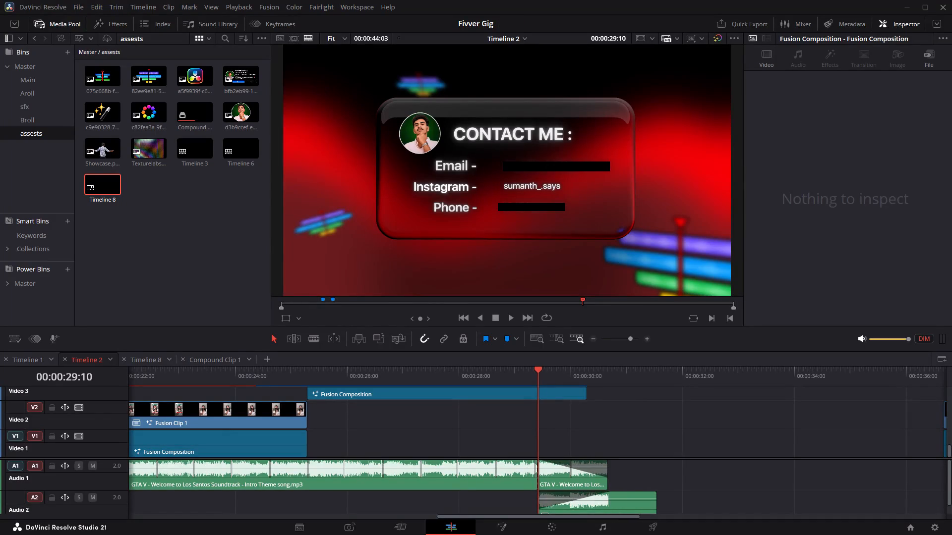
Search all effects folders for "rever" and apply Fairlight FX Reverb to the compound clip on Audio 2, keeping the default settings.
left_click(95, 21)
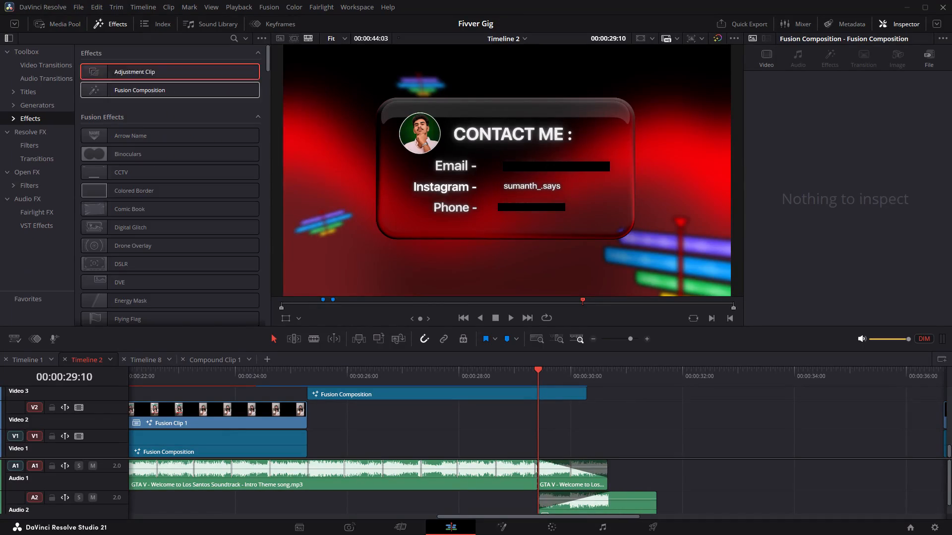
left_click(245, 40)
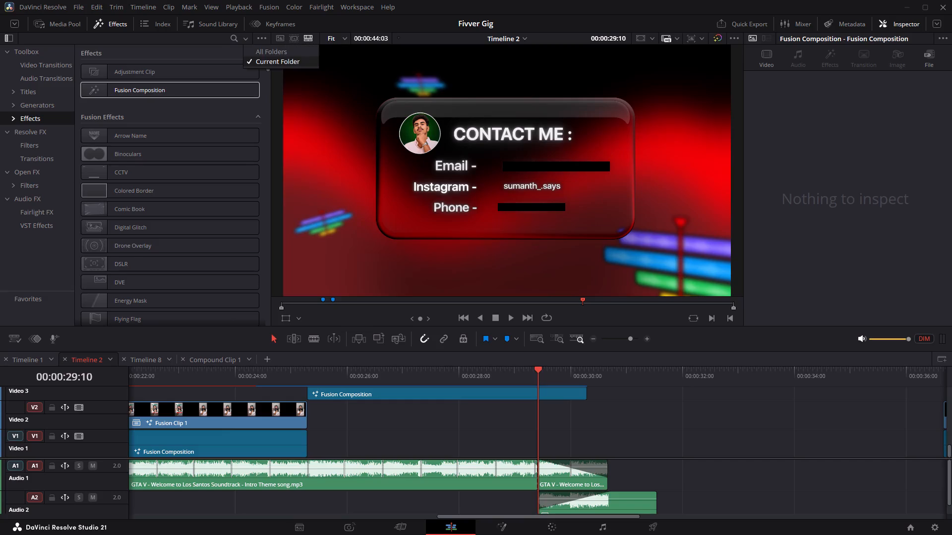
left_click(262, 54)
type("reve")
key("r")
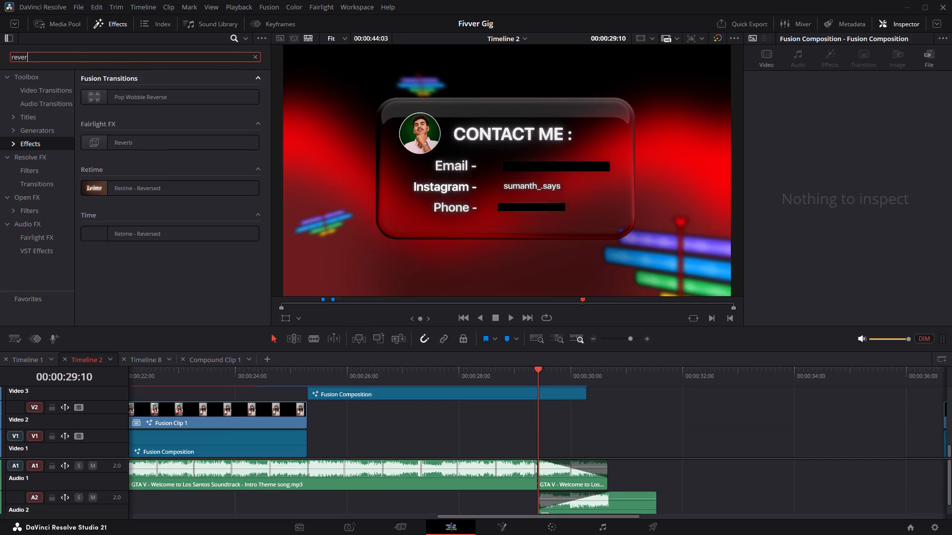
left_click_drag(196, 140, 585, 483)
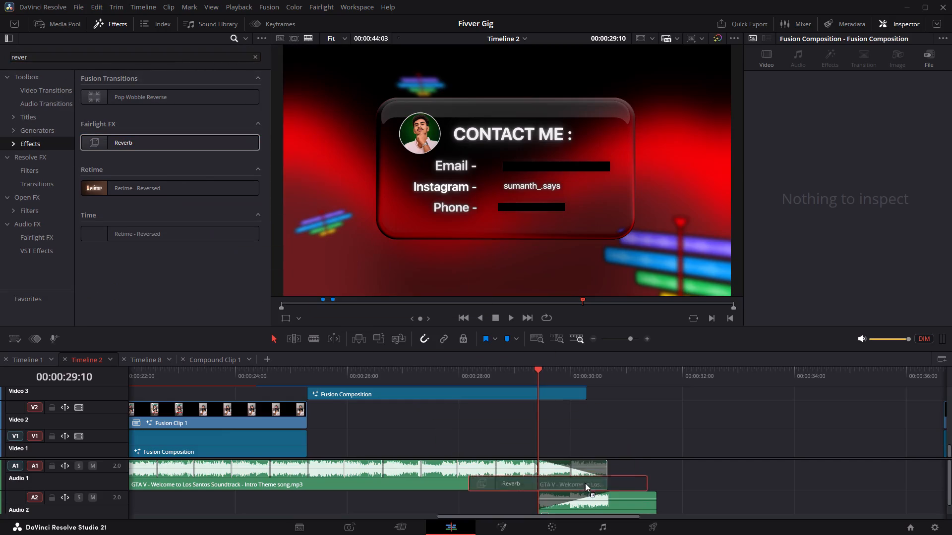
left_click_drag(585, 483, 587, 496)
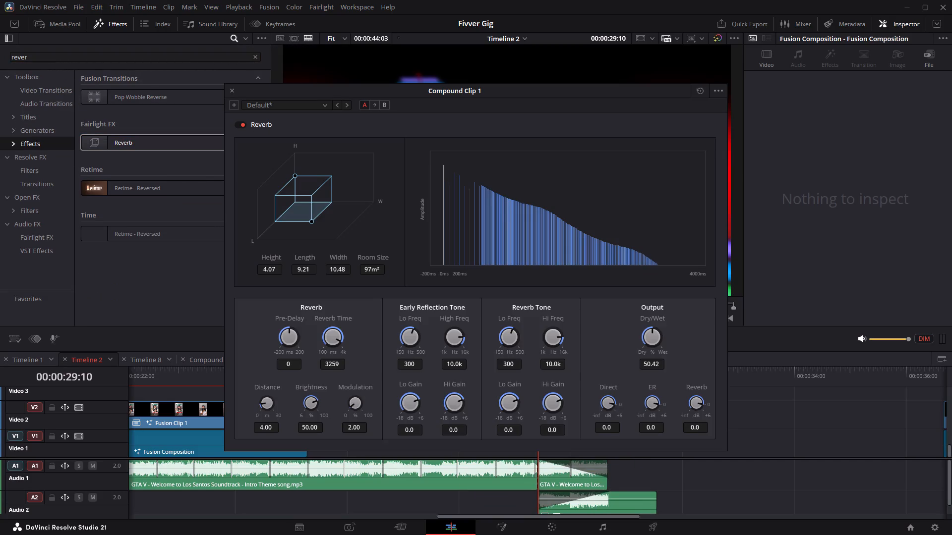
left_click(236, 94)
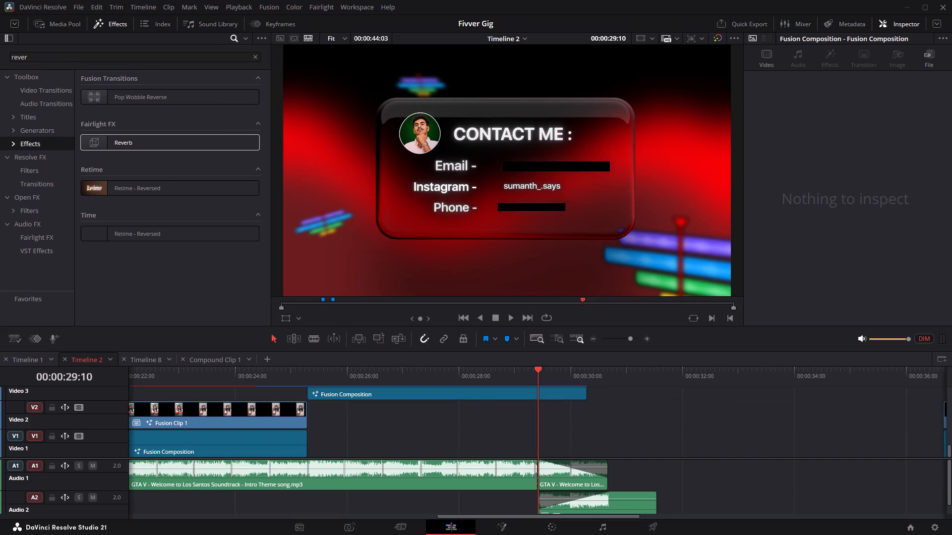
Play the contact-card ending to check the reverb tail, and save the project.
left_click(478, 369)
key("space")
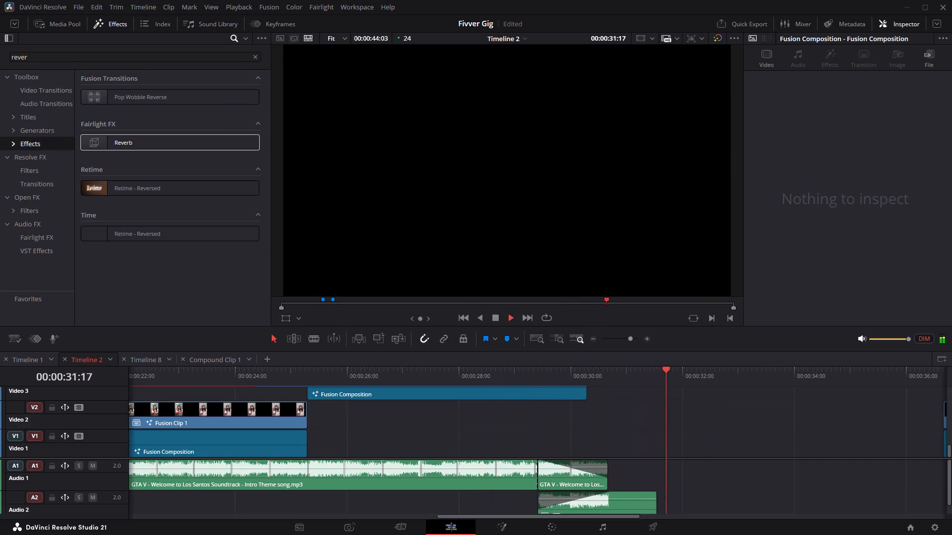
left_click(510, 376)
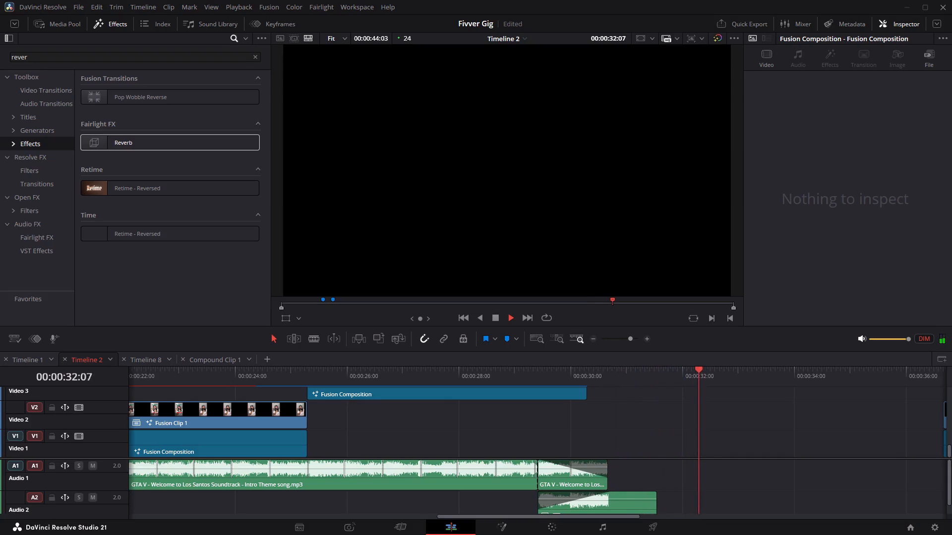
key("ctrl+s")
key("space")
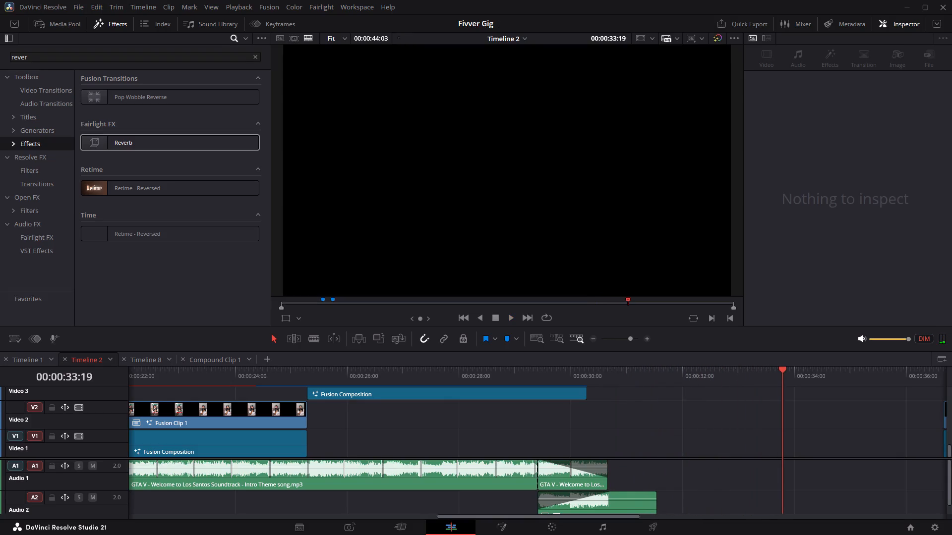
Replay the ending from about 00:00:28 with audio dimming switched off, restoring the dimming when done.
left_click(931, 339)
left_click(468, 380)
key("space")
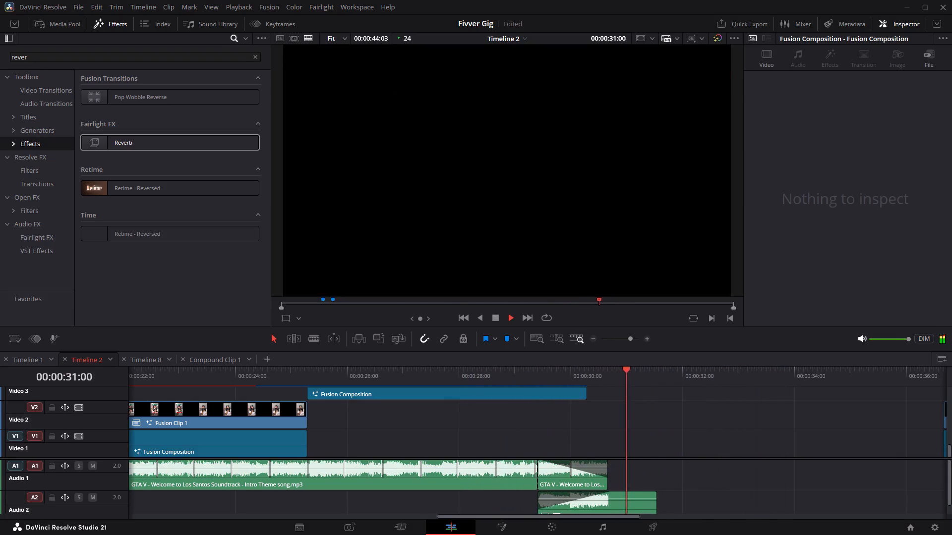
left_click(924, 336)
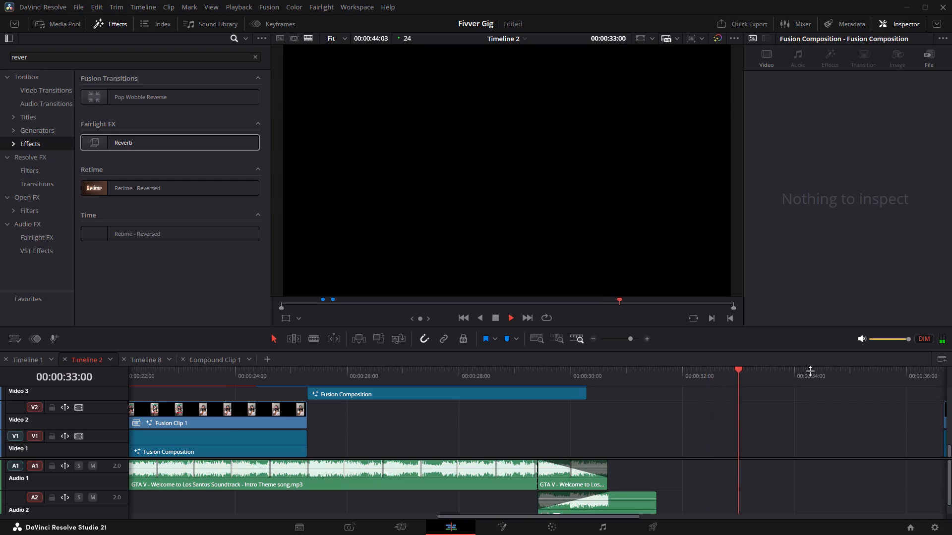
Replay the carousel's transition into the contact card and its ending, examining the text reveal around 00:00:26:04.
left_click_drag(402, 376, 231, 376)
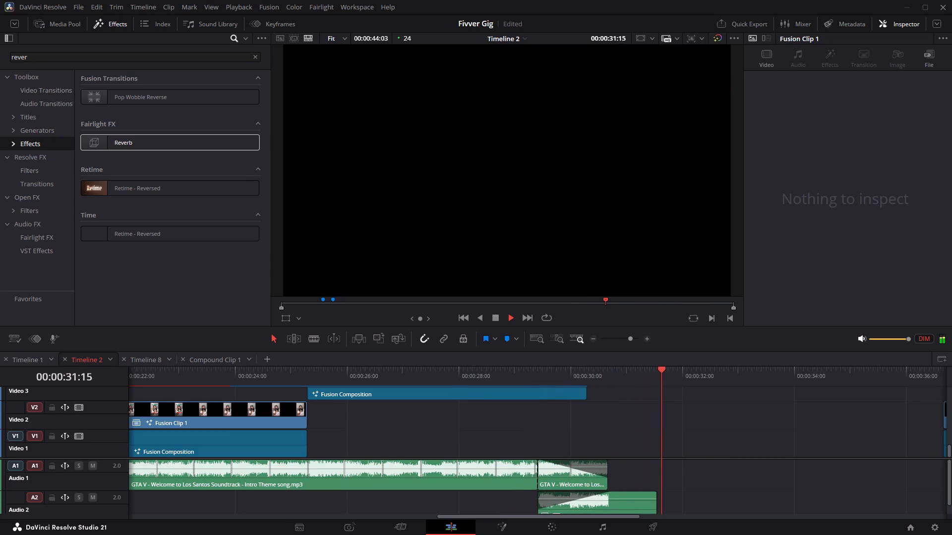
left_click(500, 378)
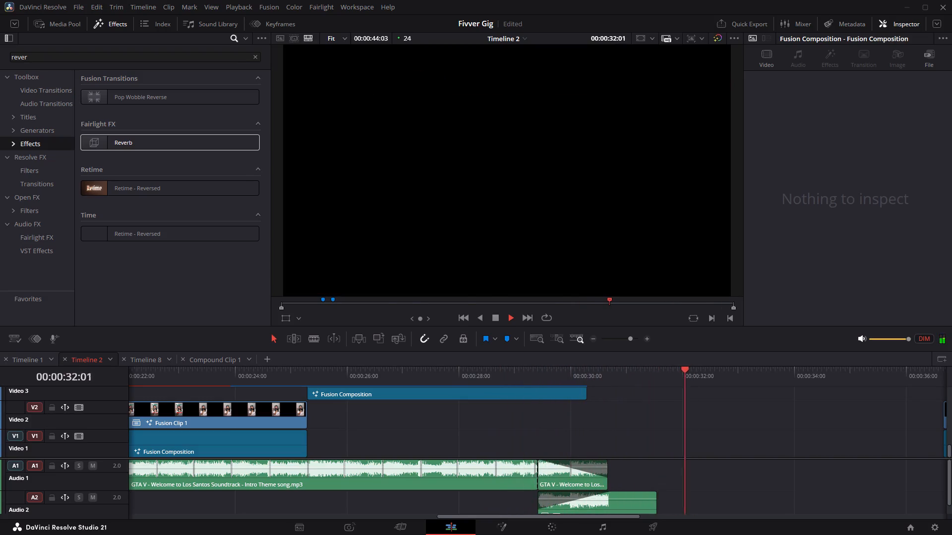
left_click_drag(540, 378, 533, 379)
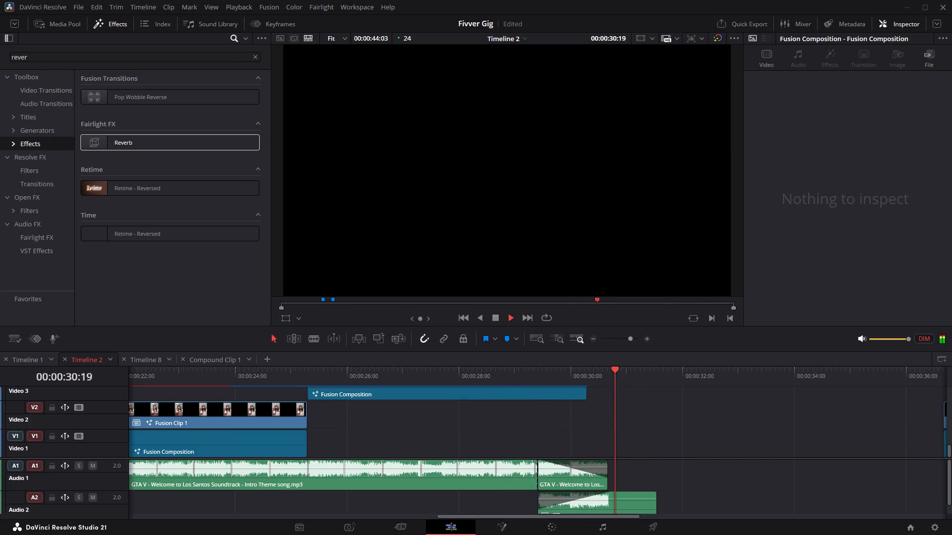
left_click_drag(304, 376, 267, 377)
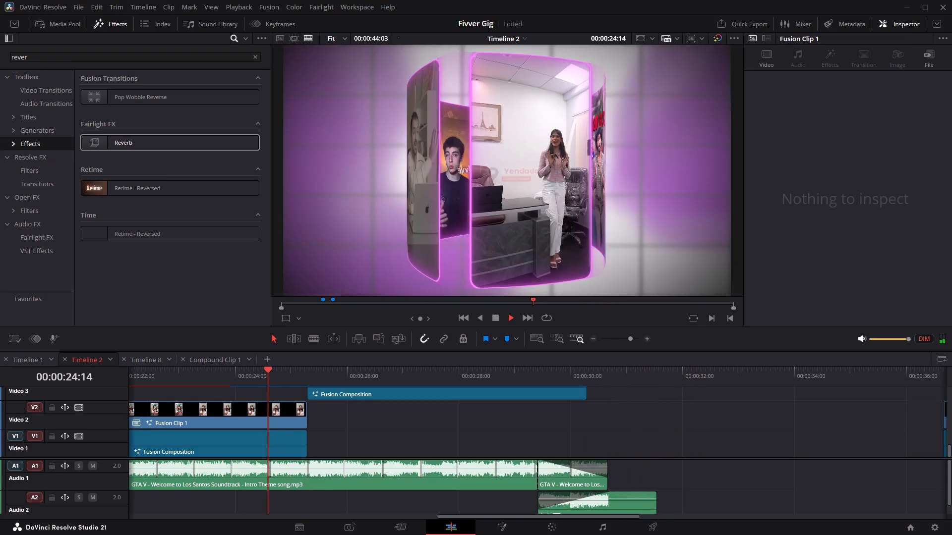
key("space")
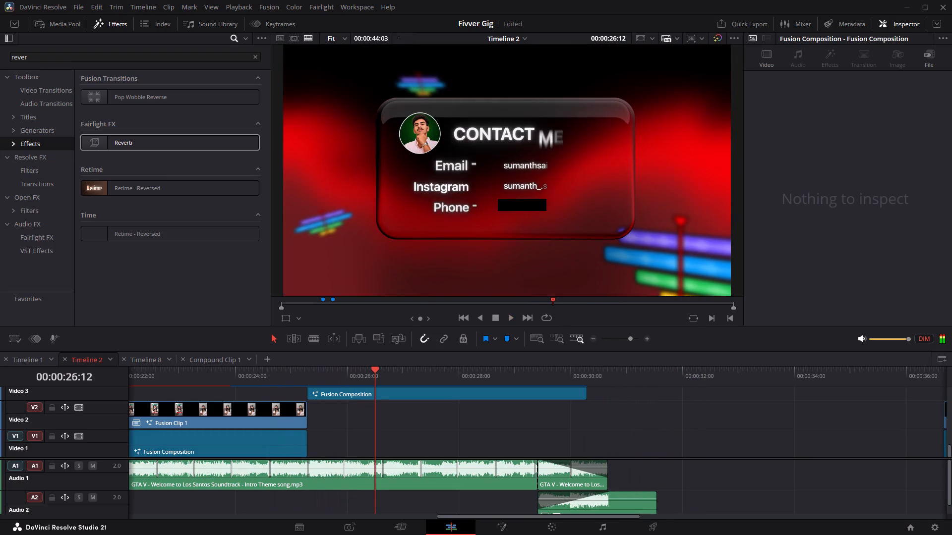
scroll(312, 406, "down", 3, "ctrl")
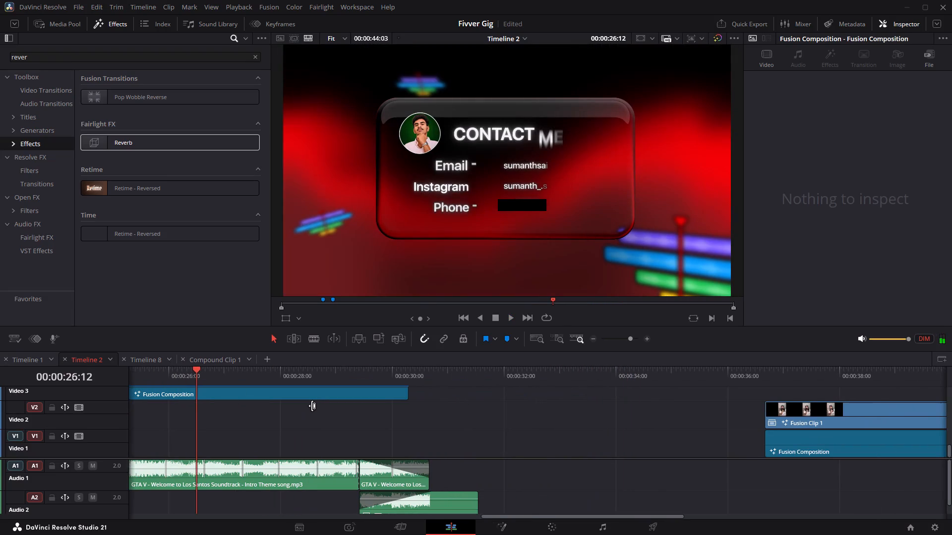
scroll(312, 406, "down", 2, "ctrl")
scroll(312, 406, "up", 5, "ctrl")
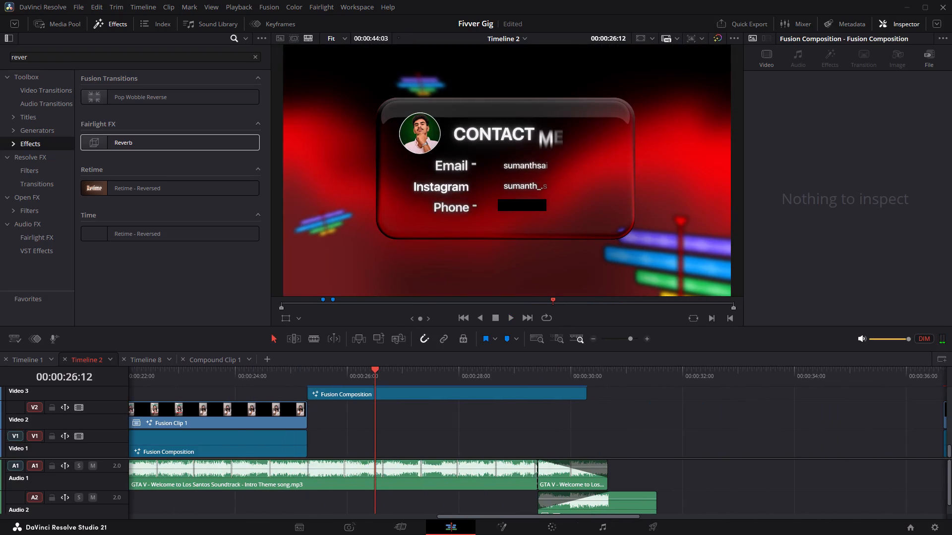
left_click_drag(288, 375, 283, 375)
key("space")
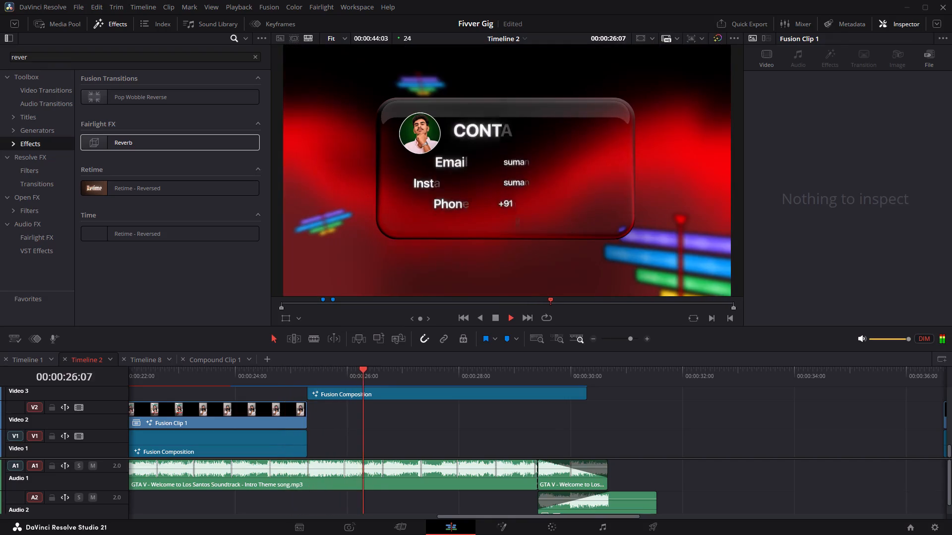
key("space")
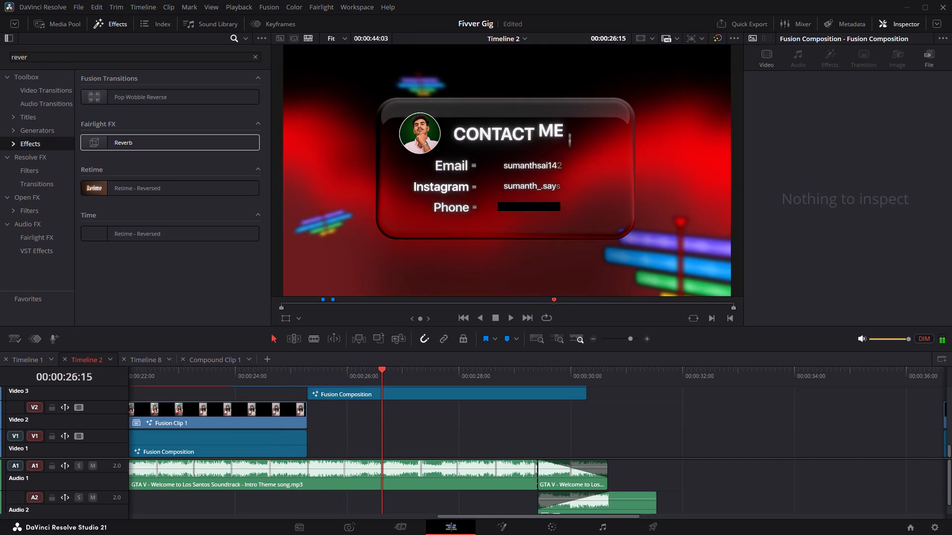
left_click(353, 370)
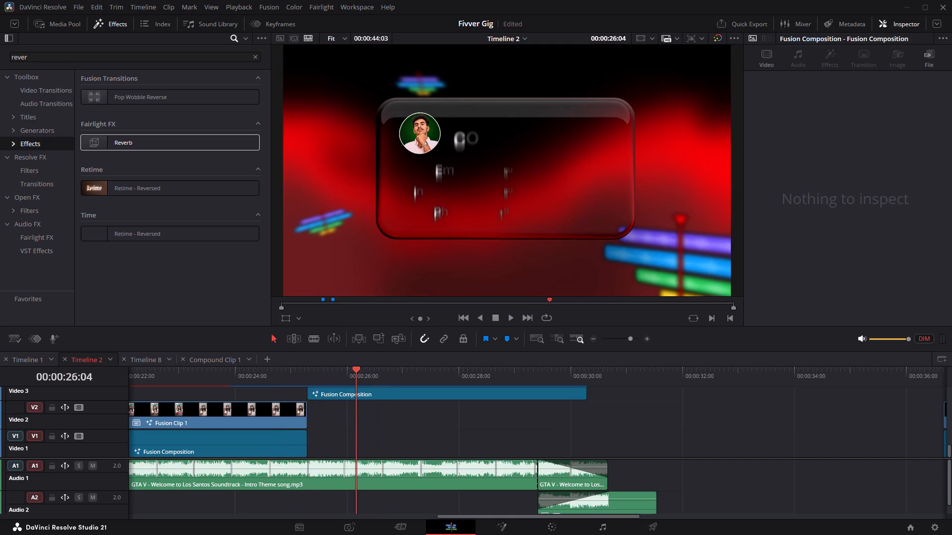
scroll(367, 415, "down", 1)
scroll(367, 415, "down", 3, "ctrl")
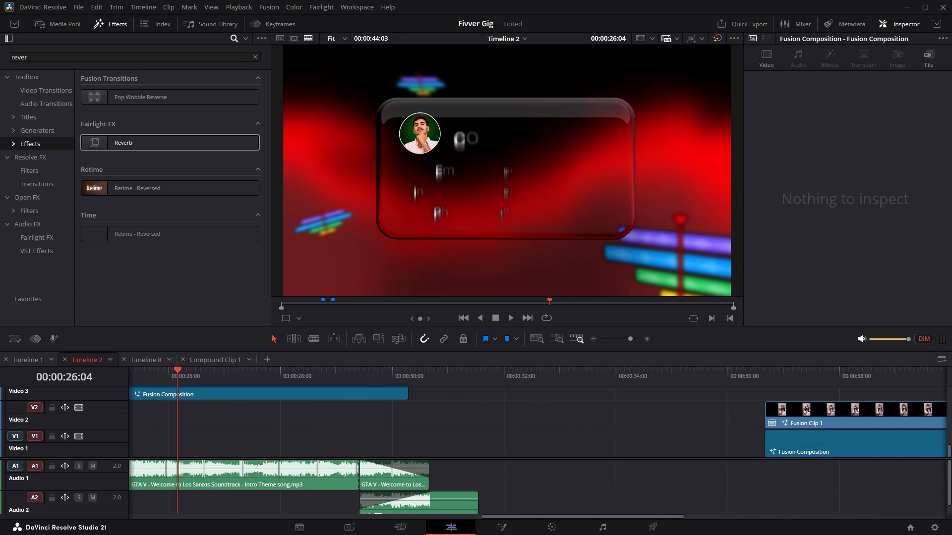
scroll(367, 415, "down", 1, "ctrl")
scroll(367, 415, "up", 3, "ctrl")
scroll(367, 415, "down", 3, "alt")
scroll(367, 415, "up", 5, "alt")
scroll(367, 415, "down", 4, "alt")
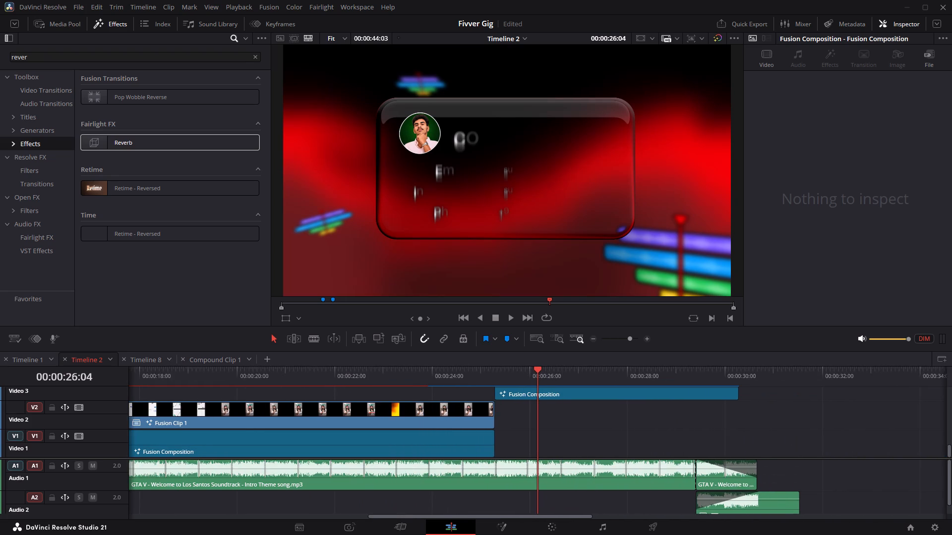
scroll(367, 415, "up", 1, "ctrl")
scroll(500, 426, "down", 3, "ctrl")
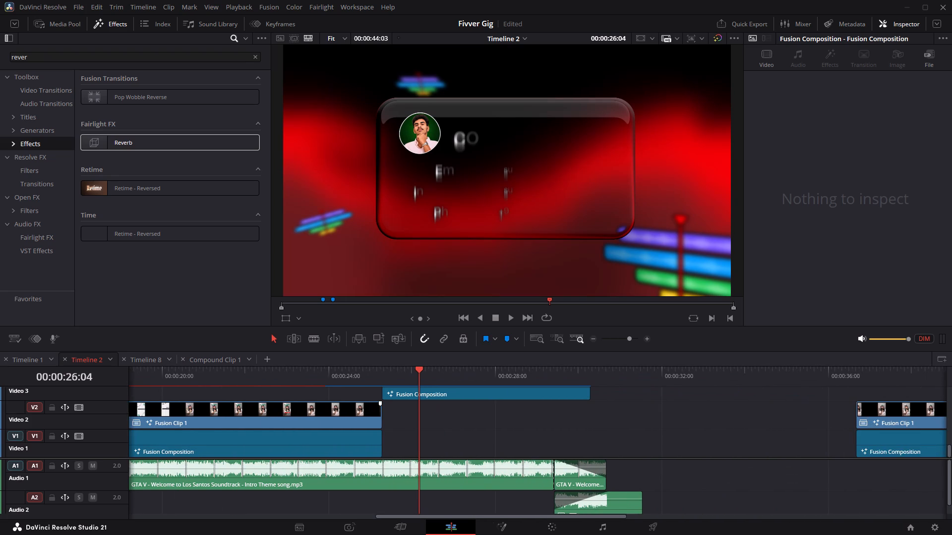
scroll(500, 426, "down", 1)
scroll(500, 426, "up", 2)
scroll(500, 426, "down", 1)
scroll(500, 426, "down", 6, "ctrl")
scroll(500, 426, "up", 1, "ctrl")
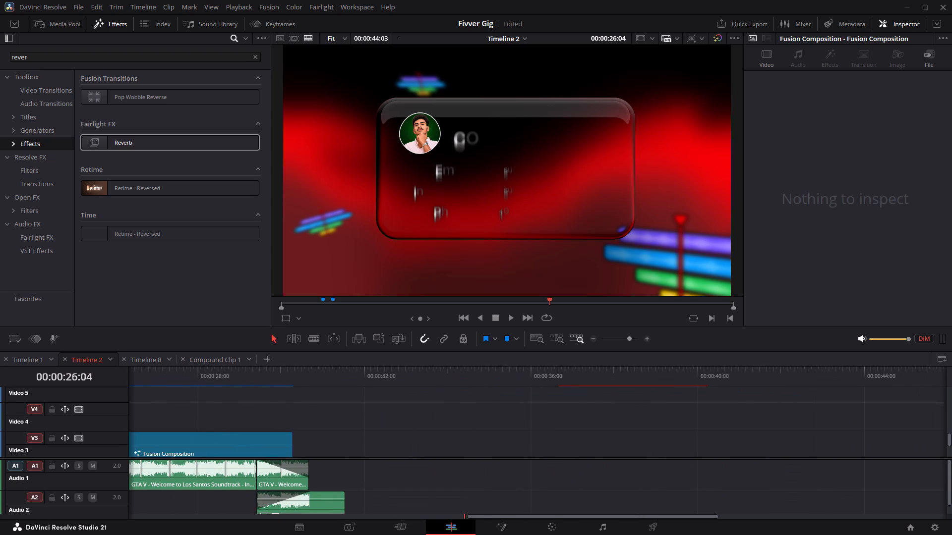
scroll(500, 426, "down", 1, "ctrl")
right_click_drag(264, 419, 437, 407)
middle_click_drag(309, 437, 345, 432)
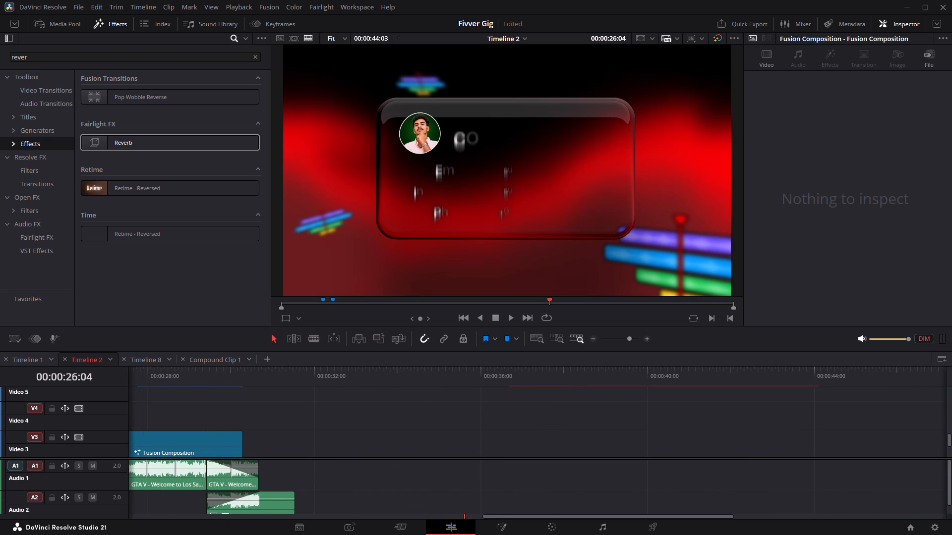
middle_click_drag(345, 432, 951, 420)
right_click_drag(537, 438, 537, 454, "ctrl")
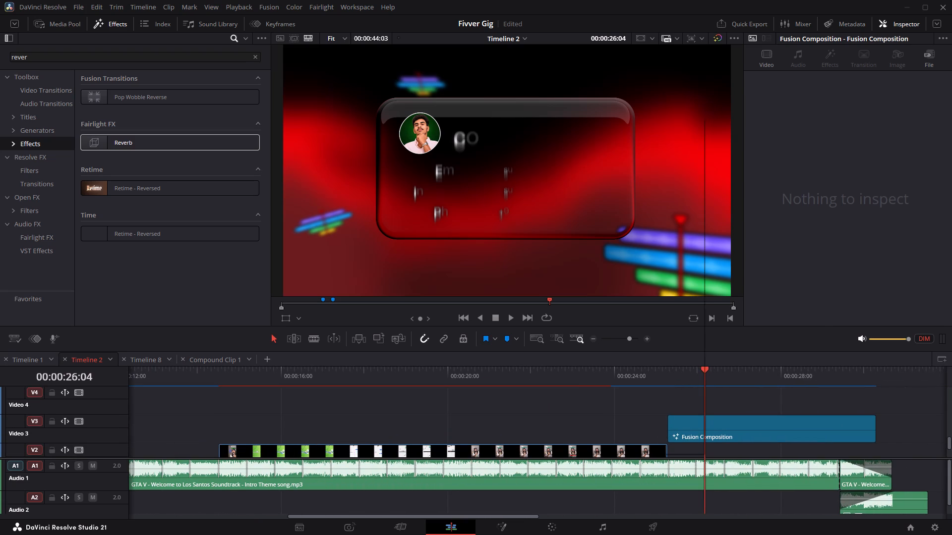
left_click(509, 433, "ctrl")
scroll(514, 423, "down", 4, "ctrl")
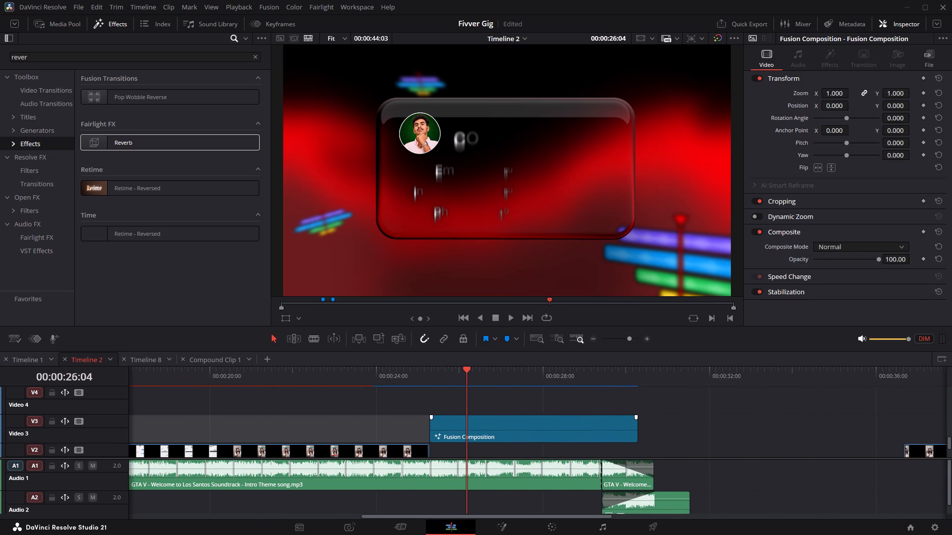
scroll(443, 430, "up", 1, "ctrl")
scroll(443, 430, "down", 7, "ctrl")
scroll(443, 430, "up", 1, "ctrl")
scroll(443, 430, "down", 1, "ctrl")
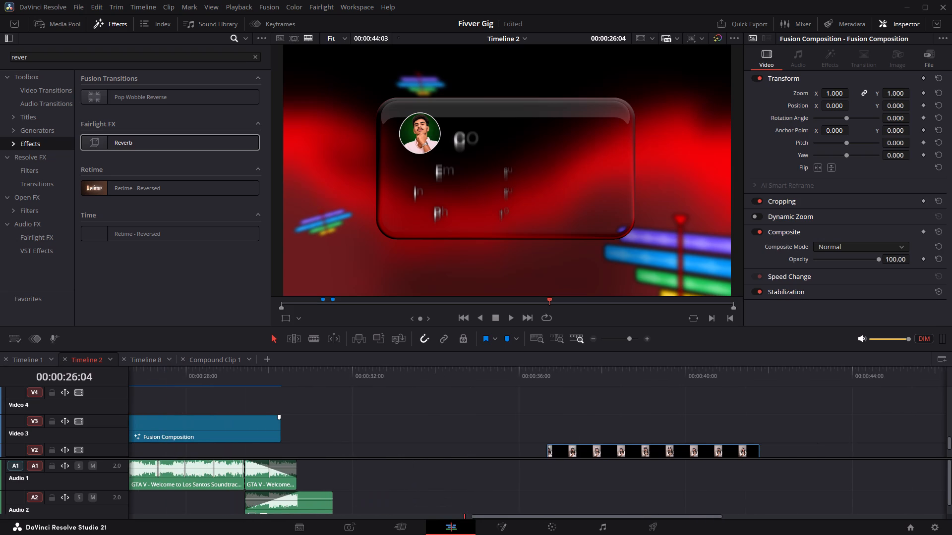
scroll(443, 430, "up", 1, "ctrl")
Copy the adjustment clip on Video 7 near 00:00:09 and paste it above the contact-card composition at 00:00:26:04.
middle_click_drag(425, 419, 923, 423)
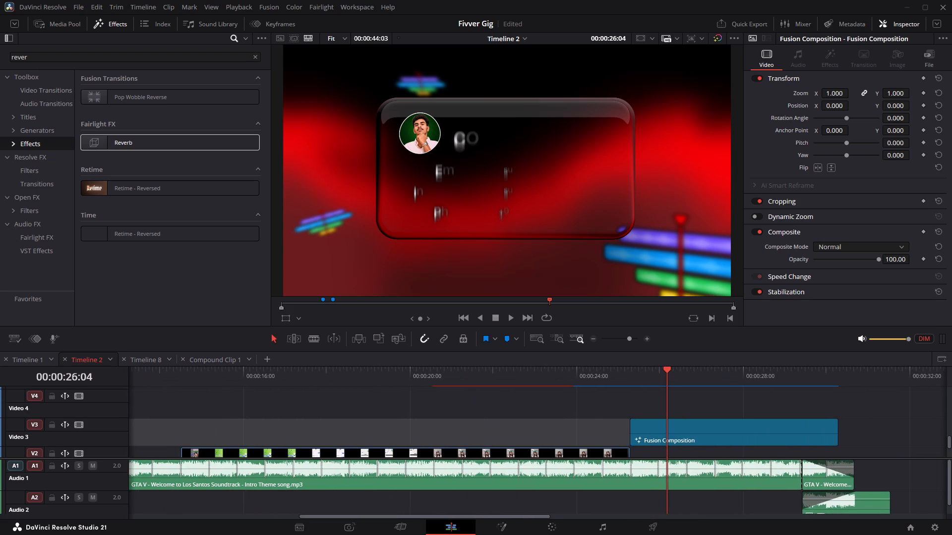
middle_click_drag(326, 421, 951, 402)
scroll(428, 415, "up", 1)
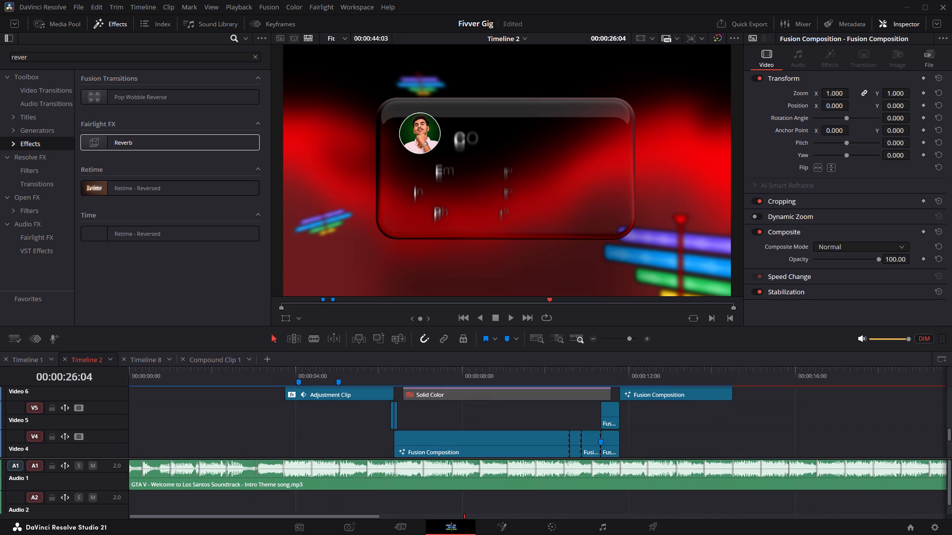
scroll(437, 412, "up", 2)
scroll(443, 410, "down", 1)
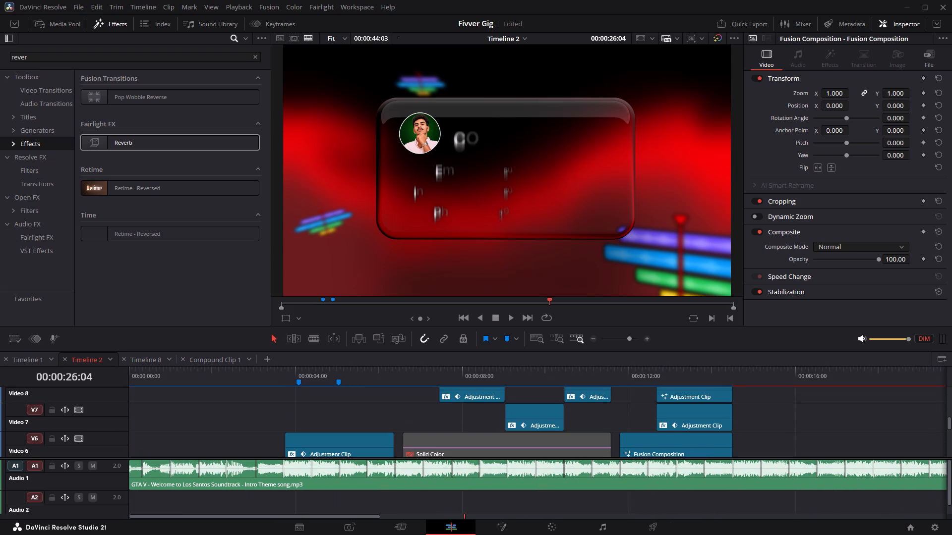
left_click(521, 411)
key("ctrl+c")
middle_click_drag(839, 409, 839, 408)
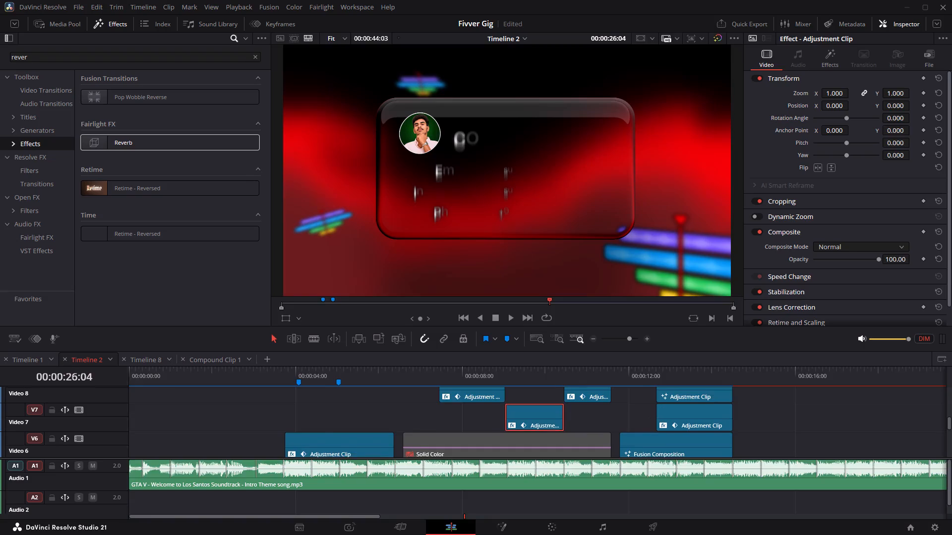
middle_click_drag(839, 408, 212, 400)
scroll(550, 456, "down", 3)
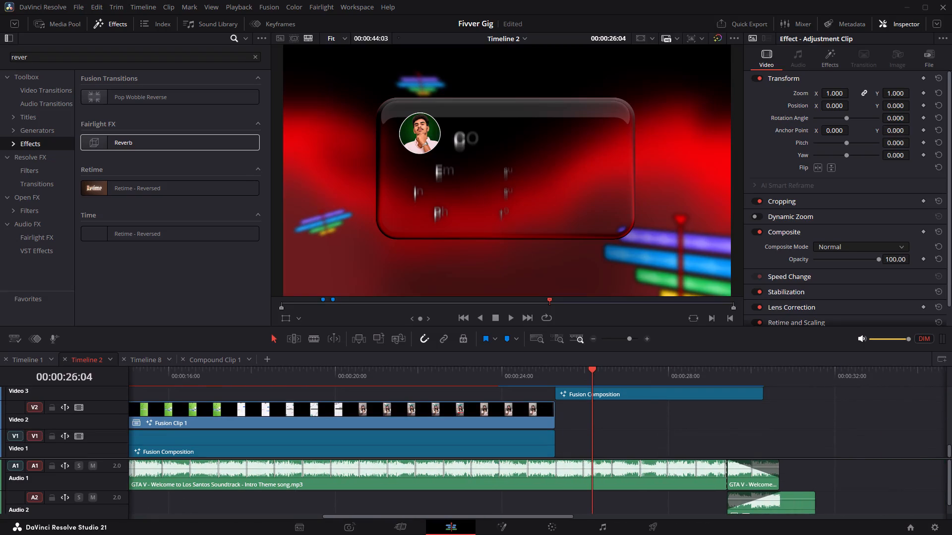
key("ctrl+v")
Play the contact-card reveal from about 00:00:25 to check the pasted adjustment clip's effect.
scroll(637, 437, "up", 2)
scroll(637, 437, "down", 3)
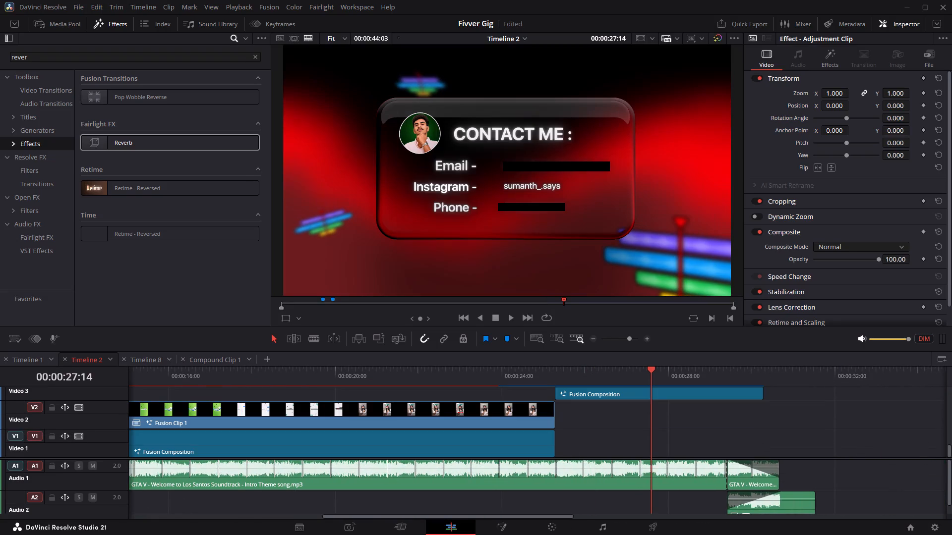
scroll(637, 437, "down", 1)
scroll(637, 437, "up", 3)
scroll(637, 437, "down", 2)
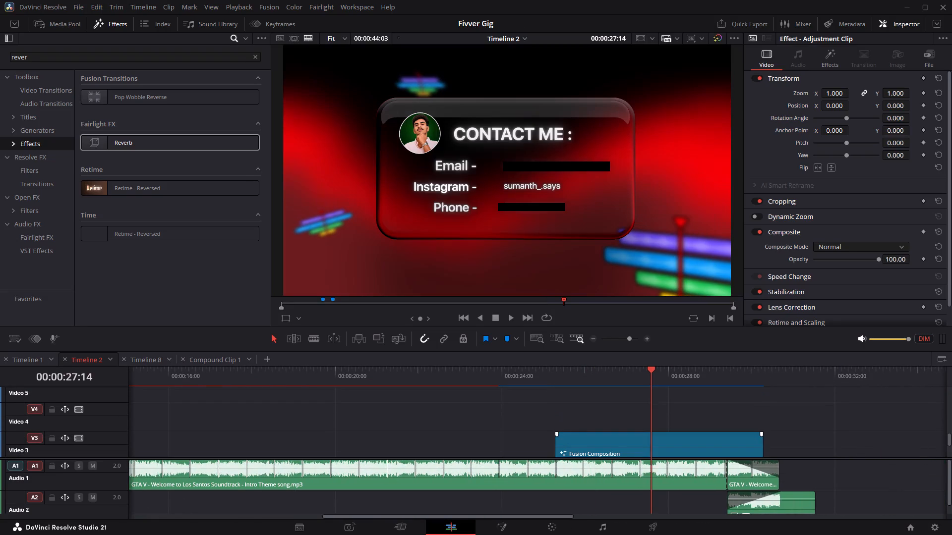
left_click(559, 379)
key("space")
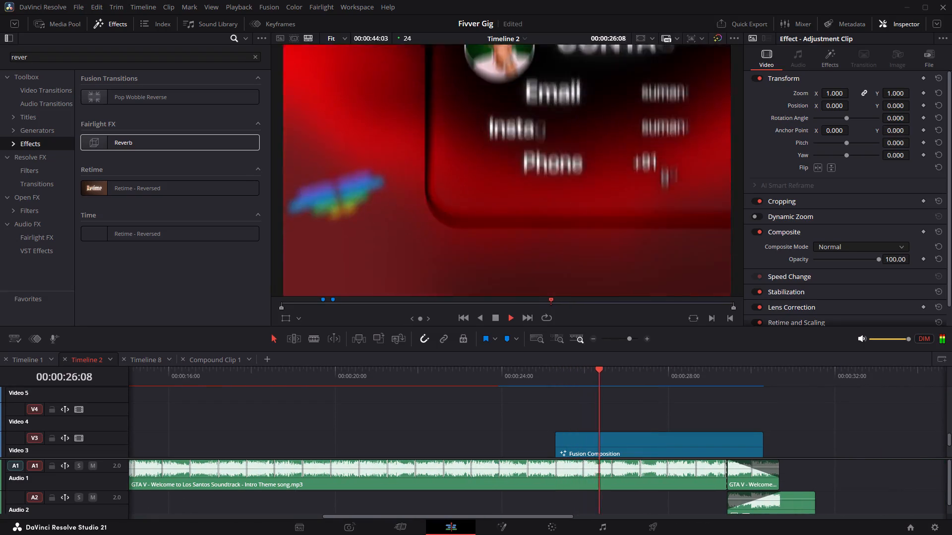
key("space")
Reset all parameters and keyframes of the Transform effect on the pasted adjustment clip.
scroll(654, 414, "up", 1)
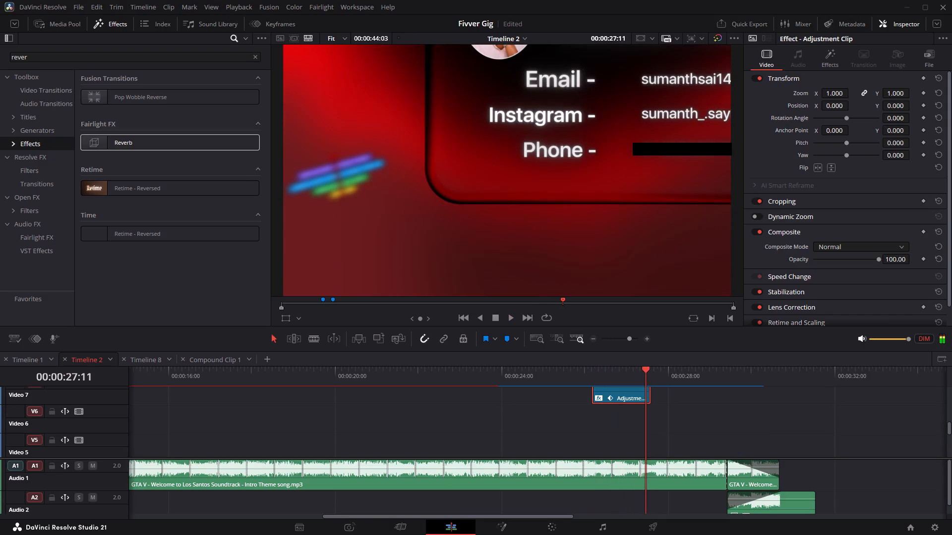
left_click(821, 60)
left_click(938, 102)
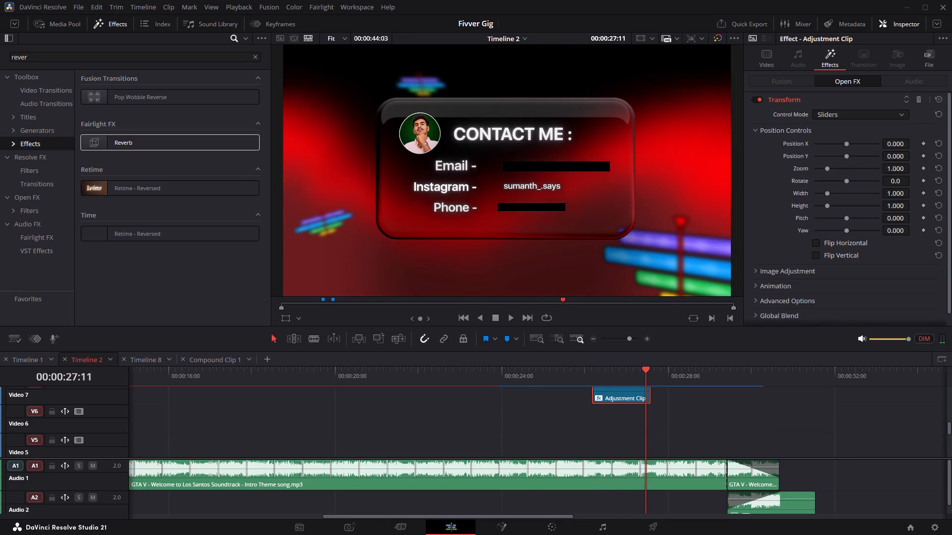
Replay the transition into the contact card and its text reveal with the reset Transform effect.
left_click(531, 382)
key("space")
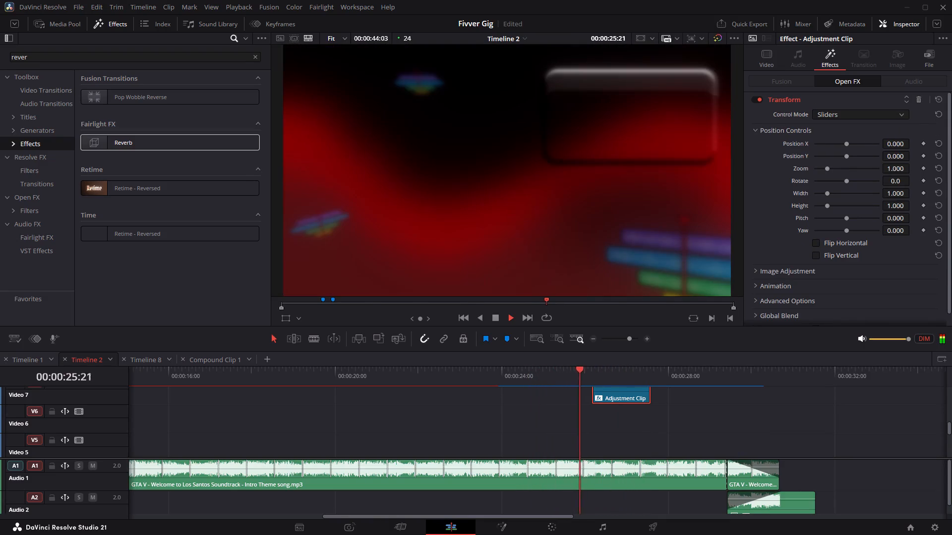
key("space")
scroll(649, 410, "up", 5)
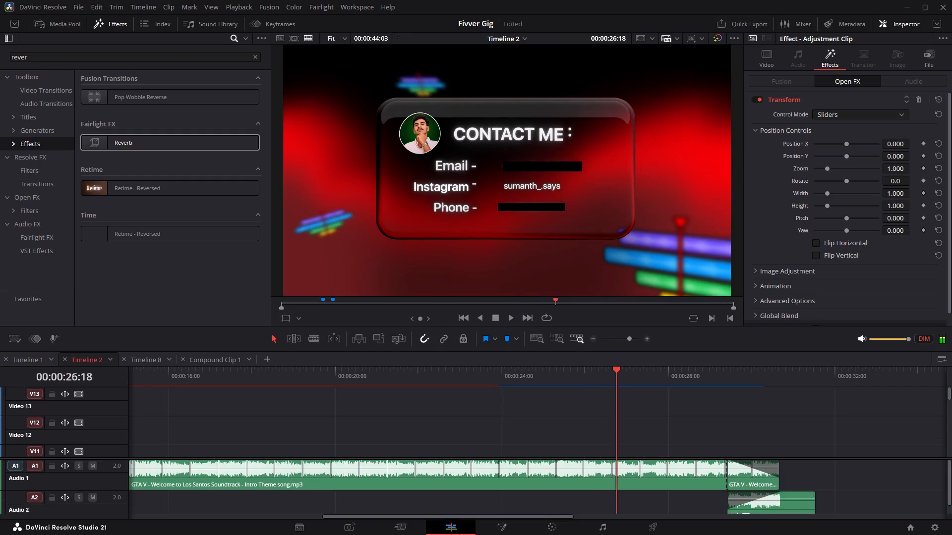
scroll(658, 396, "up", 3)
scroll(658, 396, "down", 1)
scroll(658, 396, "up", 1)
scroll(658, 396, "down", 5)
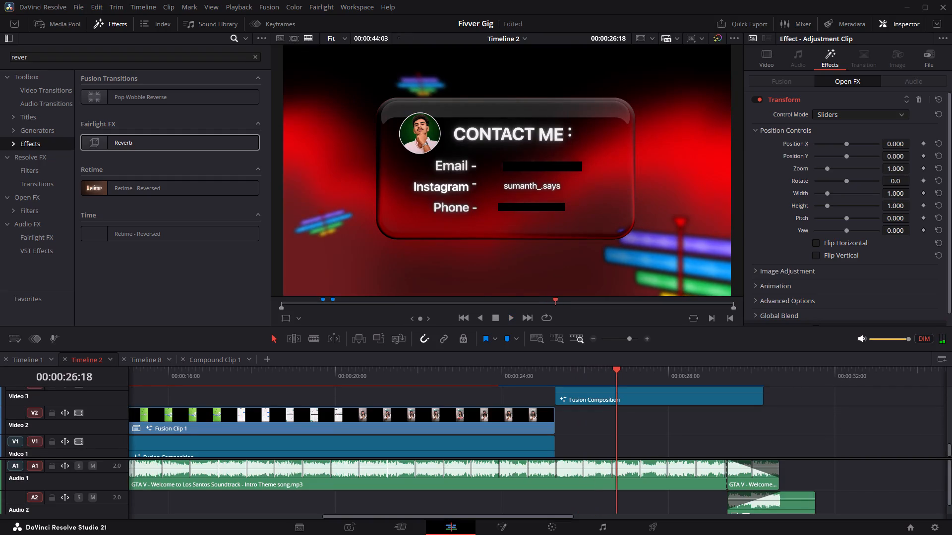
left_click(571, 373)
key("space")
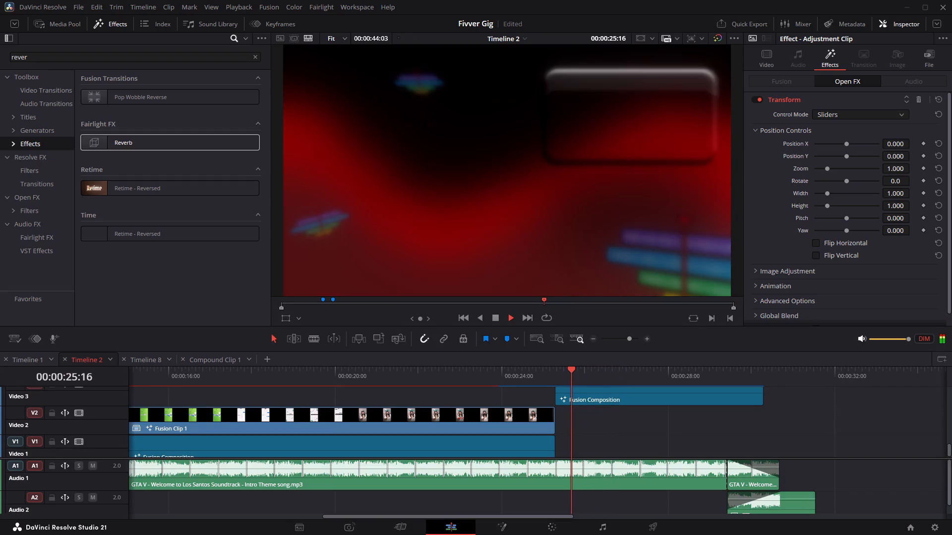
key("space")
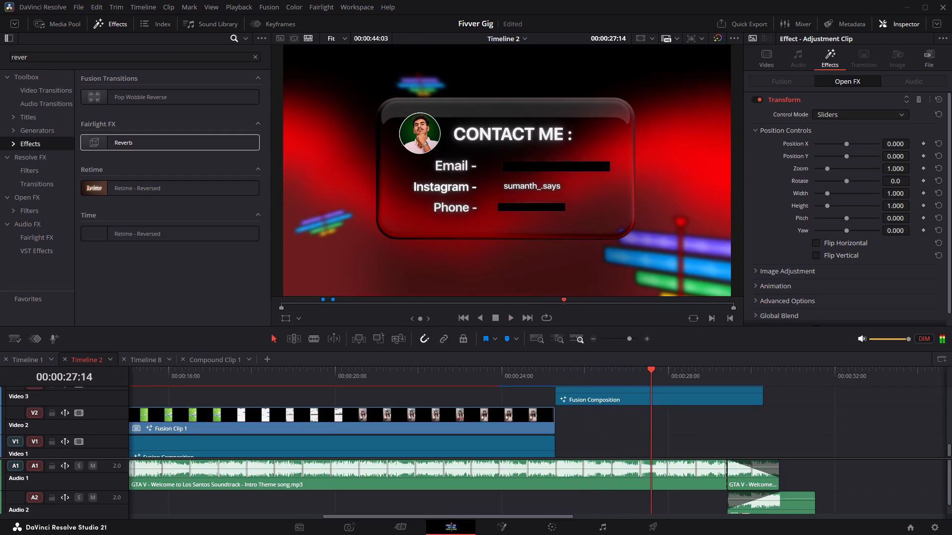
At 00:00:26:04, set the pasted adjustment clip's Transform effect to Zoom 1.298 and Position Y -0.013.
left_click(590, 369)
scroll(609, 397, "up", 3)
scroll(609, 397, "down", 1)
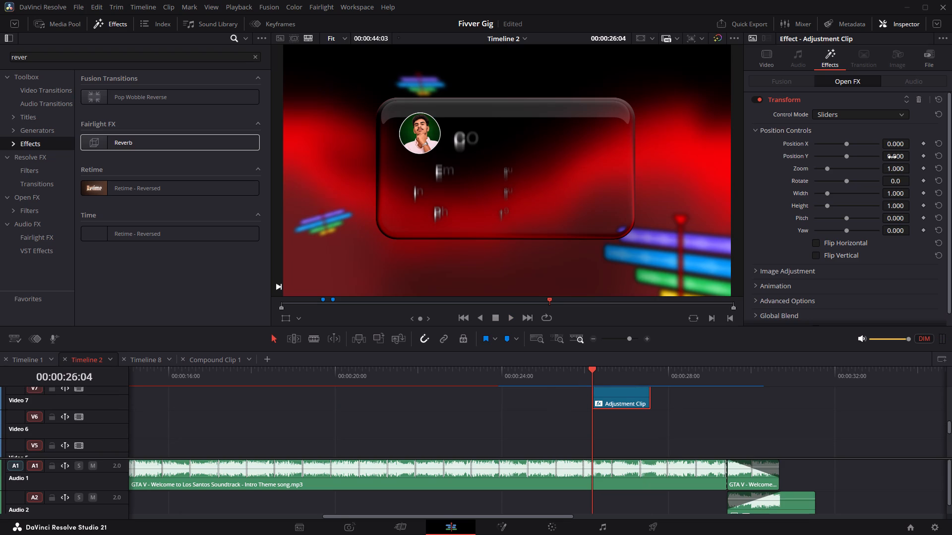
left_click_drag(891, 170, 912, 173)
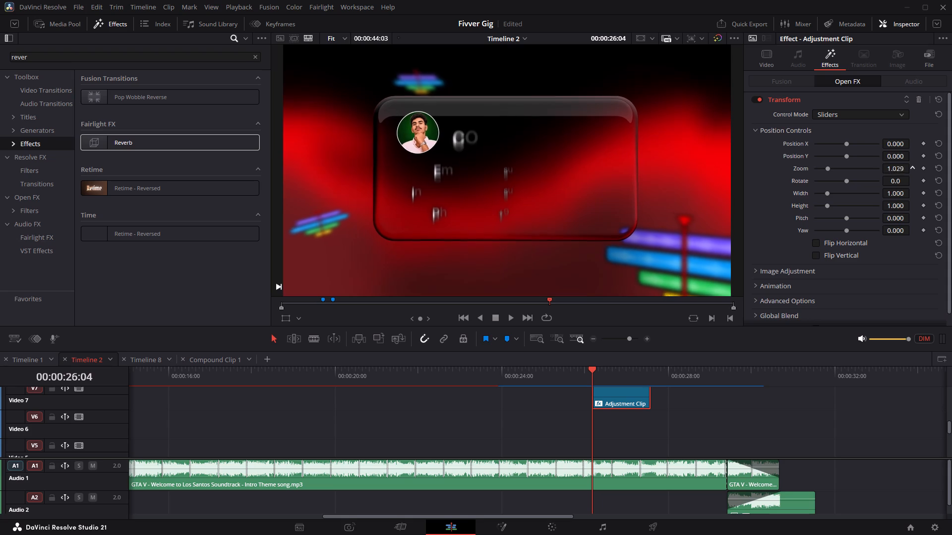
left_click_drag(912, 173, 572, 293)
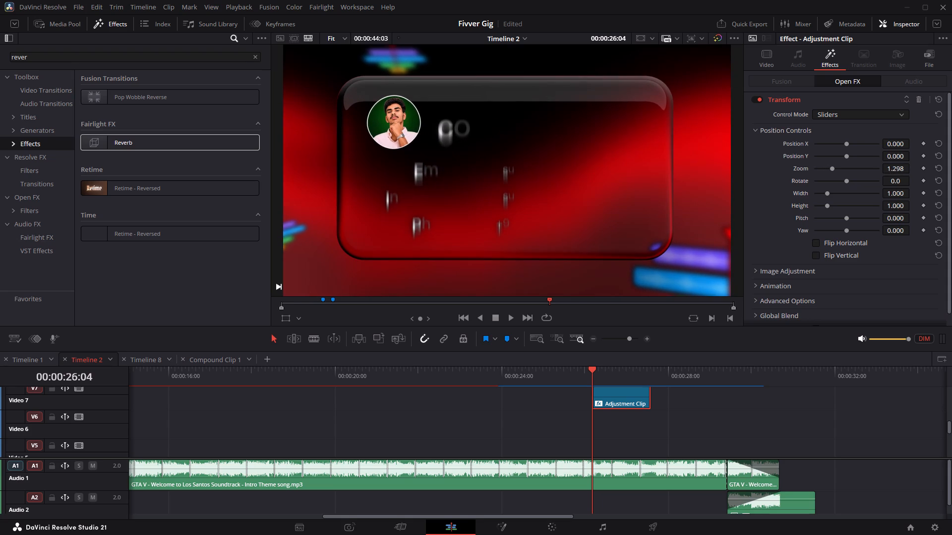
left_click_drag(904, 155, 897, 155)
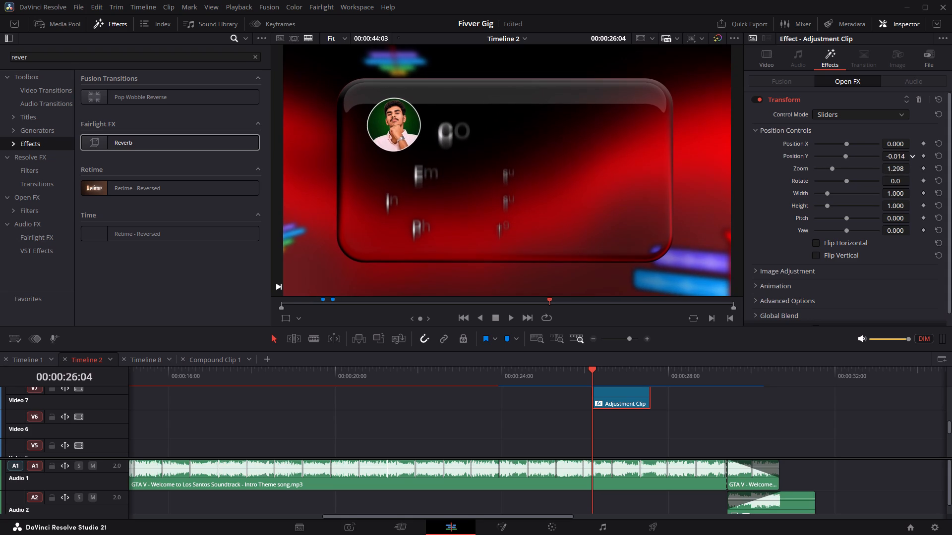
left_click_drag(897, 155, 898, 155)
Play from about 00:00:24:18 through the contact card to check the enlarged framing.
left_click(533, 382)
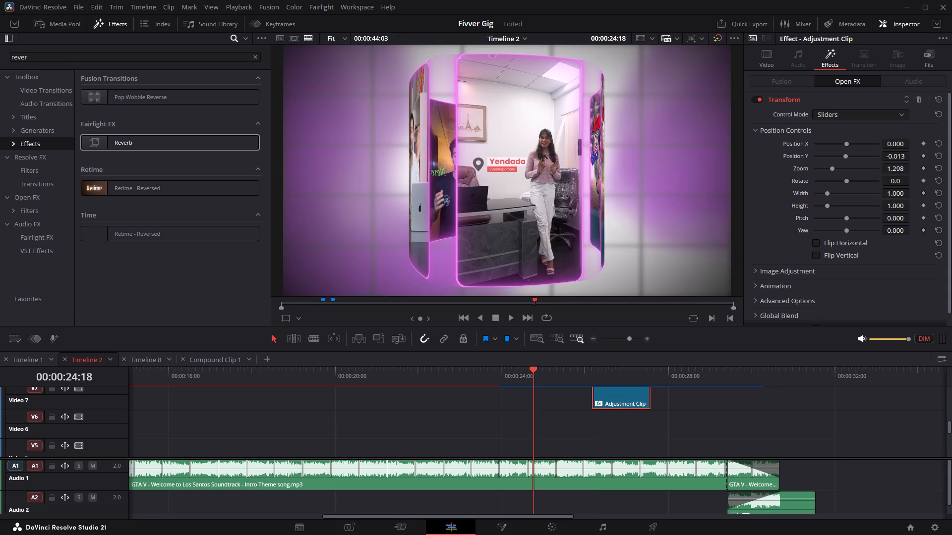
key("space")
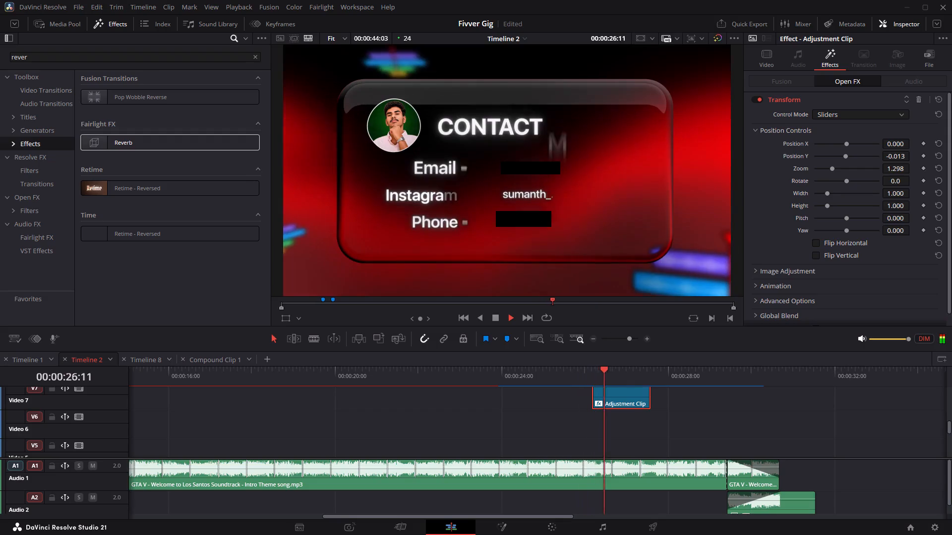
left_click(565, 376)
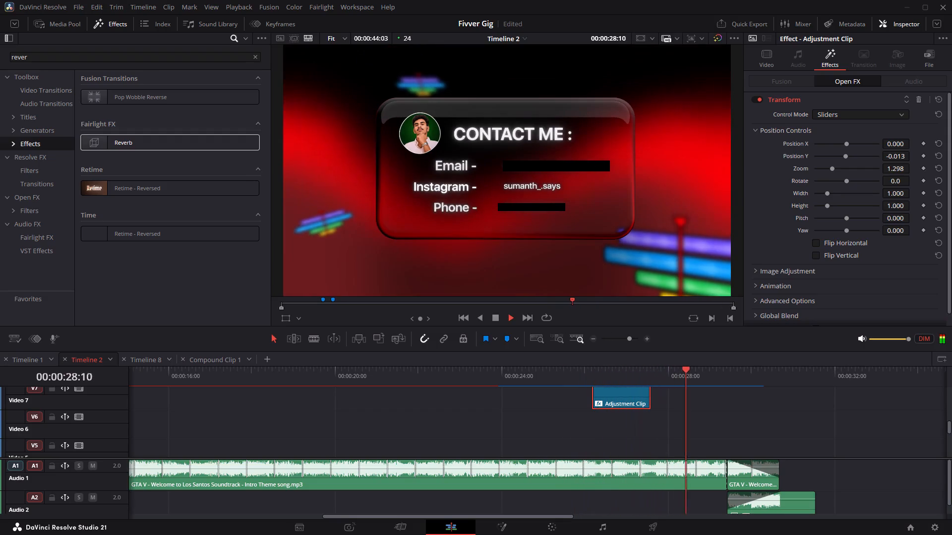
key("space")
Extend the end of the pasted adjustment clip on Video 7 to the end of the Audio 1 music, for a 04:12 duration.
left_click_drag(648, 399, 776, 411)
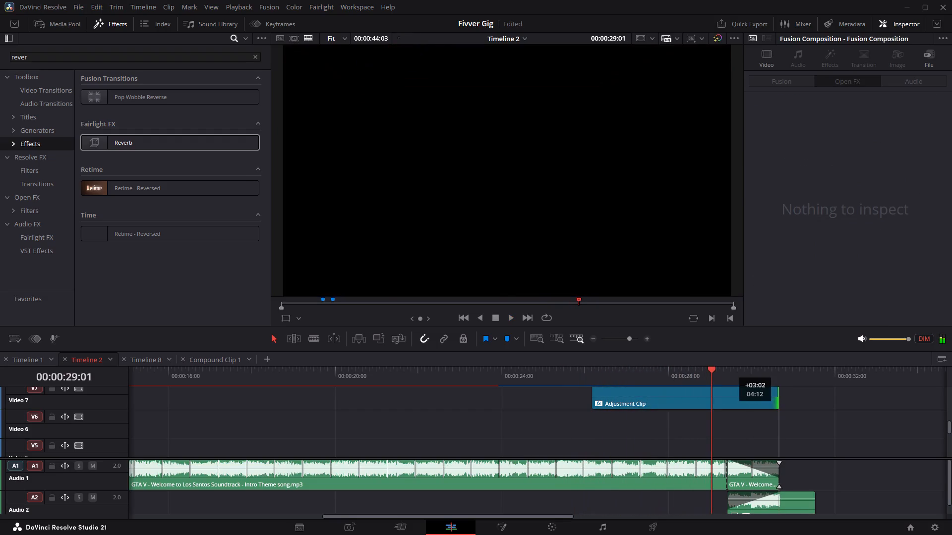
Replay the contact-card ending from about 00:00:29 to check it under the extended adjustment clip.
key("space")
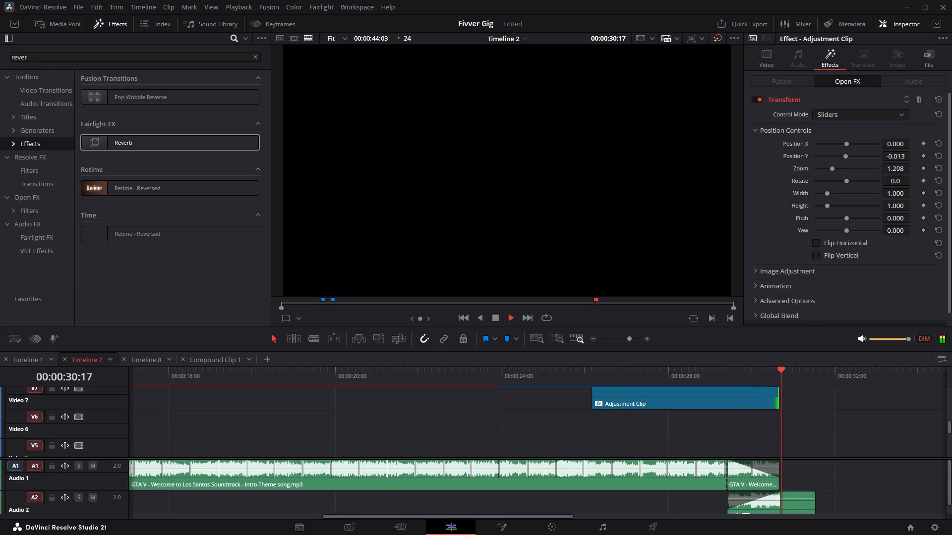
left_click(763, 377)
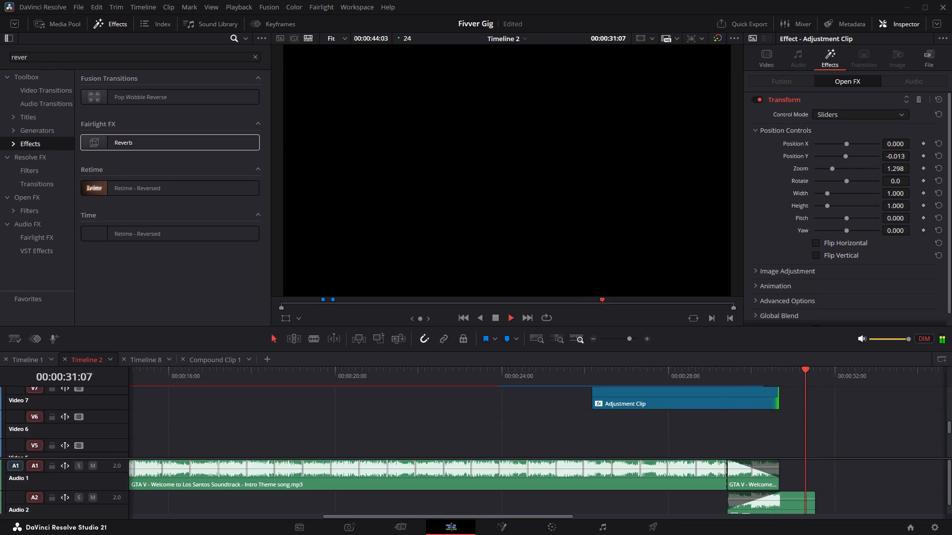
left_click(721, 379)
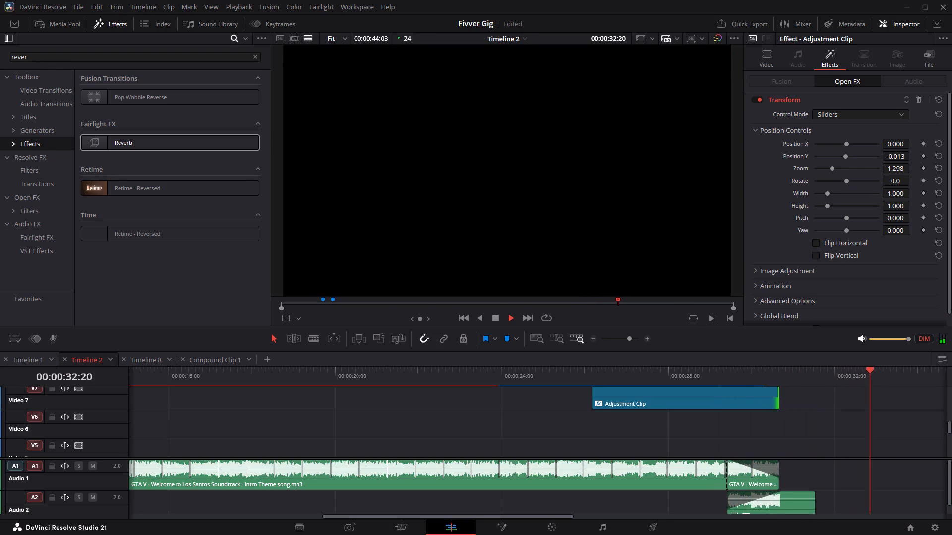
scroll(621, 410, "down", 2, "ctrl")
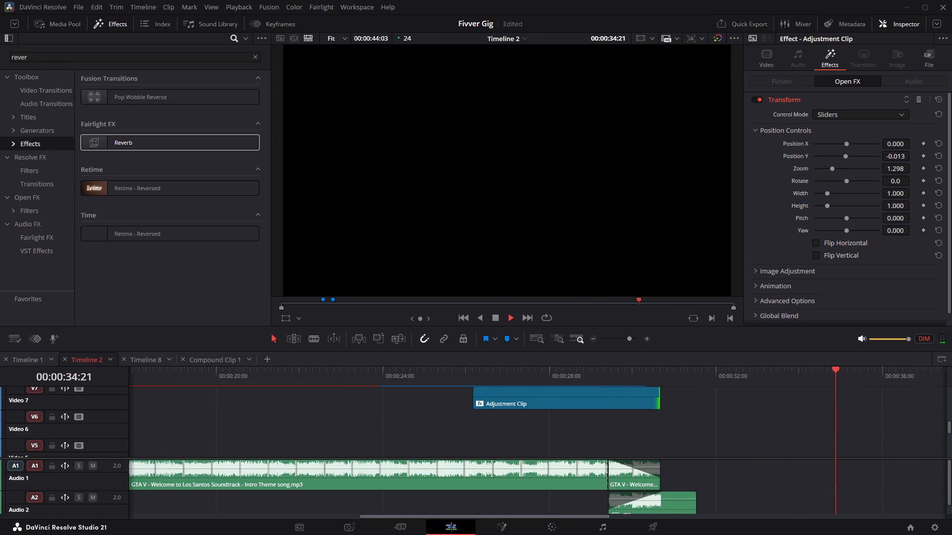
Replay the edit from about 00:00:23 into the contact card, stopping at 00:00:27:15.
scroll(617, 405, "down", 2, "alt")
scroll(543, 428, "down", 3, "alt")
left_click(265, 375)
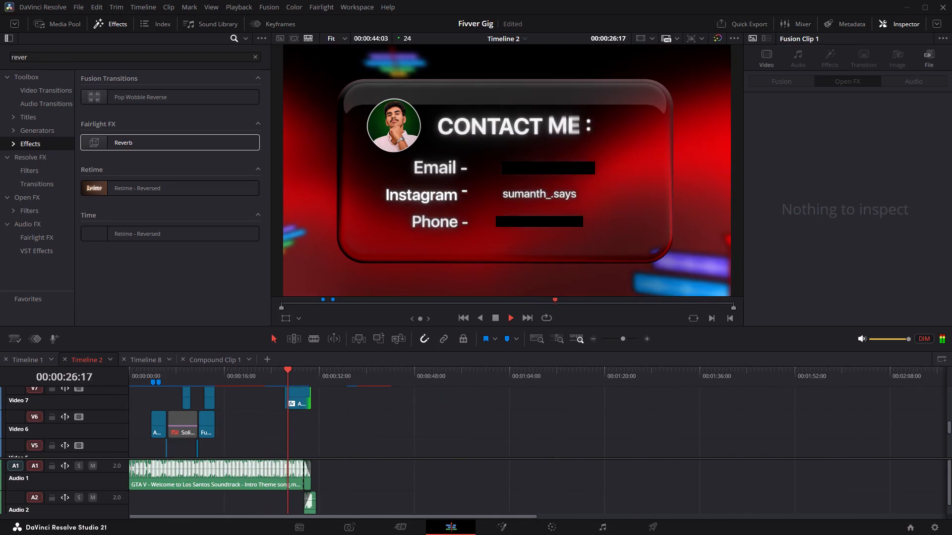
key("space")
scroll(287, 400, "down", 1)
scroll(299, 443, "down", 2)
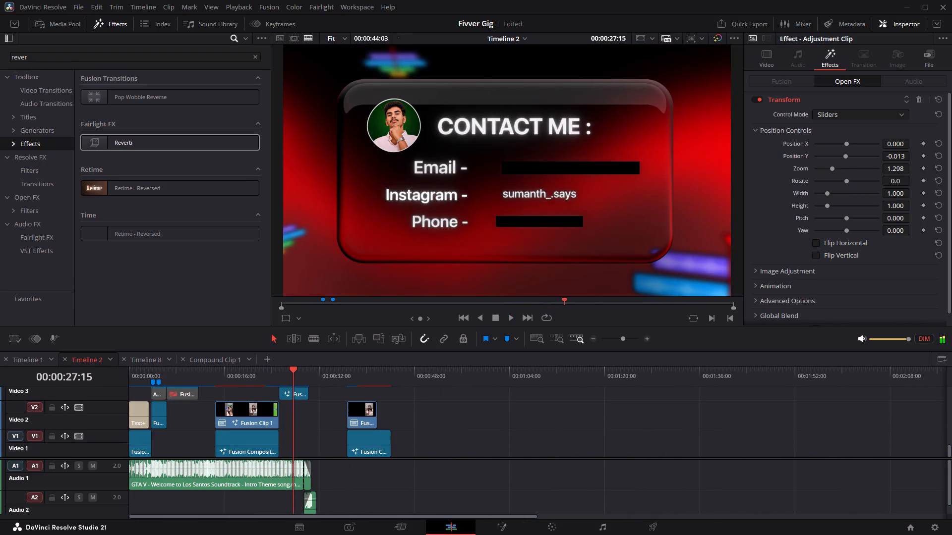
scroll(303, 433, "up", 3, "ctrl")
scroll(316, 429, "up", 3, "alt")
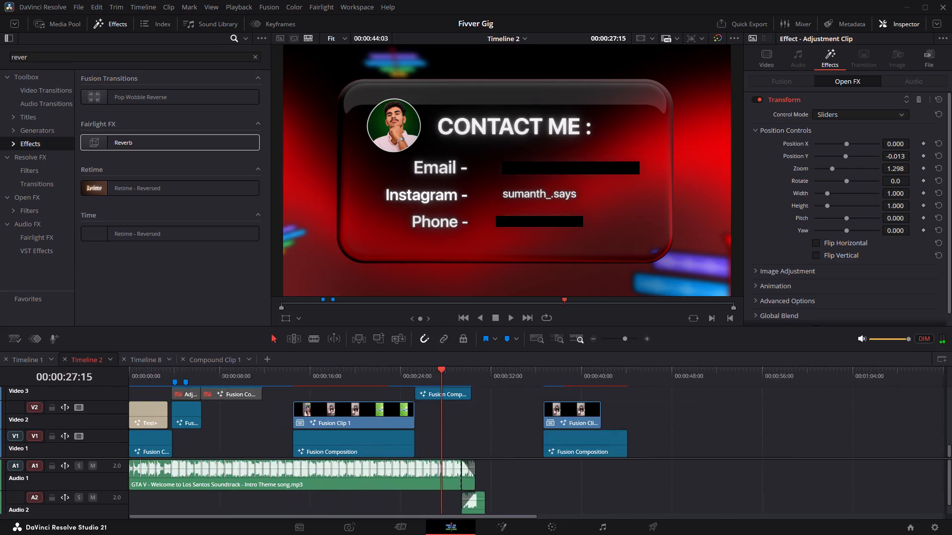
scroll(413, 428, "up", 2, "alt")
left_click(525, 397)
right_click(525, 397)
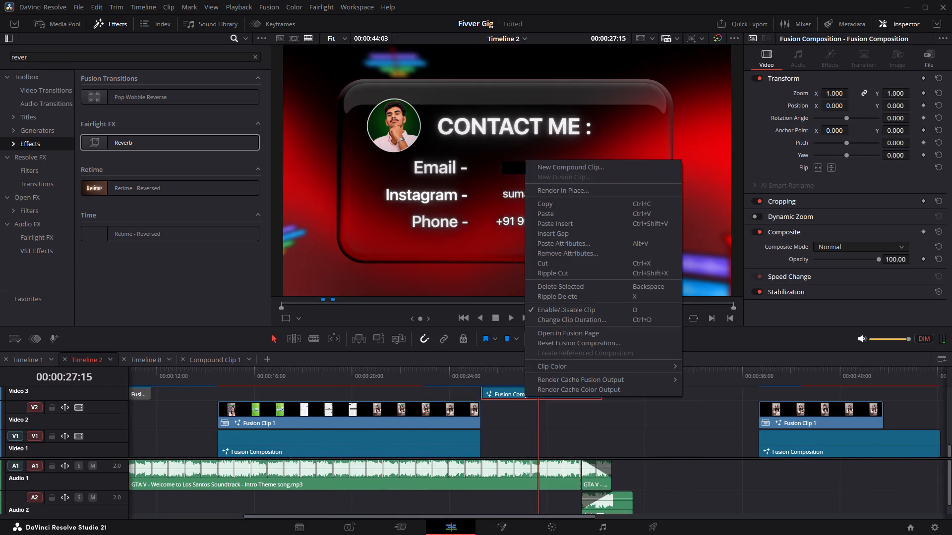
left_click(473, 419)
Play Timeline 2 from the beginning and replay the contact-card ending from about 00:00:23.
left_click_drag(463, 370, 10, 395)
key("space")
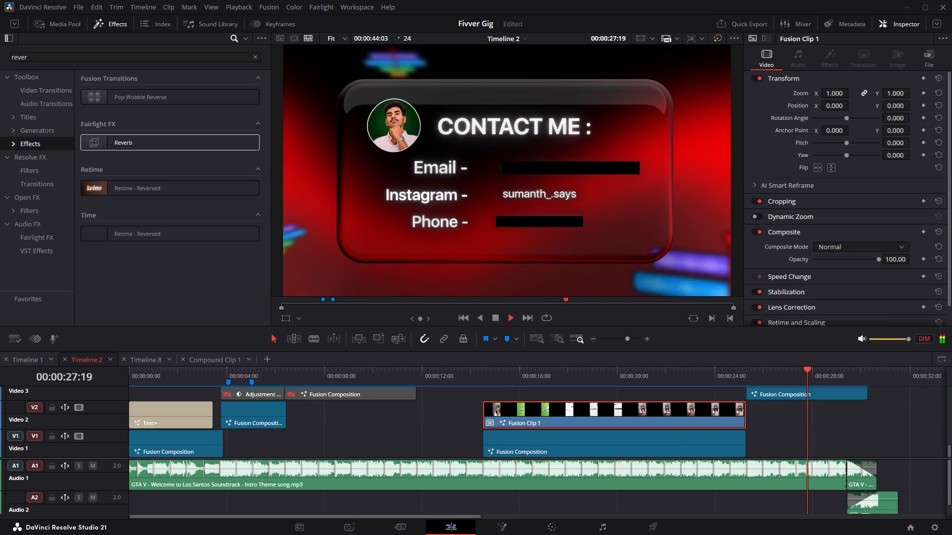
left_click(691, 371)
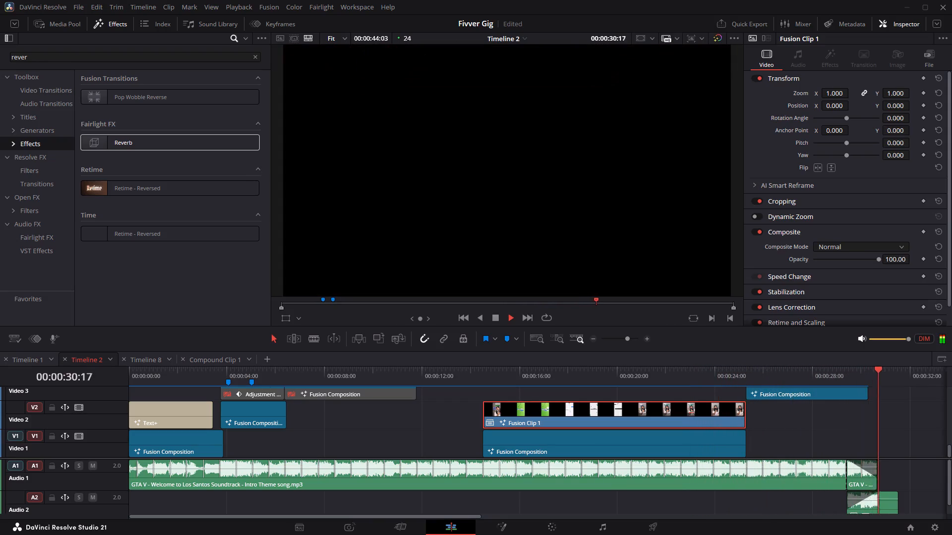
Examine the intro's cut to the man seen from behind frame by frame, around 00:00:03:18 to 00:00:03:20.
left_click(202, 379)
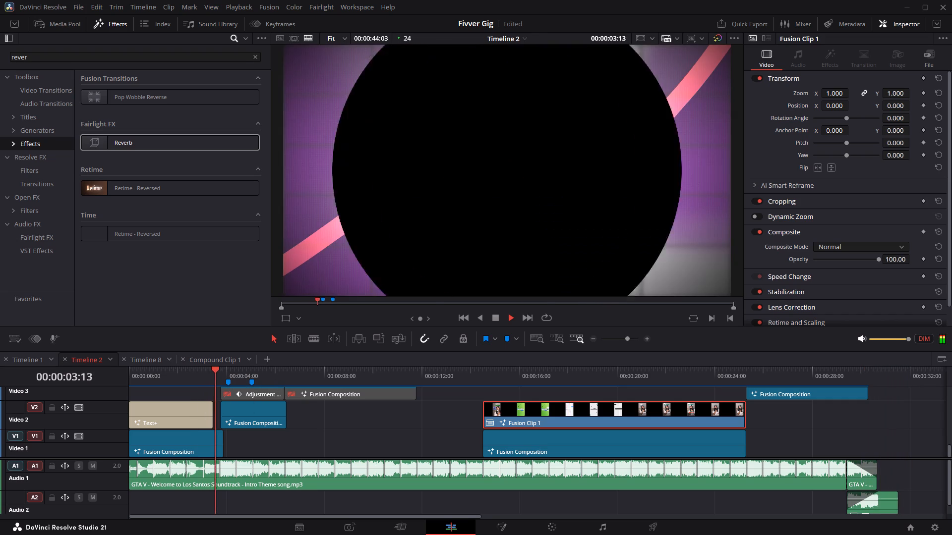
left_click(202, 378)
key("space")
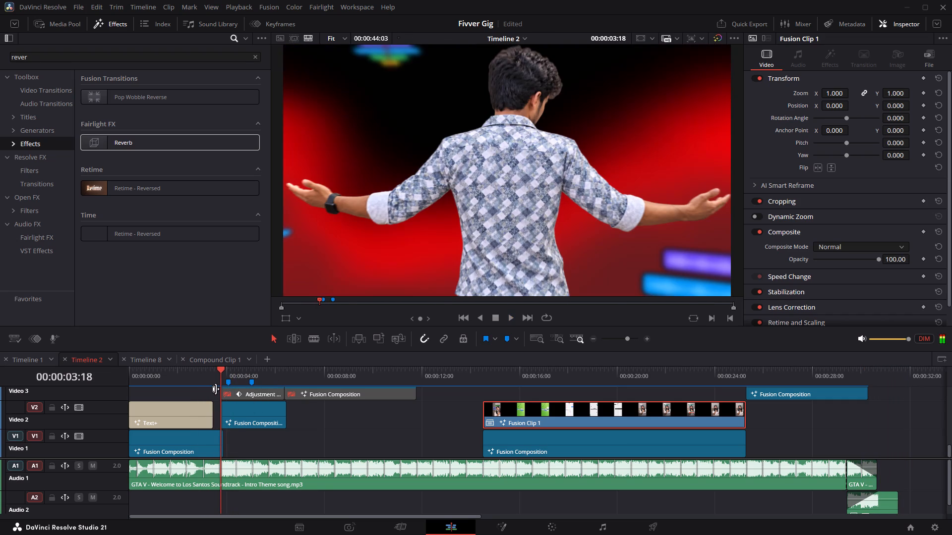
left_click(216, 379)
key("space")
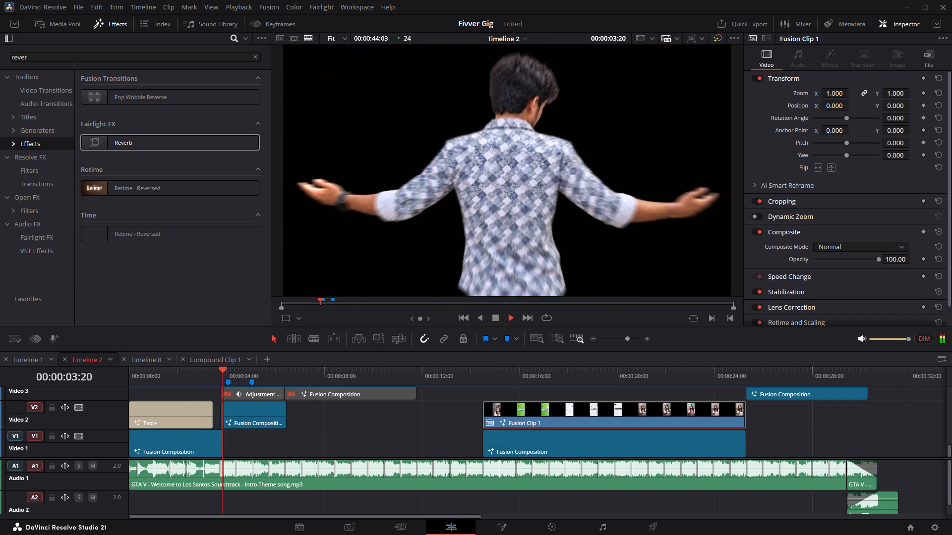
key("space")
left_click(222, 374)
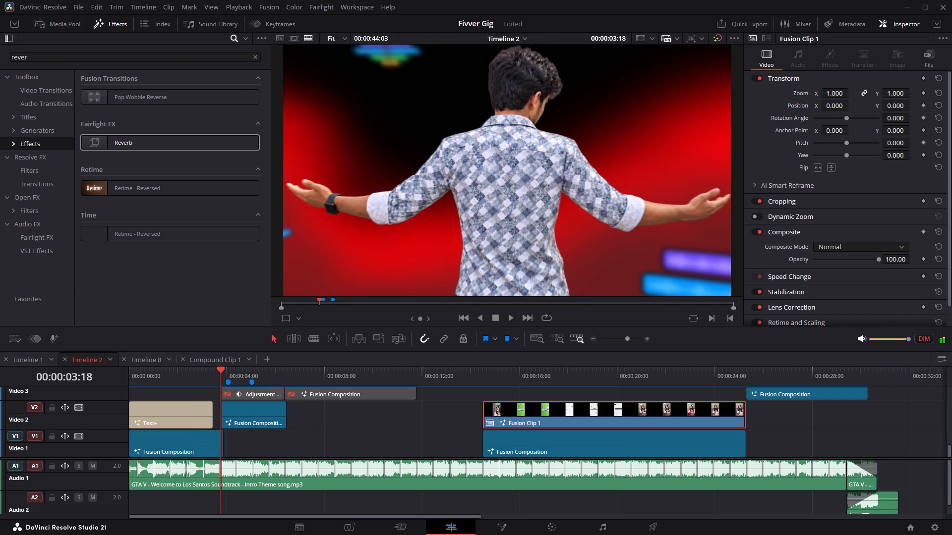
key("Right")
Open the Video 2 Fusion Composition starting near 00:00:03:19 in the Fusion page.
right_click(244, 416)
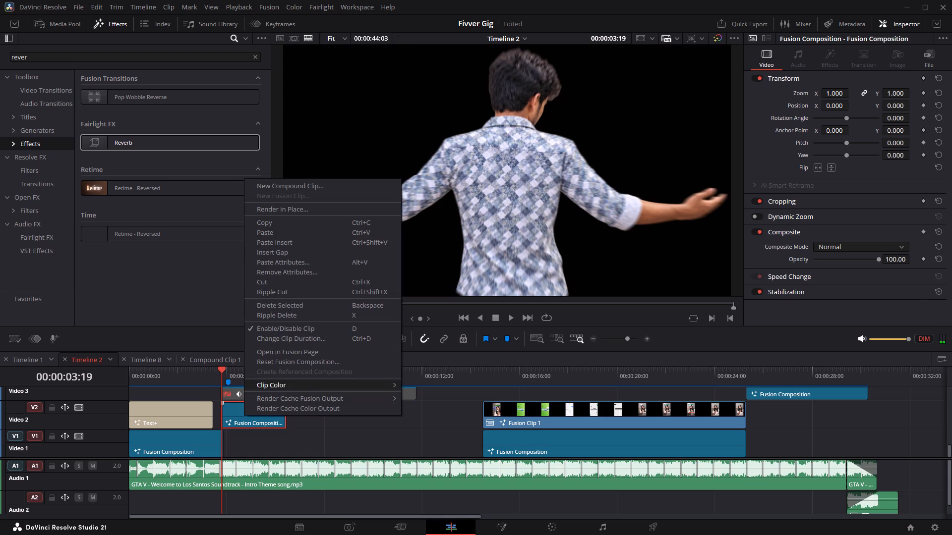
left_click(315, 349)
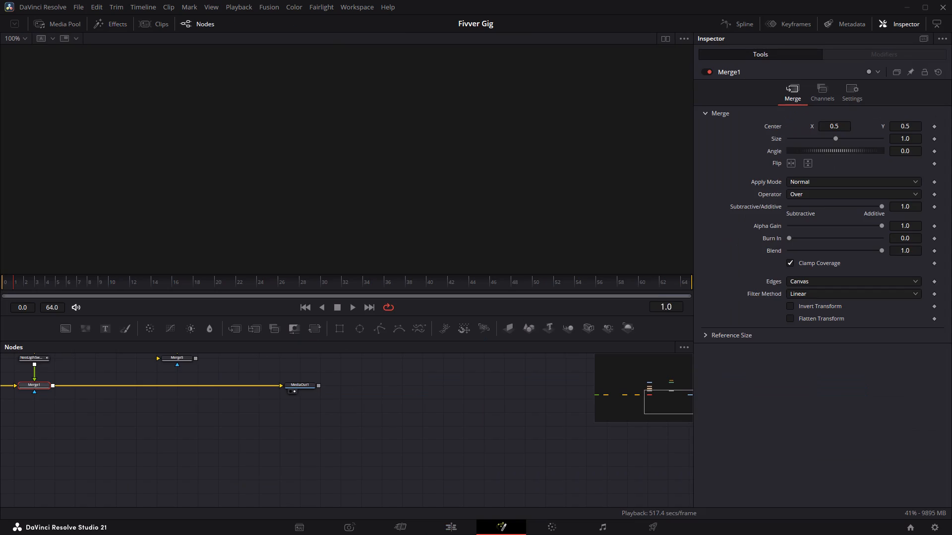
Examine the node chain from Background1 through Merge1 in the Fusion composition and return to the Edit page.
middle_click_drag(210, 428, 437, 469)
scroll(210, 428, "up", 1)
middle_click_drag(222, 461, 867, 481)
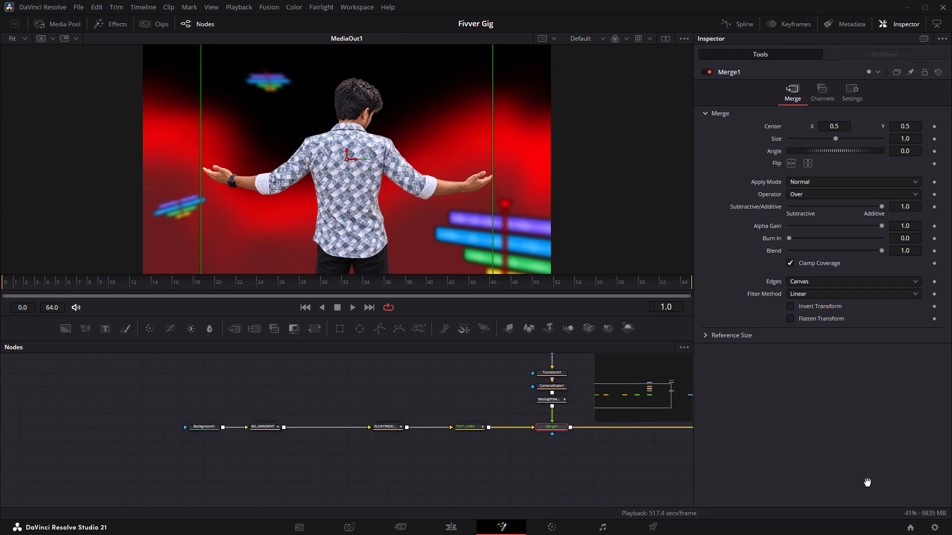
middle_click_drag(867, 481, 726, 486)
left_click(452, 525)
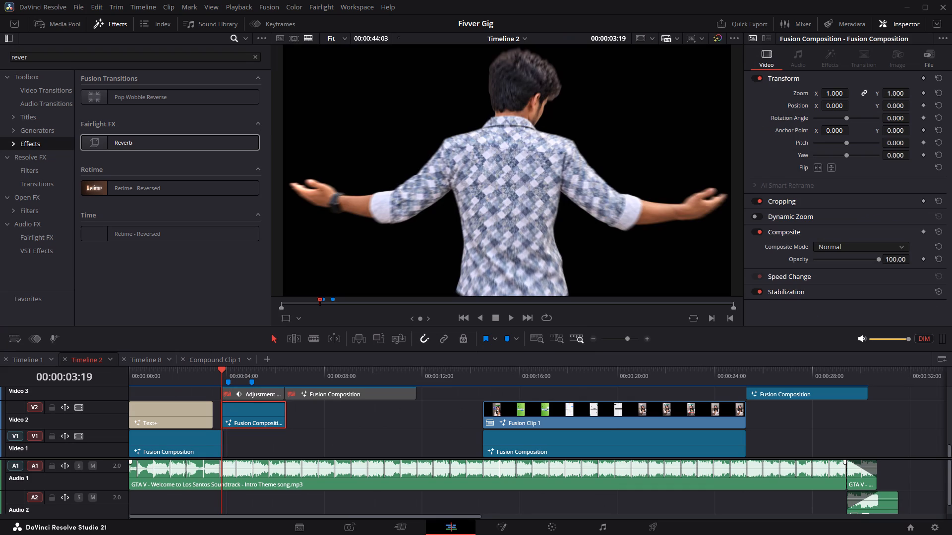
Play Timeline 2 from 00:00:03:19 into the profile-card section, and replay the reveal of the man from about 00:00:03.
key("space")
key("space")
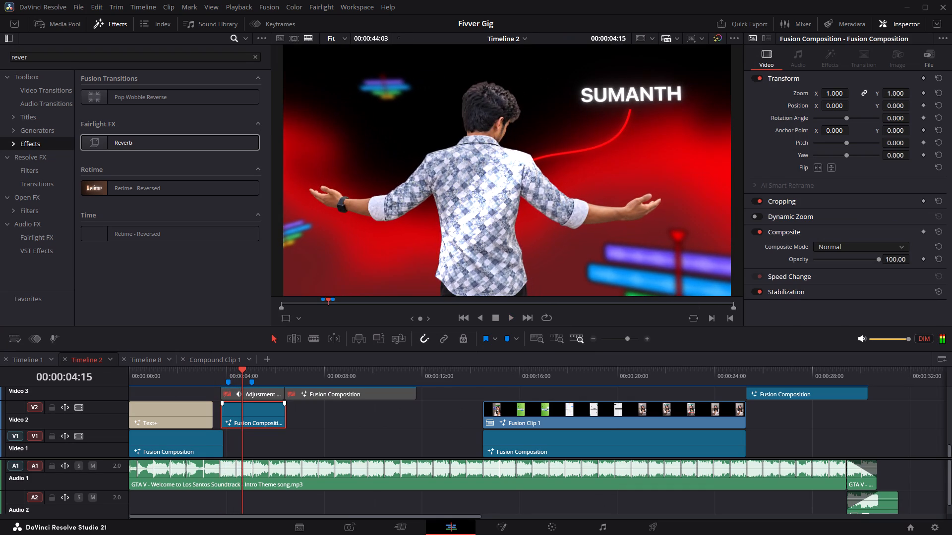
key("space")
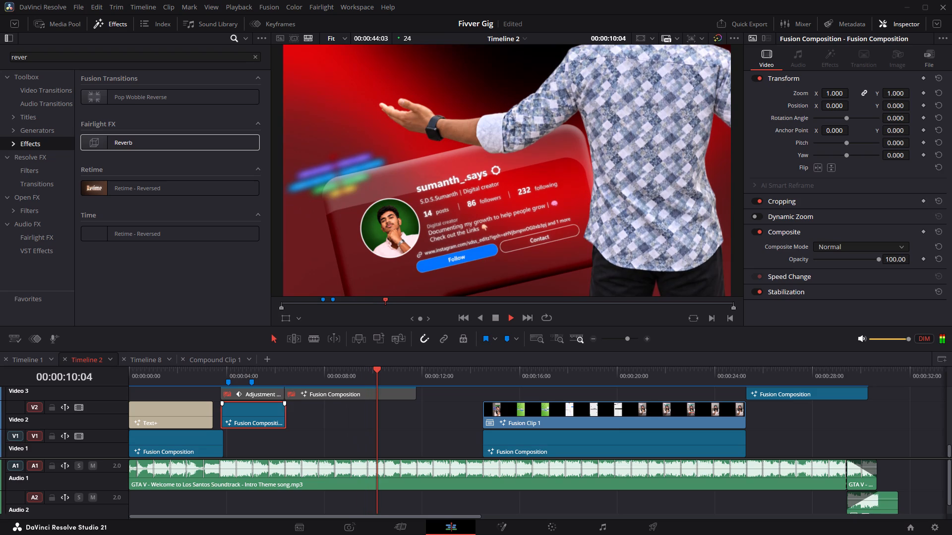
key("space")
left_click(209, 376)
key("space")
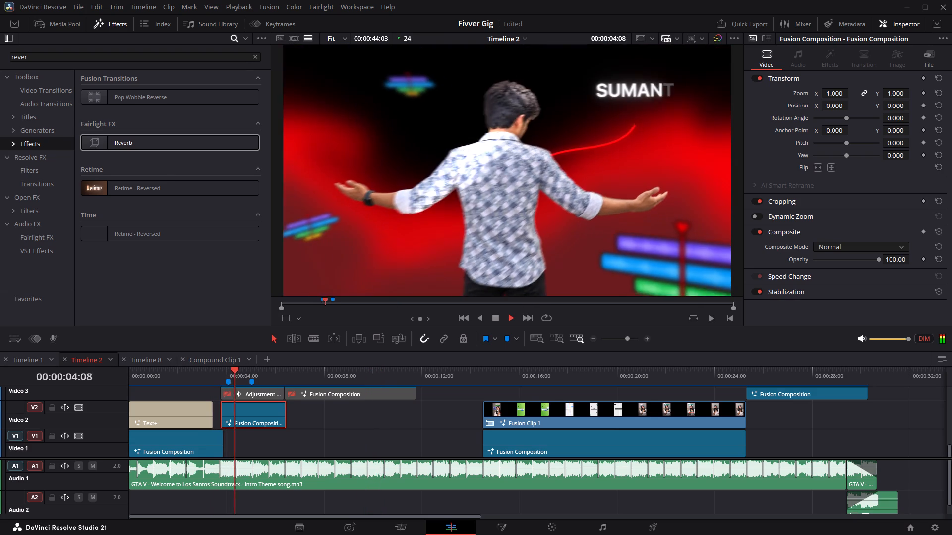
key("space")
Play the rotating-panels section from about 00:00:14 and the contact-card ending from about 00:00:24, stopping at 00:00:26:17.
left_click(470, 373)
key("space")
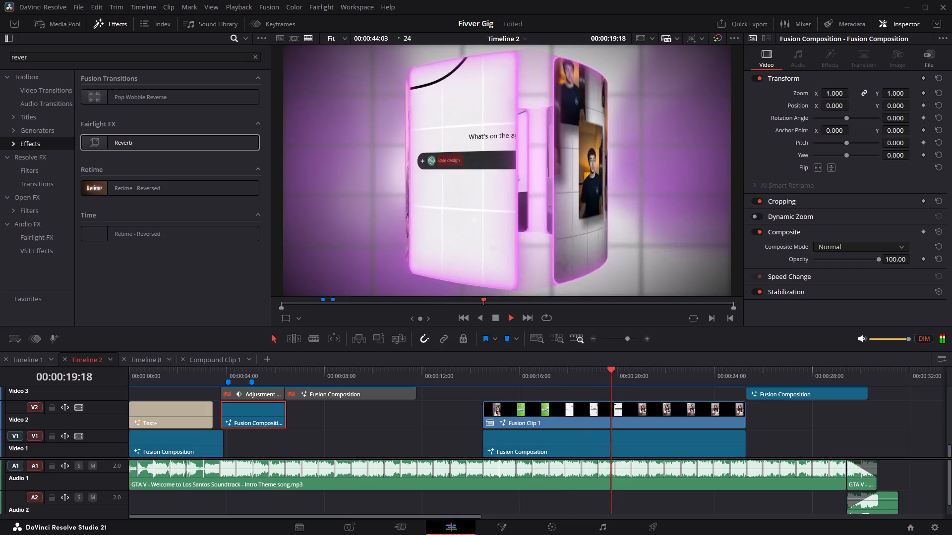
left_click(730, 373)
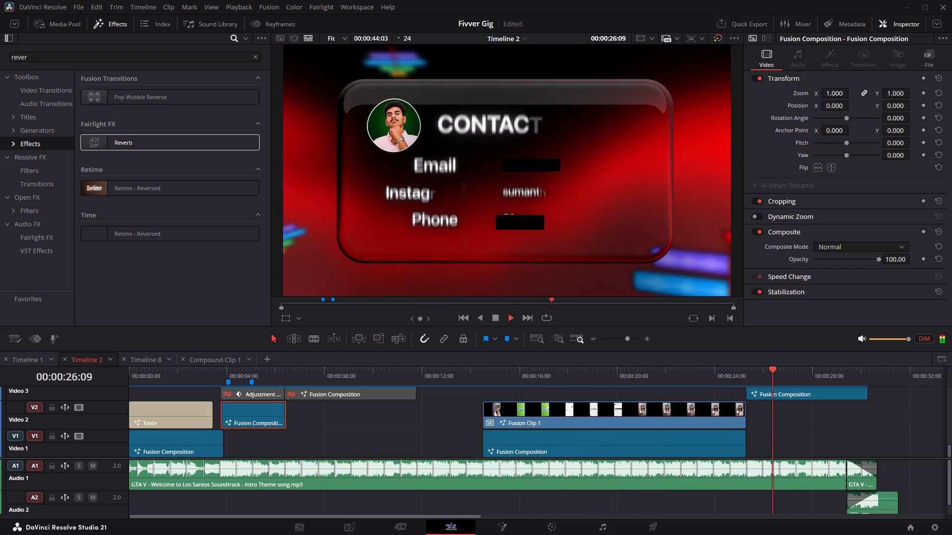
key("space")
Open the contact card's Video 3 Fusion Composition in the Fusion page.
left_click(772, 390)
right_click(764, 393)
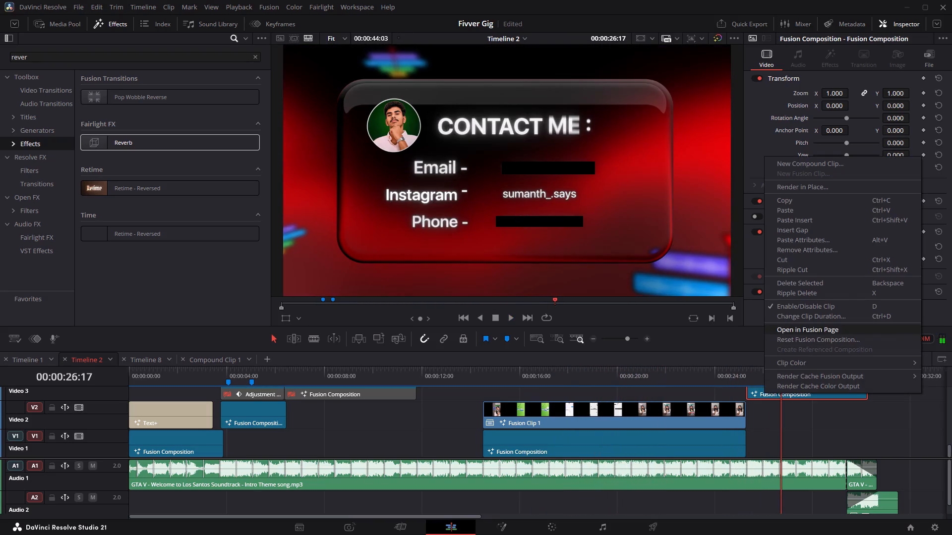
Open the contact-card Fusion Composition on Video 3 in the Fusion page, at frame 0 with the viewer set to Fit.
left_click(791, 331)
middle_click_drag(188, 420, 377, 418)
left_click_drag(122, 281, 10, 285)
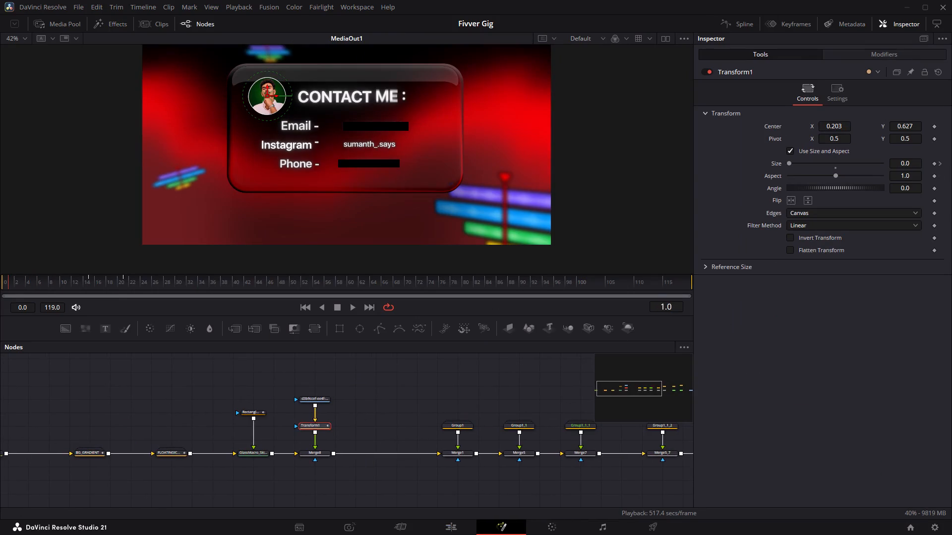
left_click_drag(10, 285, 1, 287)
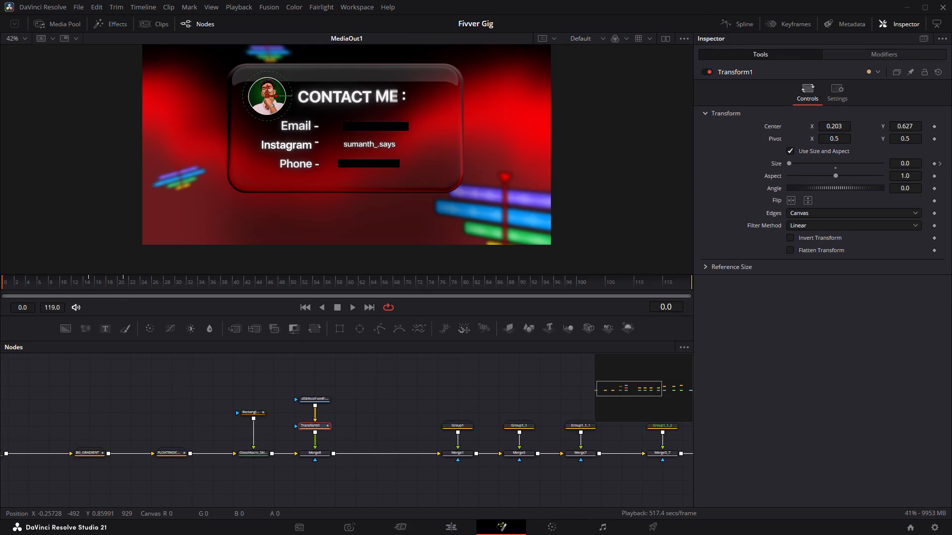
left_click(26, 42)
left_click(22, 53)
Play the composition's opening frames and recheck around frames 18 to 21 to see when the floating icons and glass card appear.
key("space")
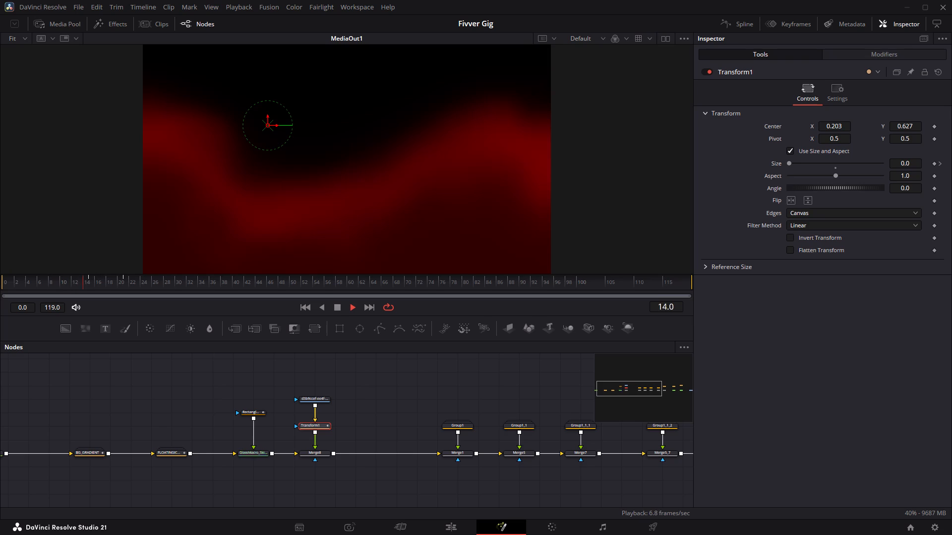
key("space")
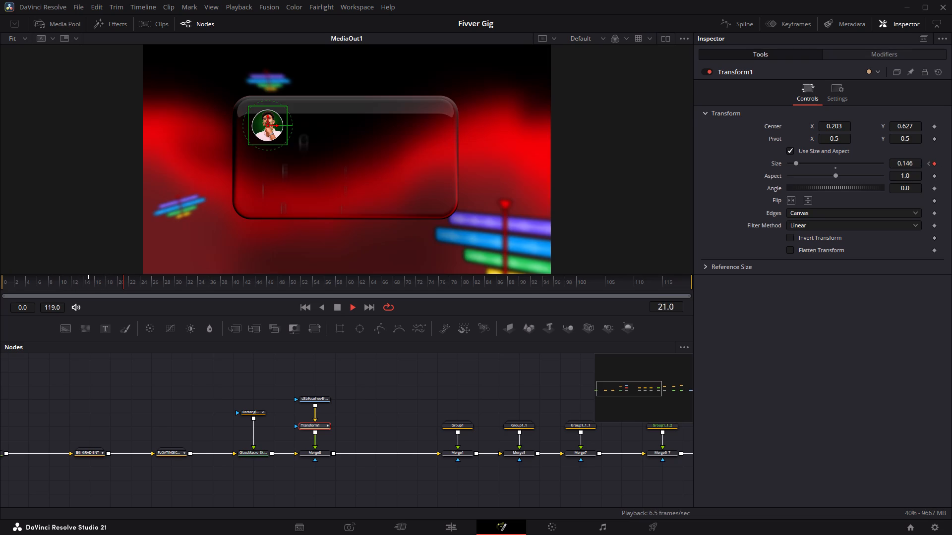
left_click(113, 280)
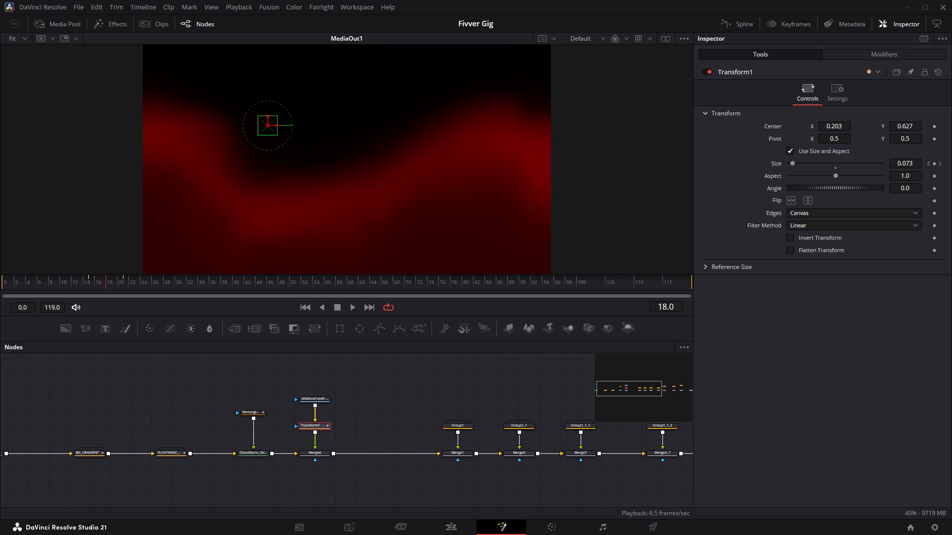
key("space")
key("space")
left_click(113, 280)
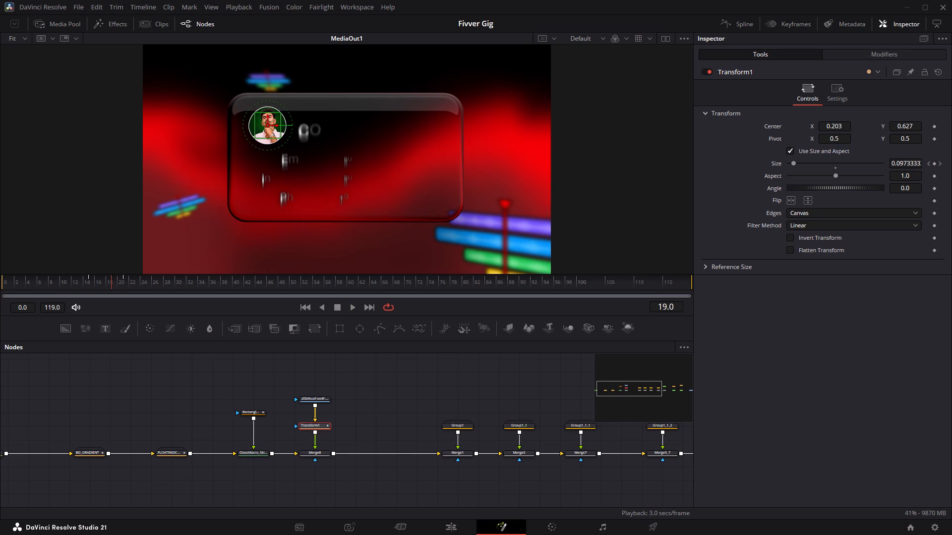
left_click(113, 280)
left_click_drag(113, 280, 60, 280)
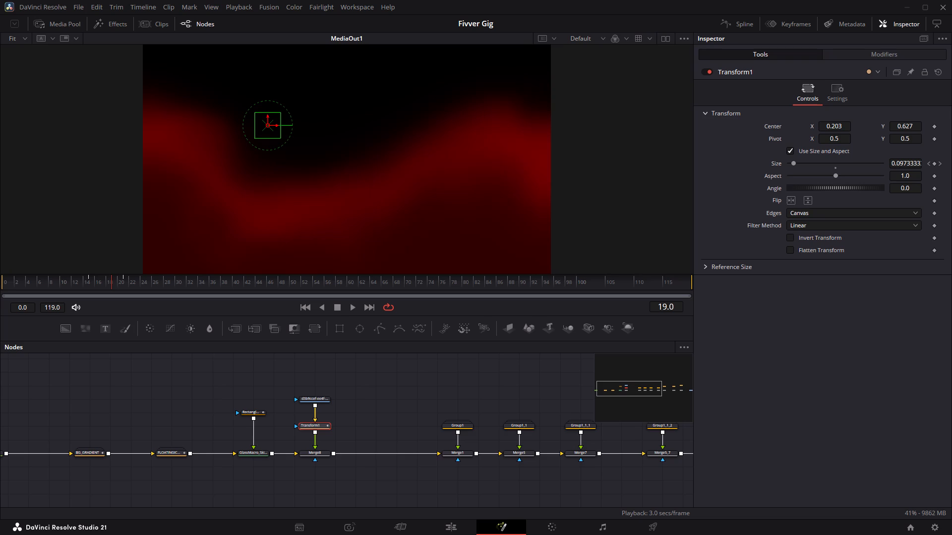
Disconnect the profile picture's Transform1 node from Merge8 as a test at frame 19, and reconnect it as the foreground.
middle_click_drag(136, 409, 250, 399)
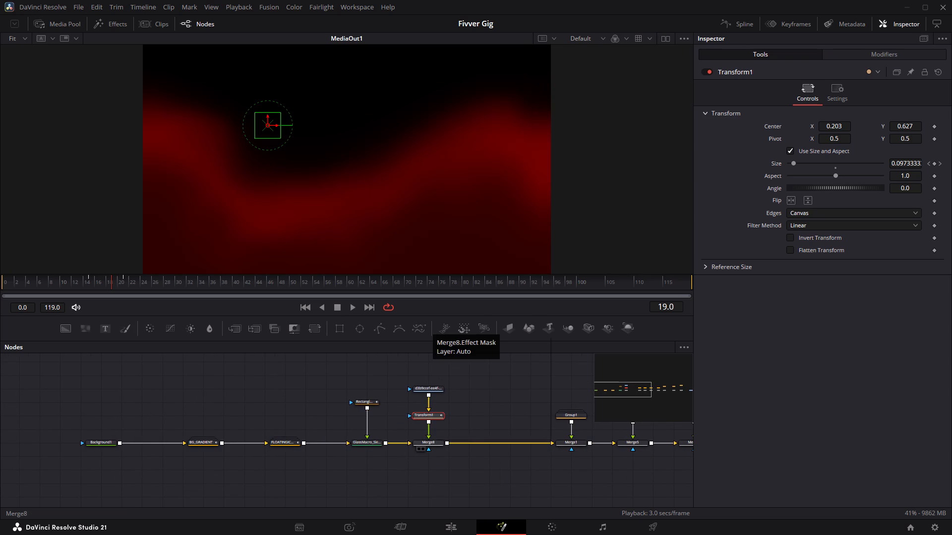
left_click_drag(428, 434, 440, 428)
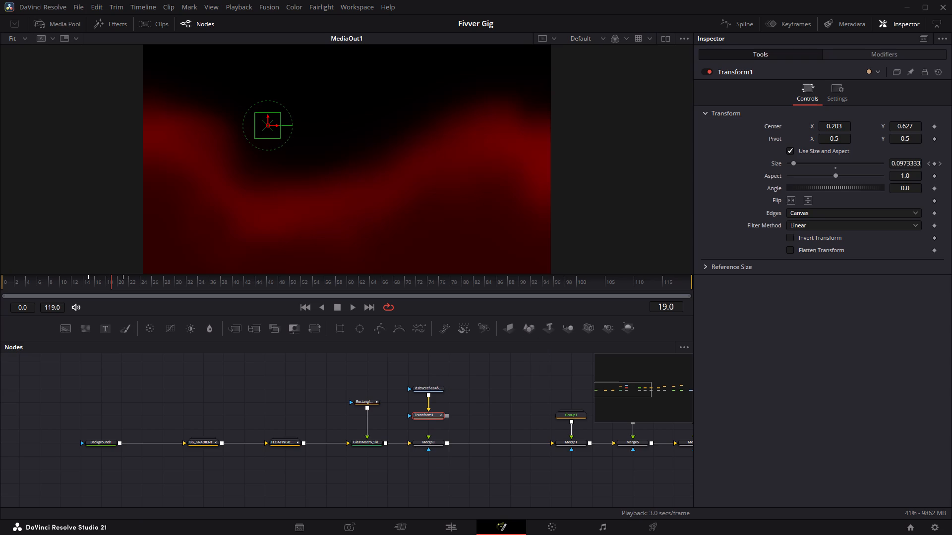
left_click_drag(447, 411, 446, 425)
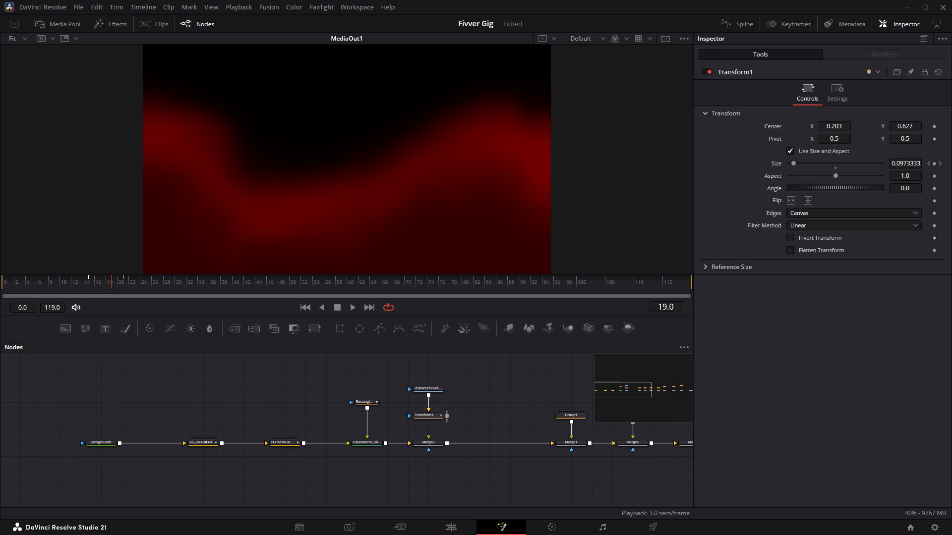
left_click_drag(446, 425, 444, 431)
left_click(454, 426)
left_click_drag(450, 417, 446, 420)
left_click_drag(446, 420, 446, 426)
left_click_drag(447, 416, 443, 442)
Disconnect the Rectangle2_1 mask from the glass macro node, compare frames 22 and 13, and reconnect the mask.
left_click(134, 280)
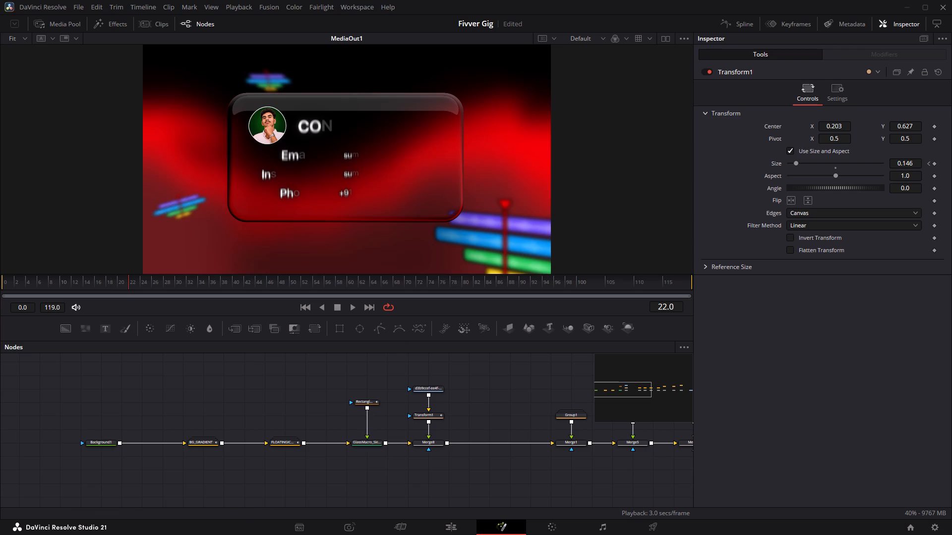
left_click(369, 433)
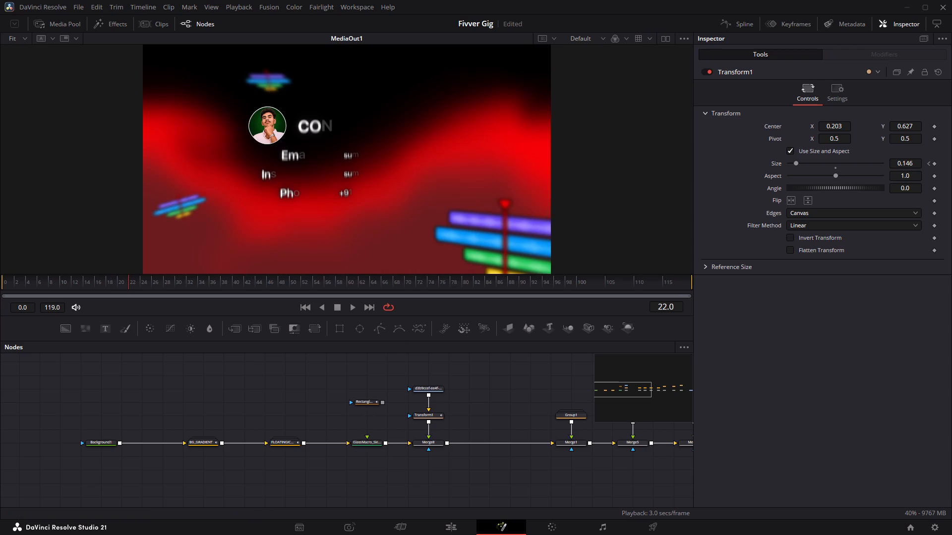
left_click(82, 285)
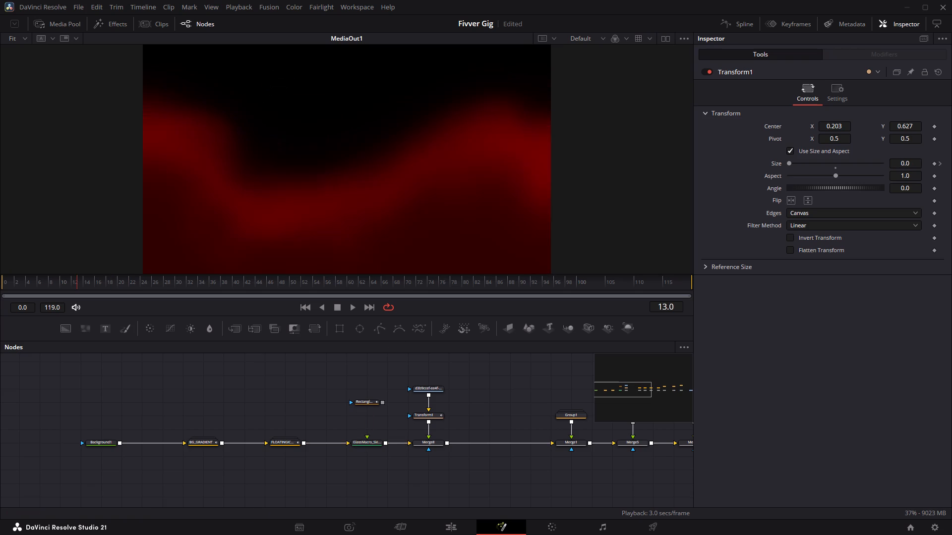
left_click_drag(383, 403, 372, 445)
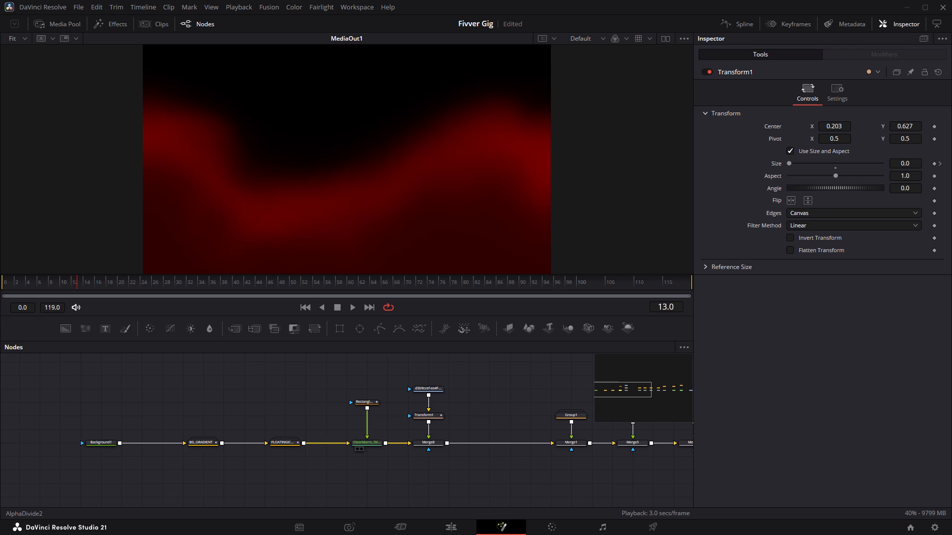
Examine the Rectangle2_1 mask's animated size around frames 11 to 13.
left_click(378, 400)
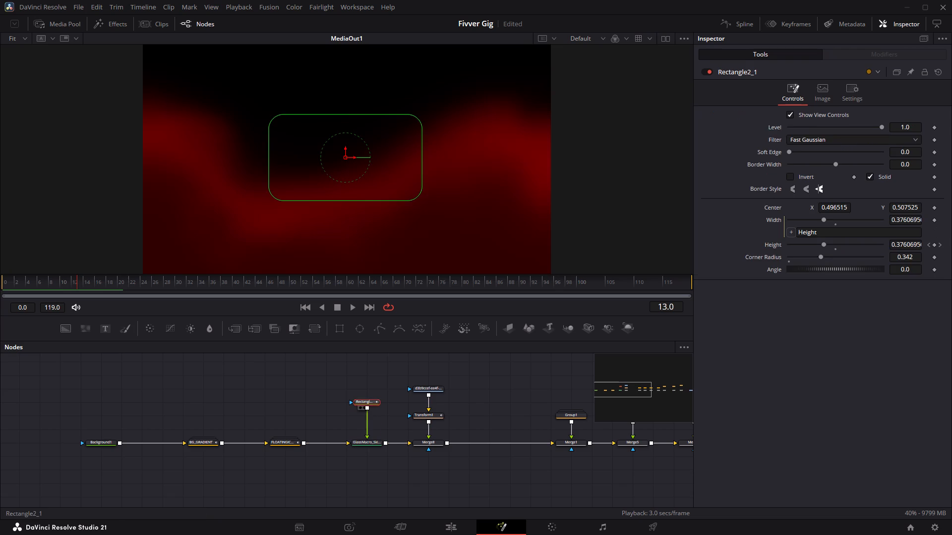
left_click(74, 285)
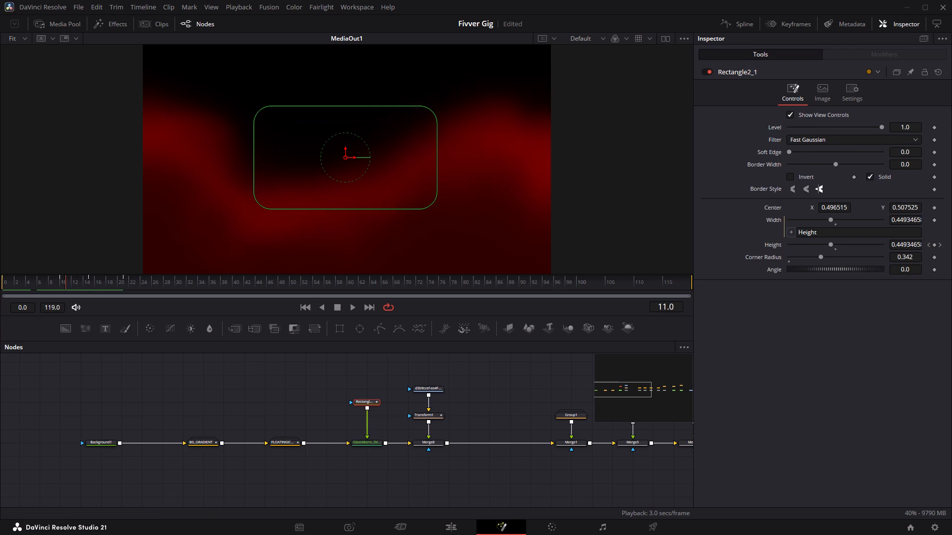
left_click(235, 361)
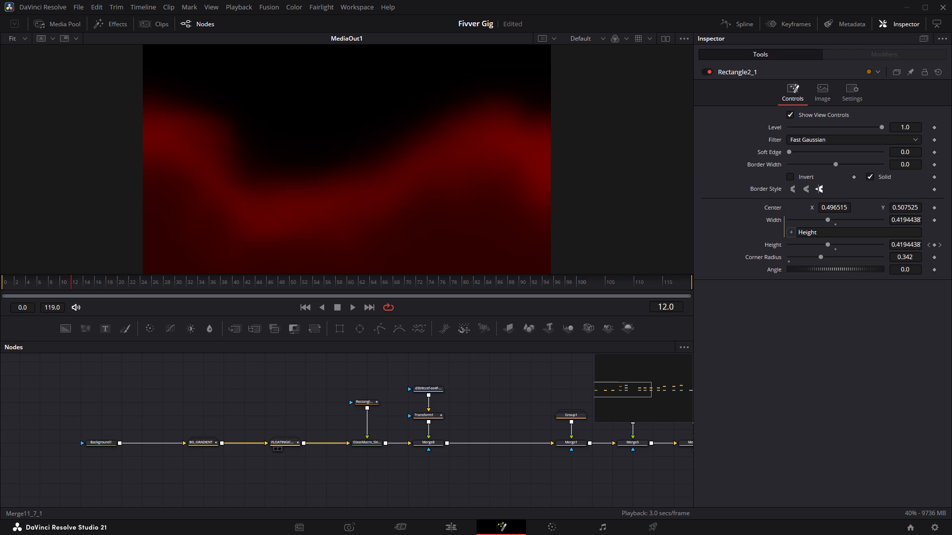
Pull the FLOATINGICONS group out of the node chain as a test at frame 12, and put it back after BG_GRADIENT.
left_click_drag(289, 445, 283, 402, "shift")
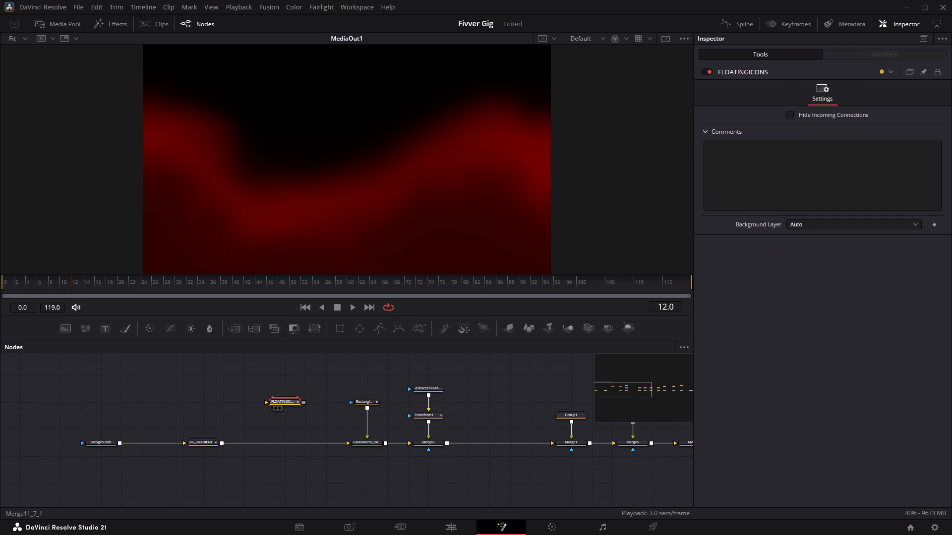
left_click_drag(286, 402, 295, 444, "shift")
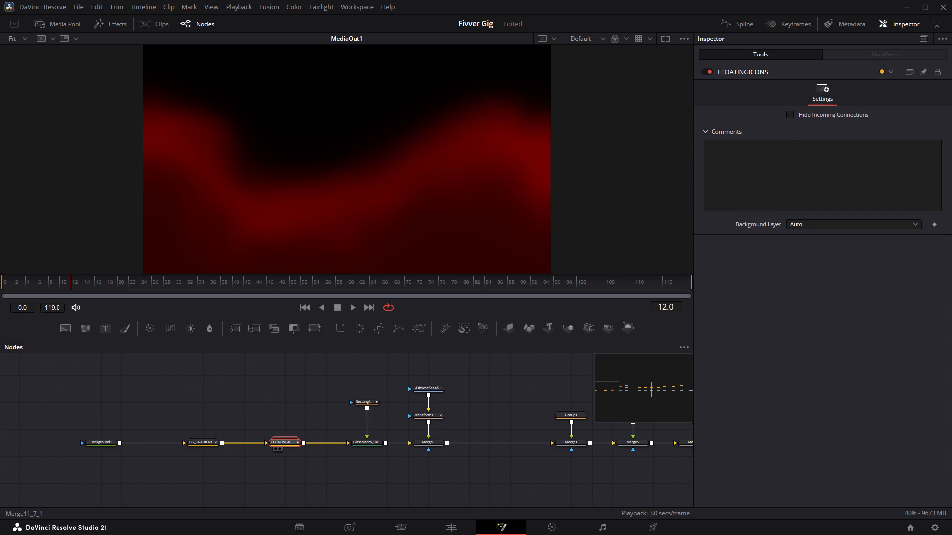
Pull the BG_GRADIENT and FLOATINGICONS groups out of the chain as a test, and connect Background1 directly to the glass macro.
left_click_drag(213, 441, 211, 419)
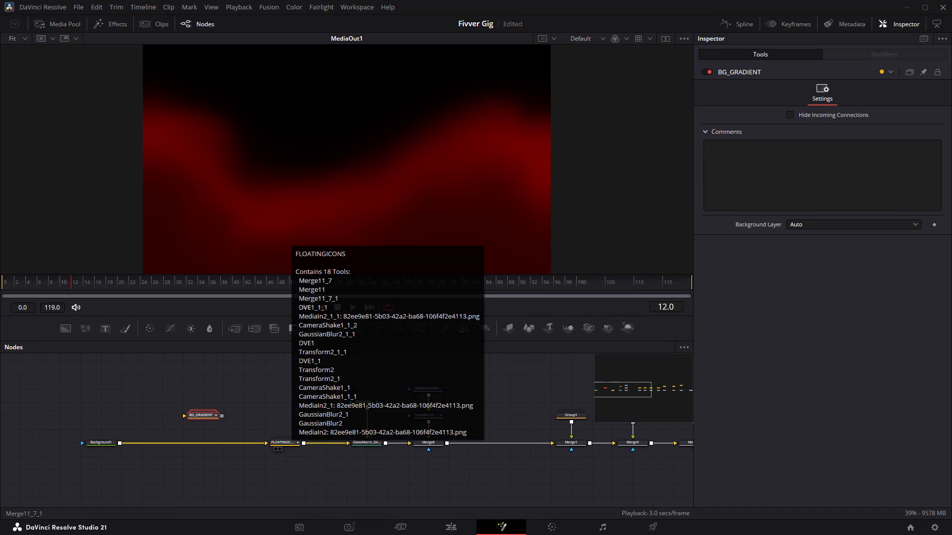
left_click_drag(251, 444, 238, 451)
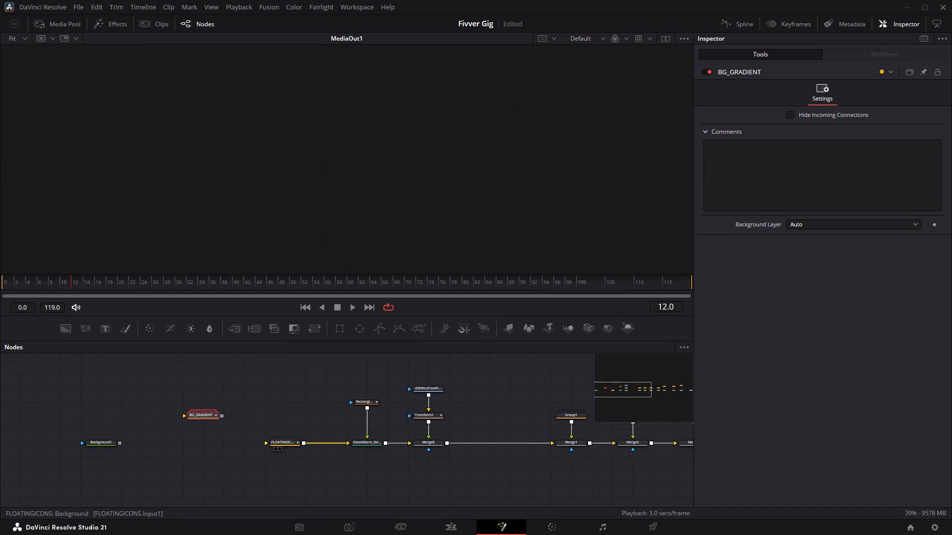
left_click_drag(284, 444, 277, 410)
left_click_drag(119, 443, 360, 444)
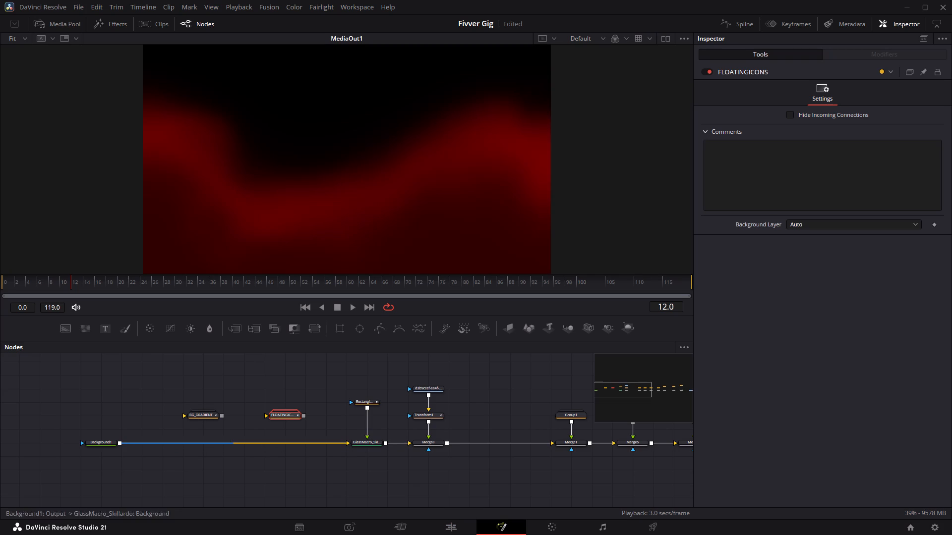
Compare the contact card's frame at 00:00:25:19 on the Edit page timeline with its Video 3 Fusion composition at frame 12.
left_click(457, 534)
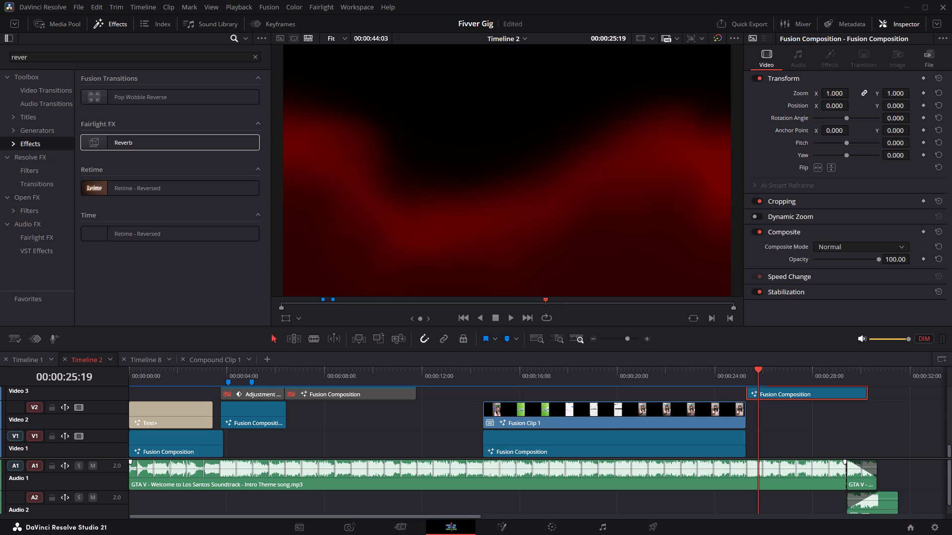
right_click(808, 393)
left_click(839, 327)
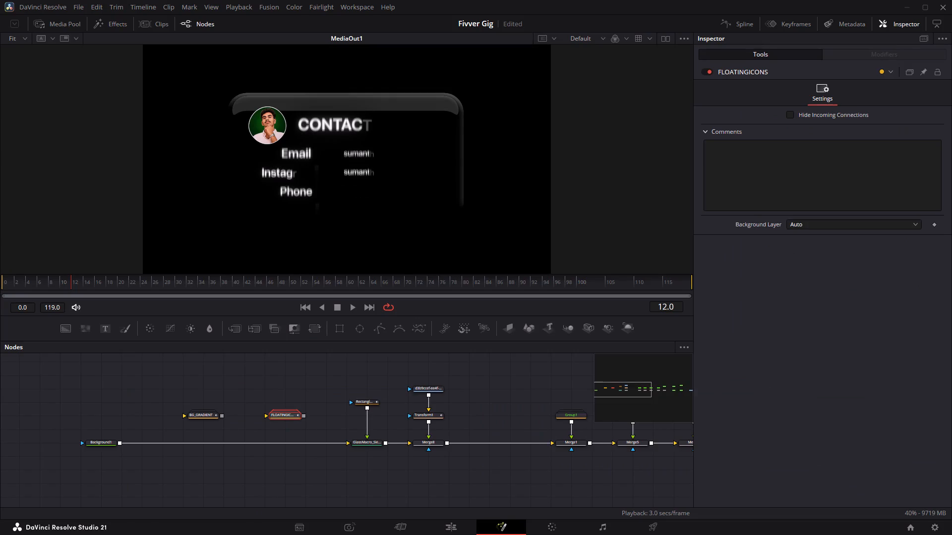
left_click(460, 534)
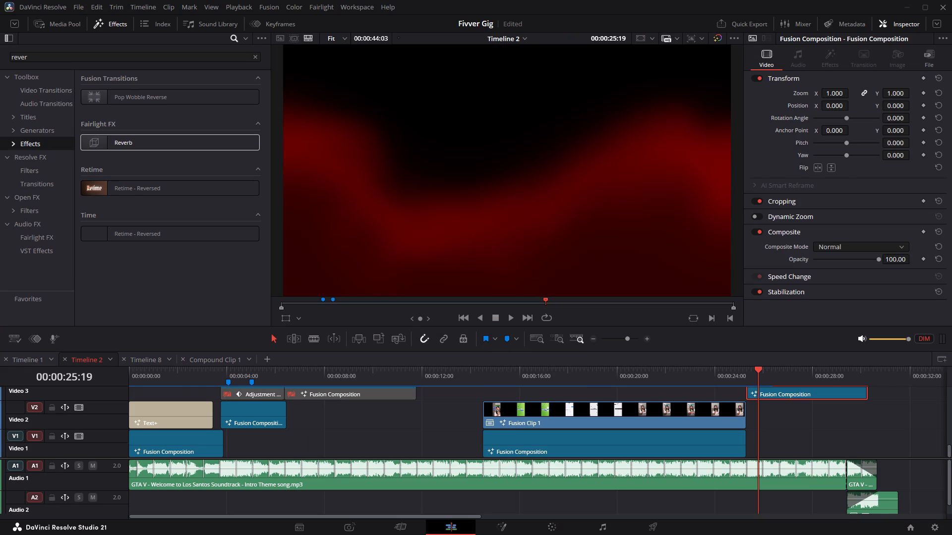
right_click(794, 395)
left_click(825, 330)
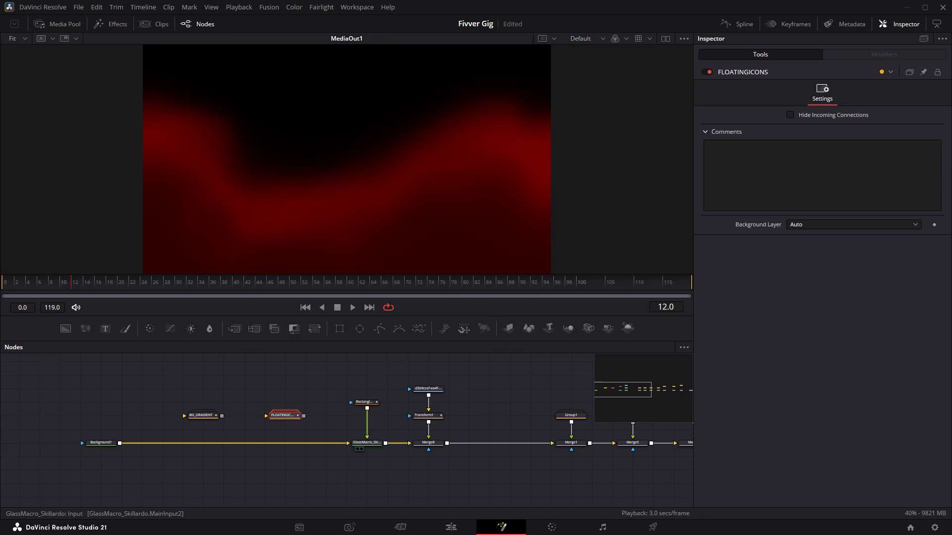
left_click(453, 534)
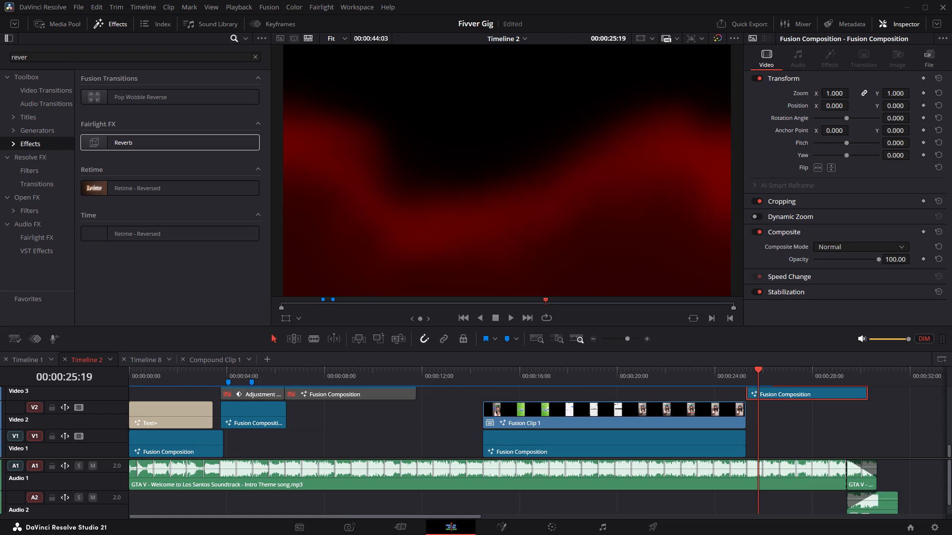
right_click(782, 392)
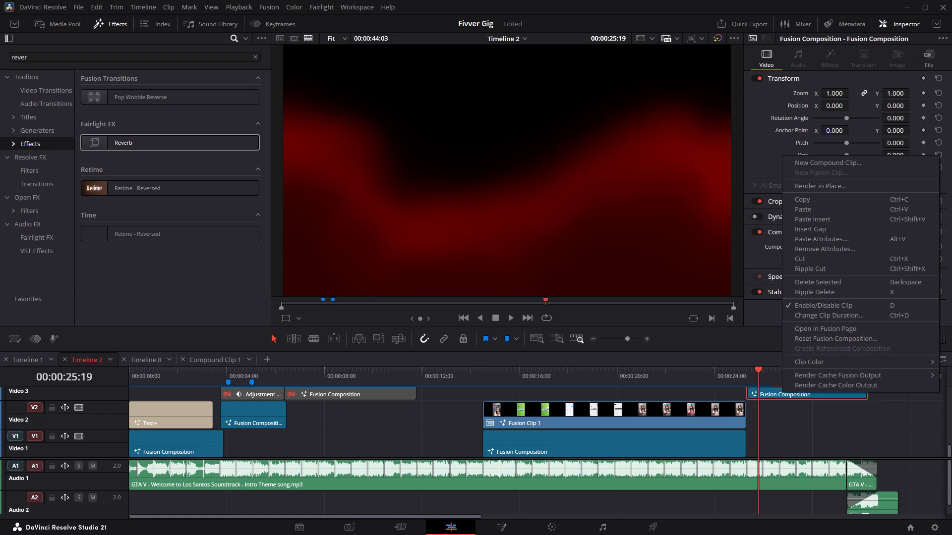
left_click(819, 331)
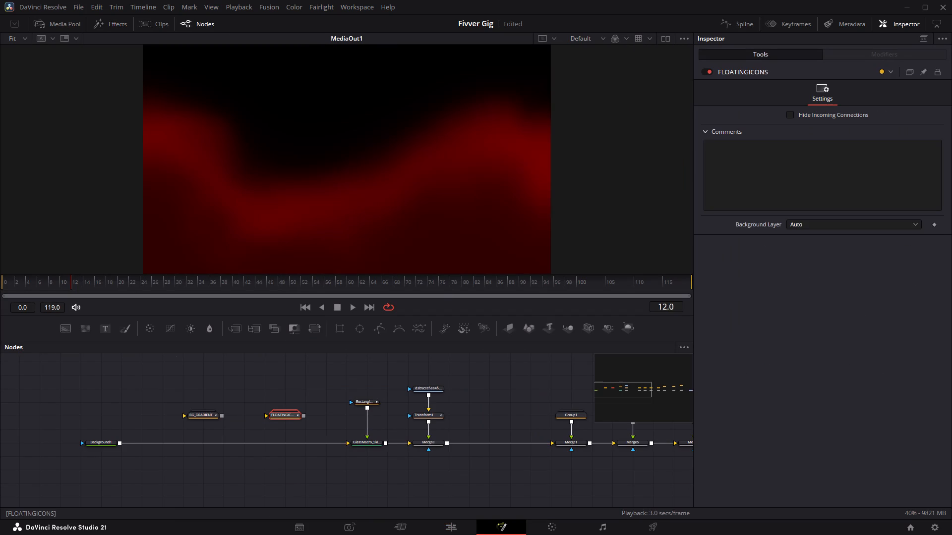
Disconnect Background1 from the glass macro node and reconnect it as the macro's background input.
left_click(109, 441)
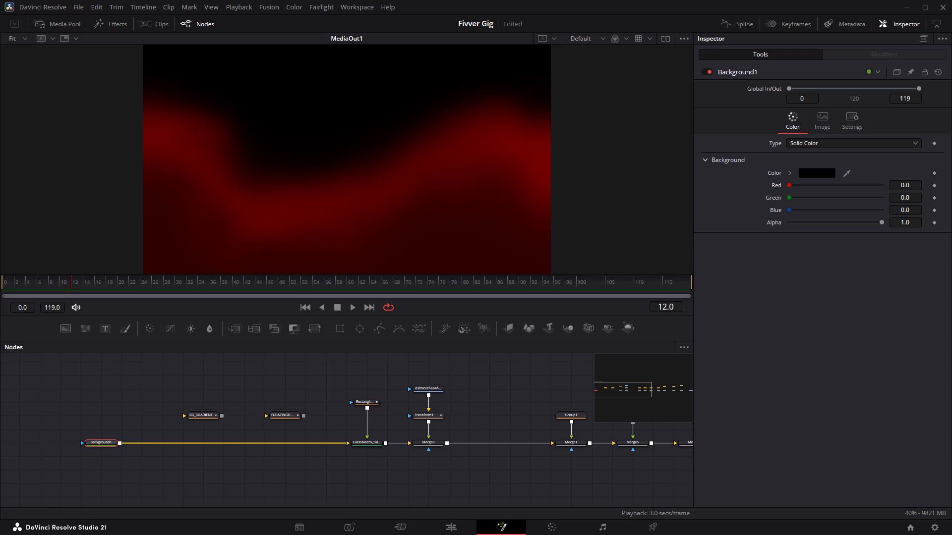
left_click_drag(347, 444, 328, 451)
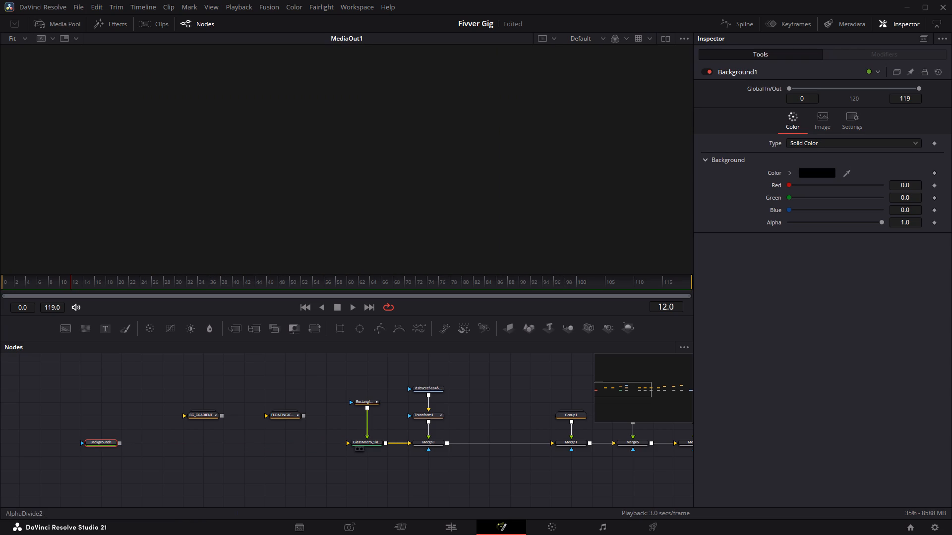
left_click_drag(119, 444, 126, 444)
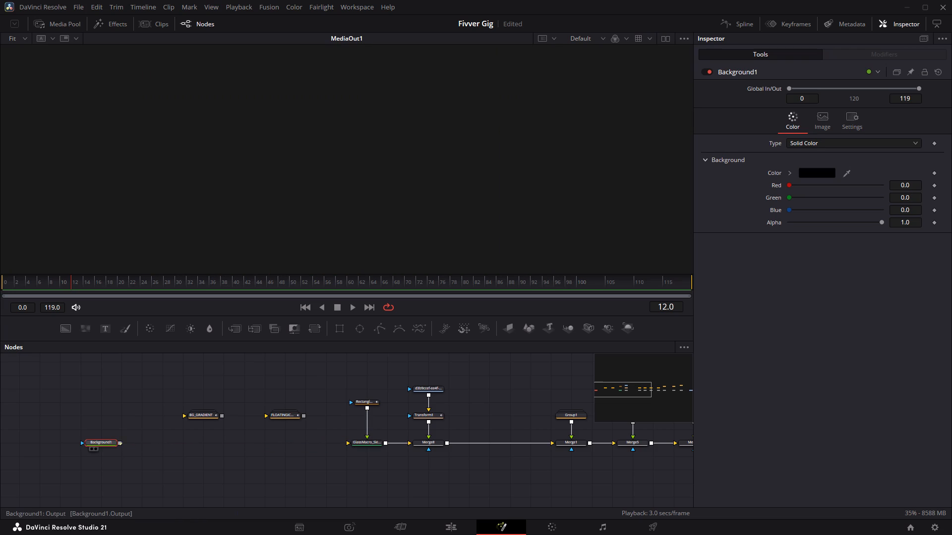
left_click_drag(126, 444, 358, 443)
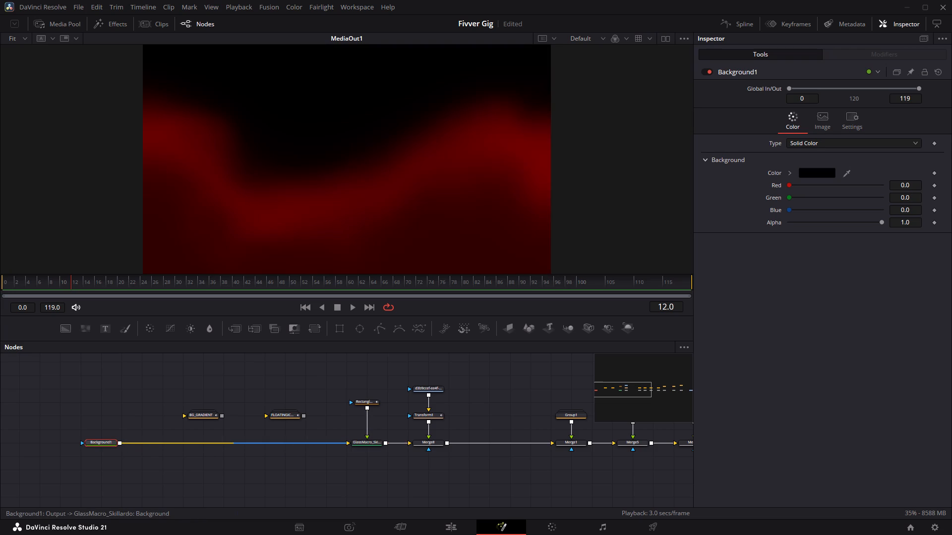
Replace Background1 with a new Background node in the same spot, connected to the glass macro's background input.
left_click_drag(329, 442, 318, 460)
left_click(101, 444)
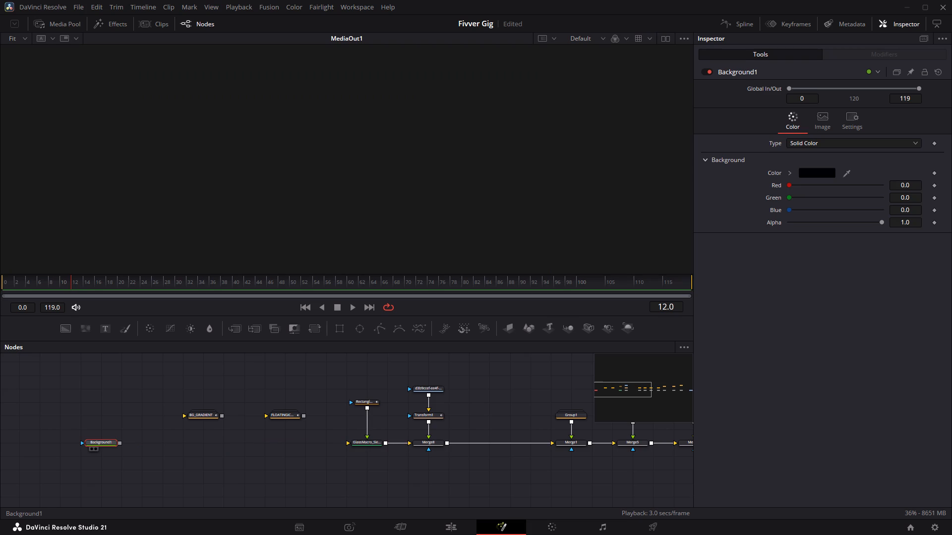
key("BackSpace")
left_click_drag(65, 327, 105, 432)
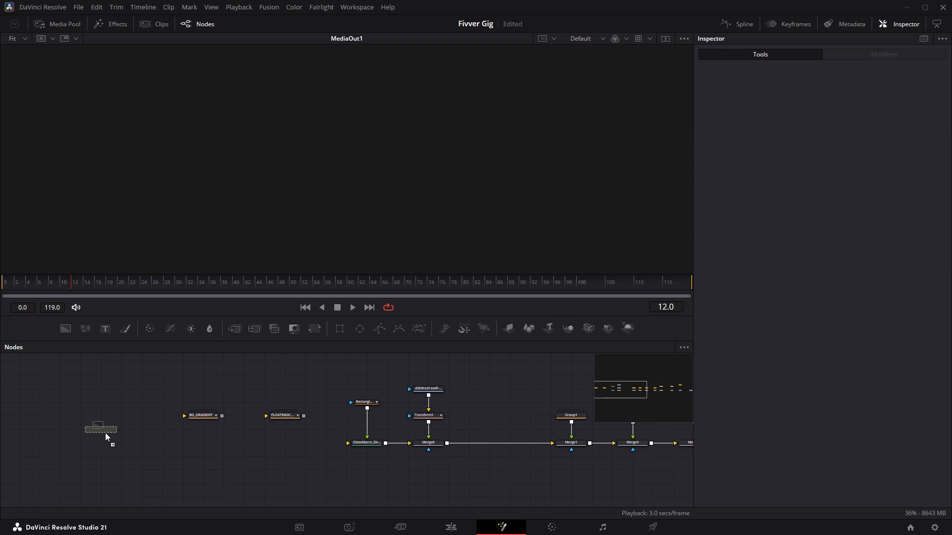
left_click_drag(105, 432, 107, 447)
left_click_drag(119, 444, 369, 443)
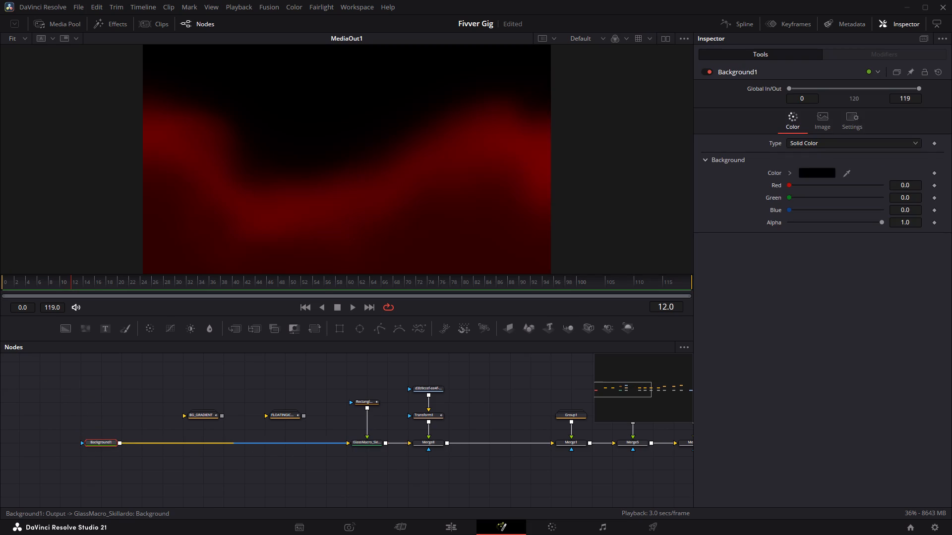
Review the node chain through to MediaOut1, and play the video's ending on the Deliver page from 00:00:24:06.
middle_click_drag(537, 458, 276, 471)
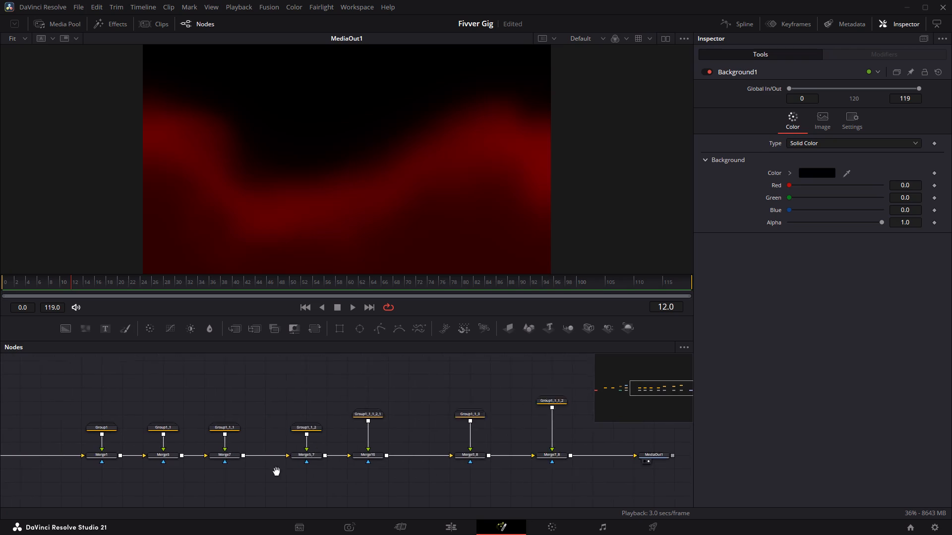
middle_click_drag(276, 471, 539, 467)
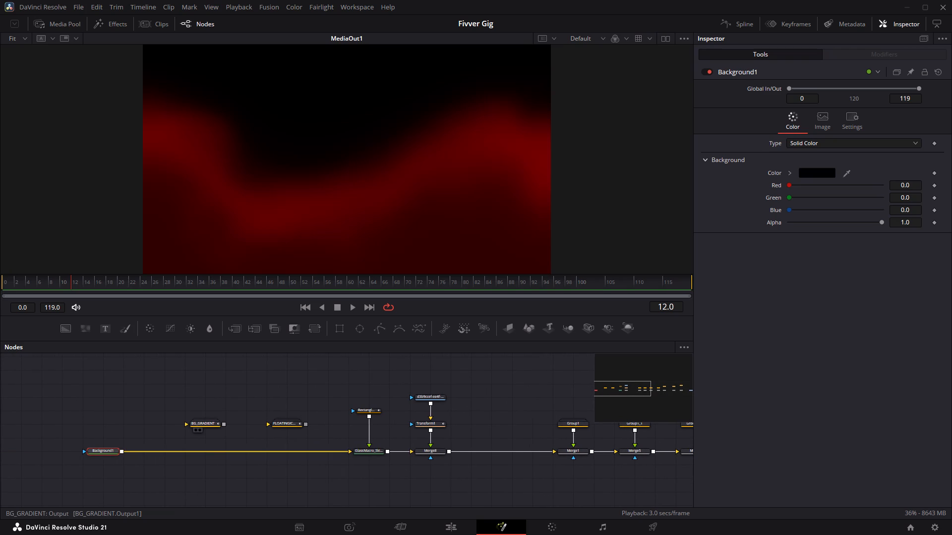
left_click(442, 526)
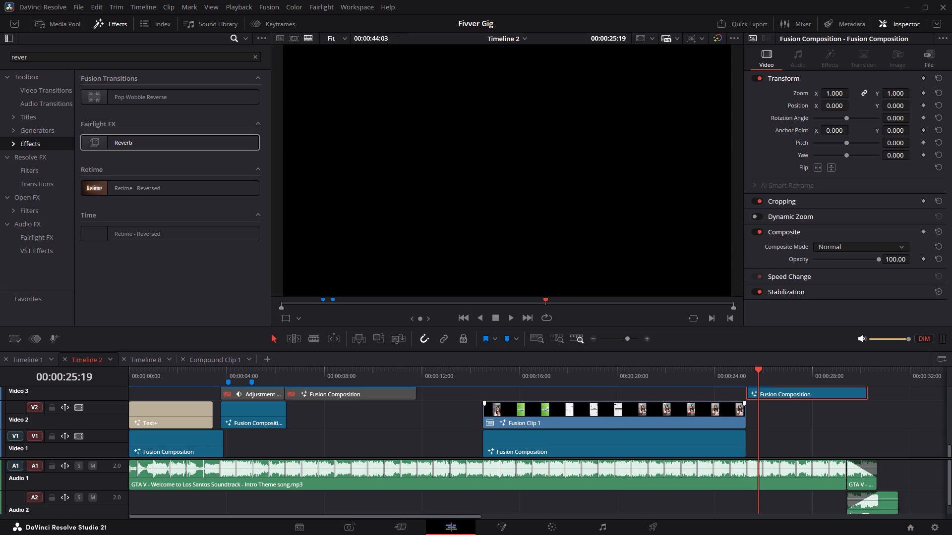
left_click(743, 383)
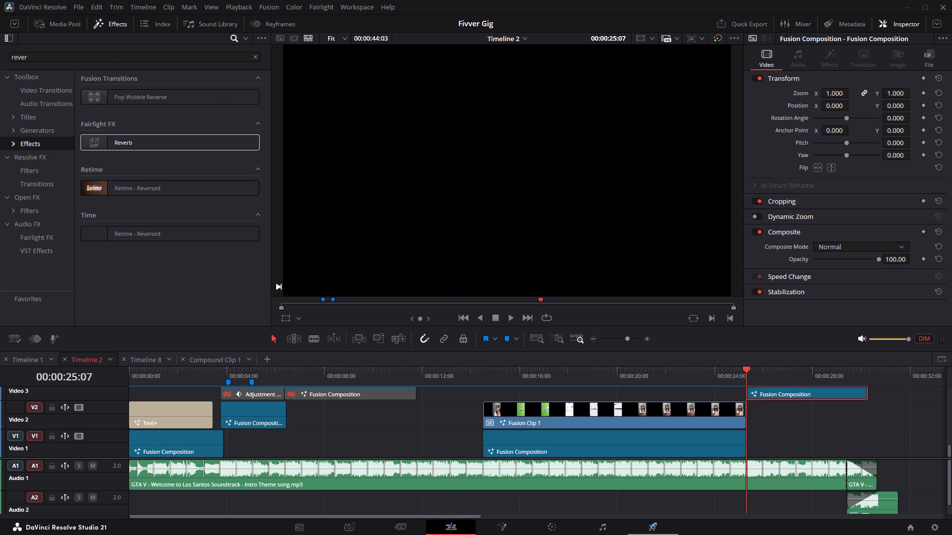
left_click(652, 534)
key("space")
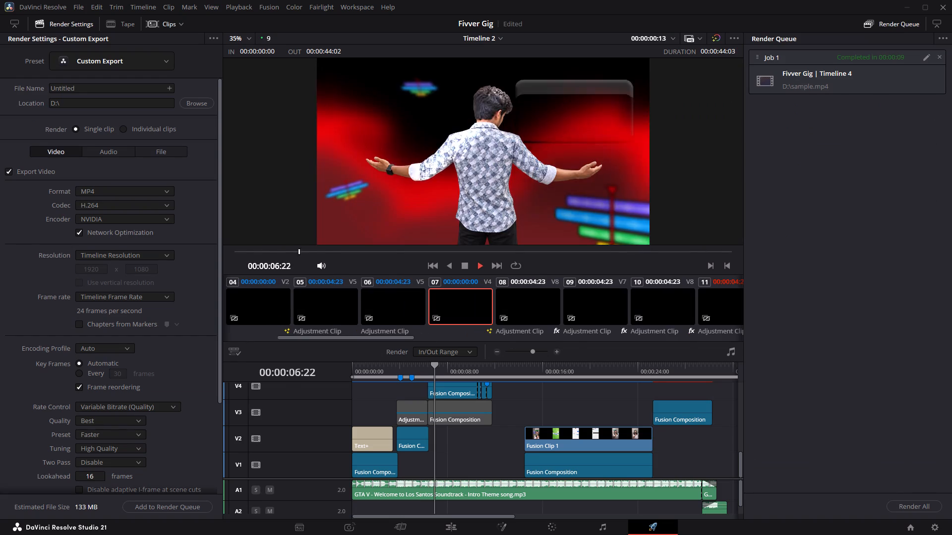
left_click(641, 375)
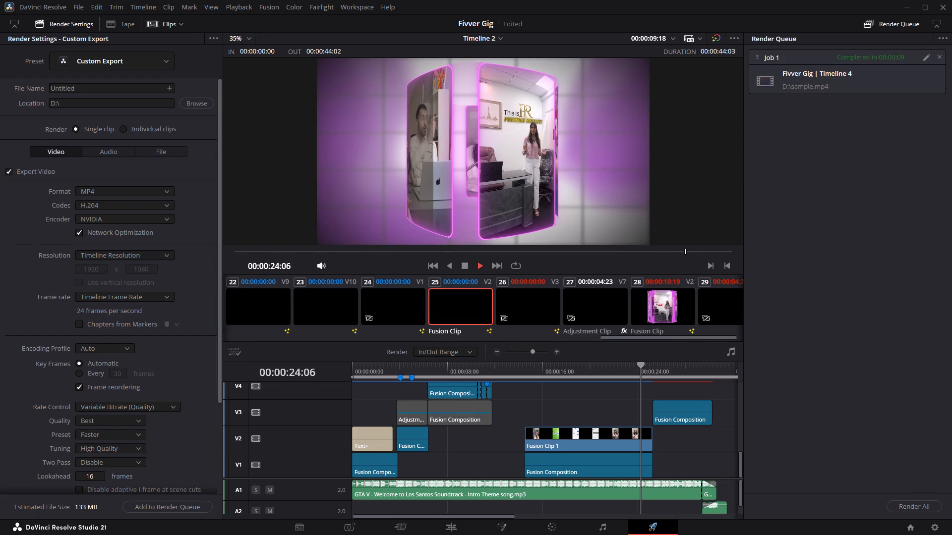
key("space")
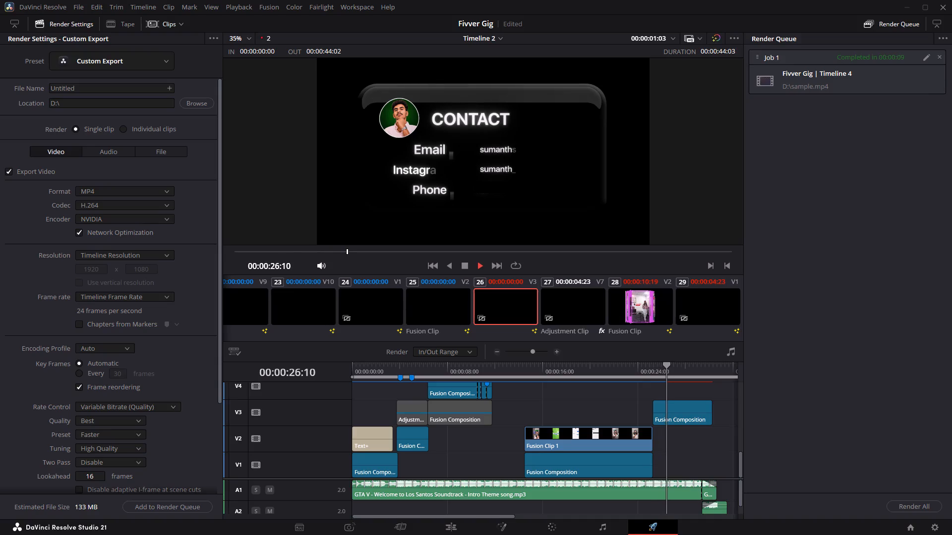
key("space")
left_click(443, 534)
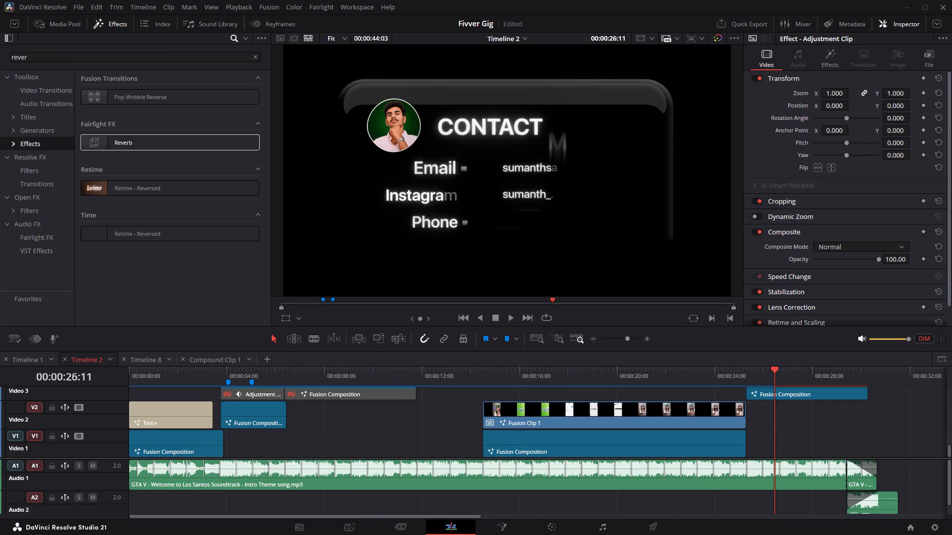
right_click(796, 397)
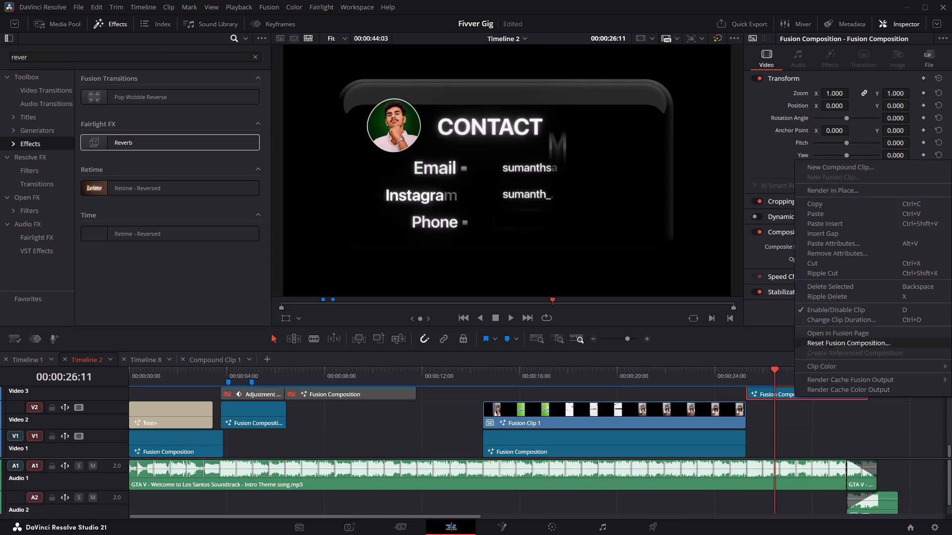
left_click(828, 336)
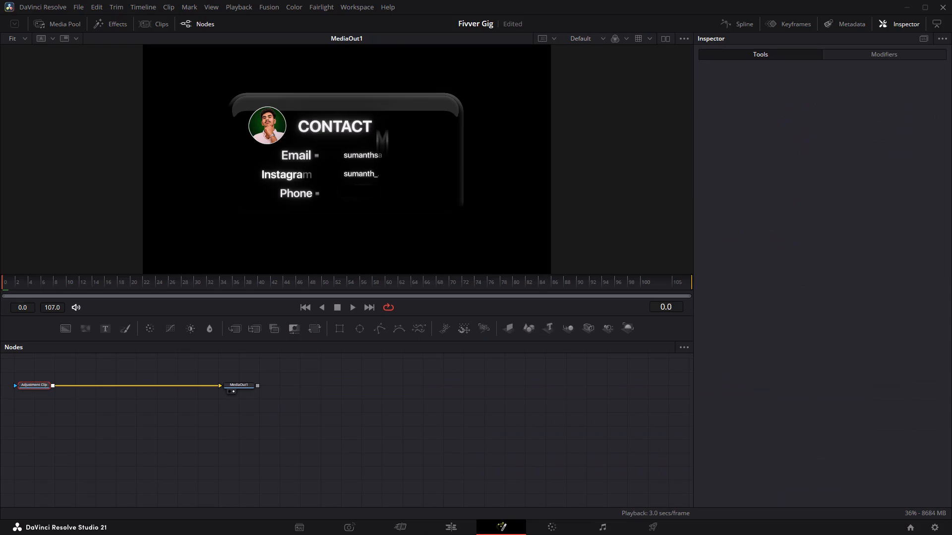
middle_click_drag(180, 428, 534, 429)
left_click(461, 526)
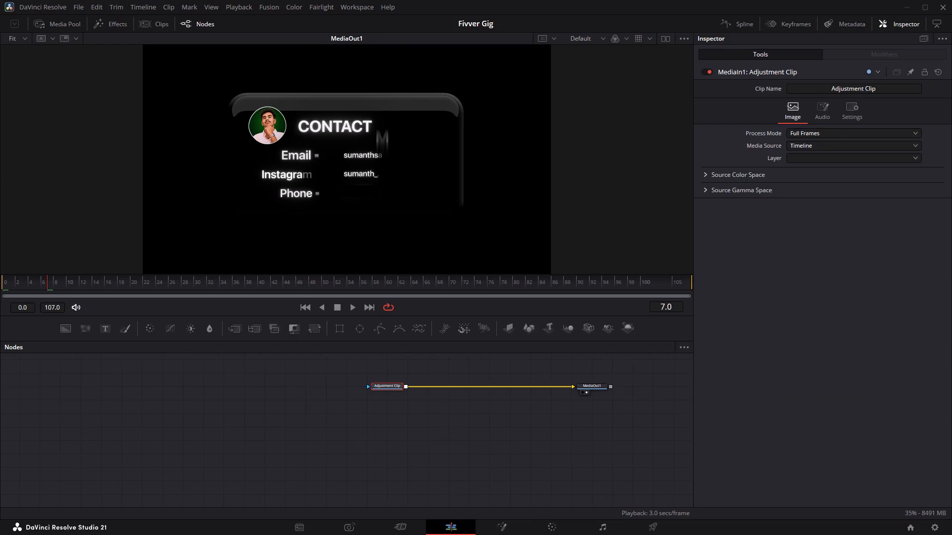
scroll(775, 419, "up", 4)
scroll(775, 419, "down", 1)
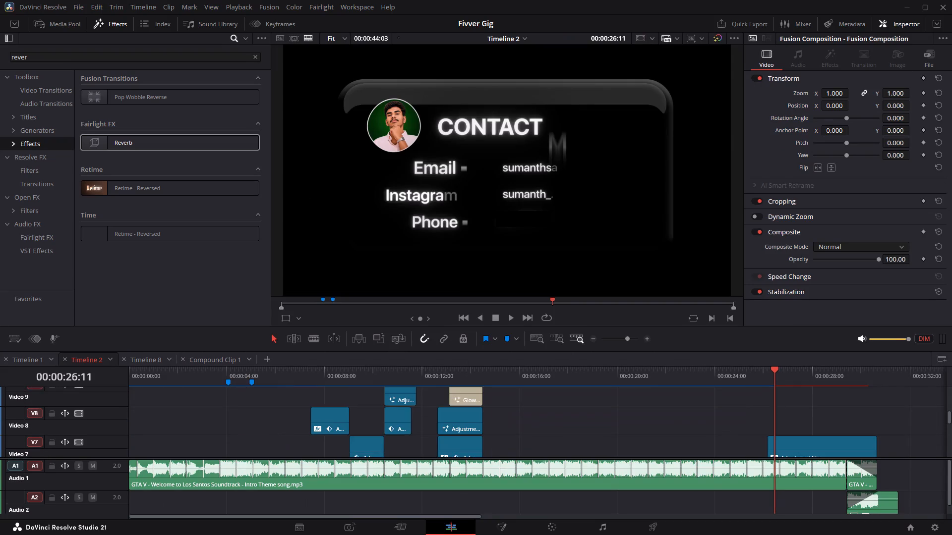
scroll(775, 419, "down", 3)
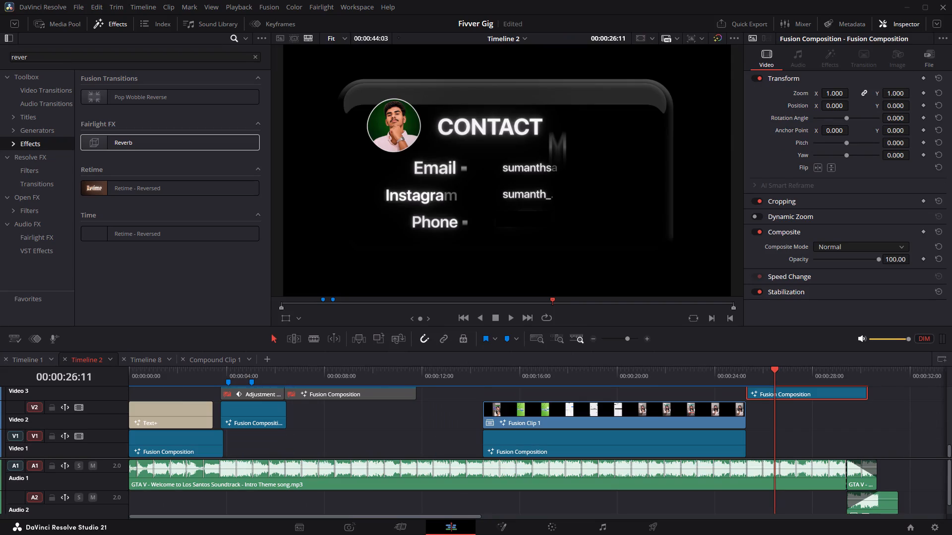
In the Video 3 contact card composition, reinsert BG_GRADIENT and FLOATINGICONS between Background1 and the glass macro at frame 6.
right_click(809, 388)
left_click(831, 328)
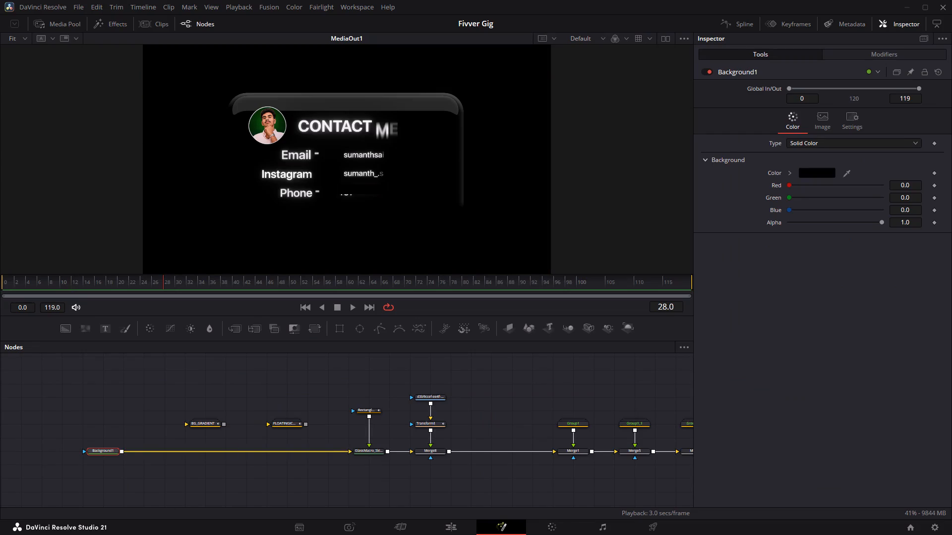
left_click_drag(59, 284, 38, 288)
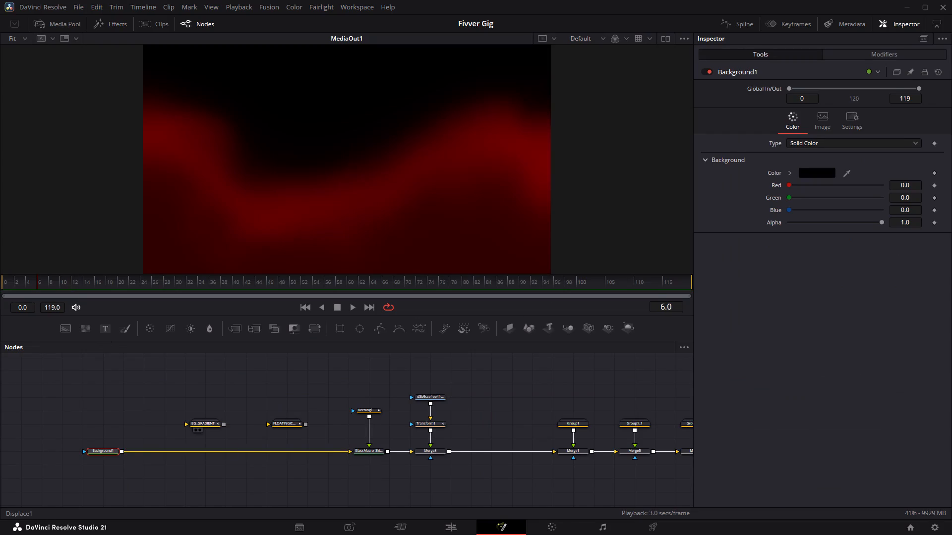
left_click_drag(210, 424, 188, 452, "shift")
left_click_drag(291, 423, 275, 450, "shift")
Check the contact card at 00:00:27:14 on the Edit page, and view frames 7 and 4 of its Fusion composition.
left_click(448, 531)
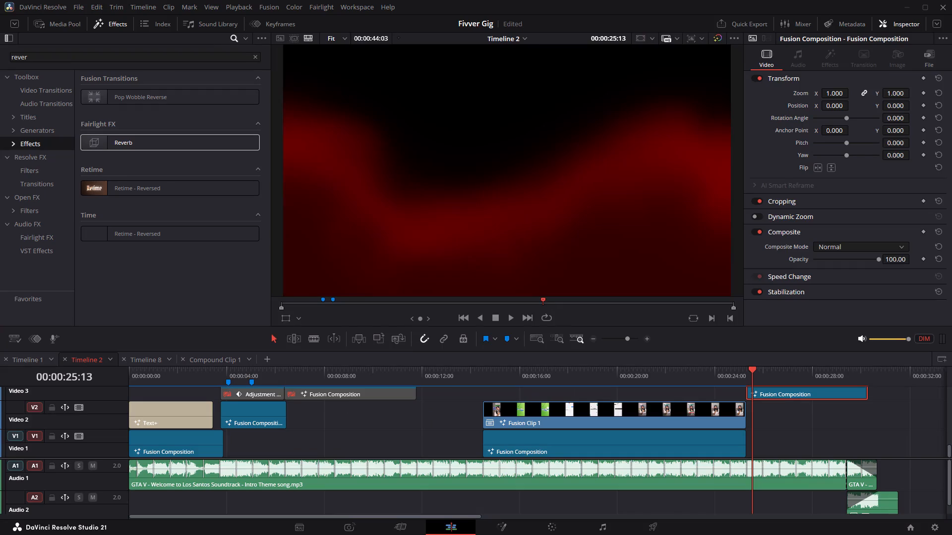
left_click(802, 376)
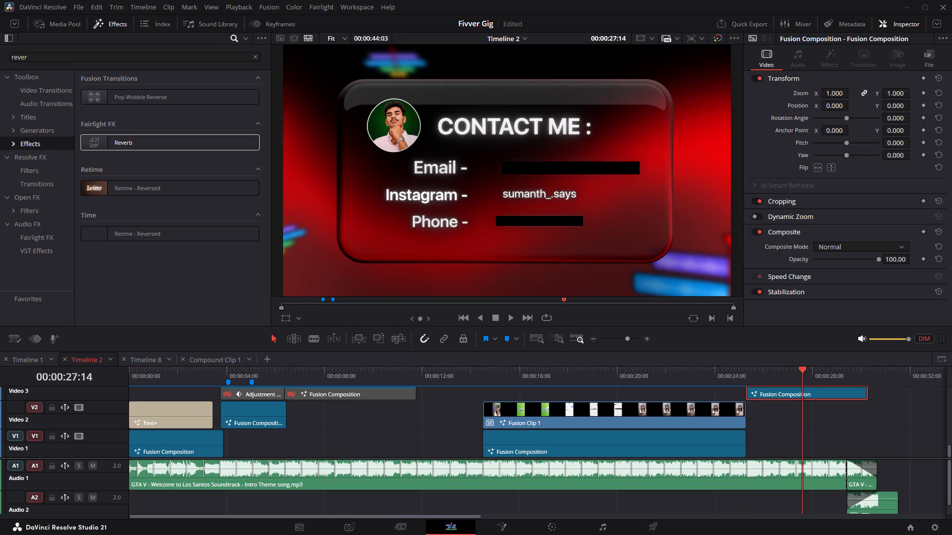
right_click(792, 391)
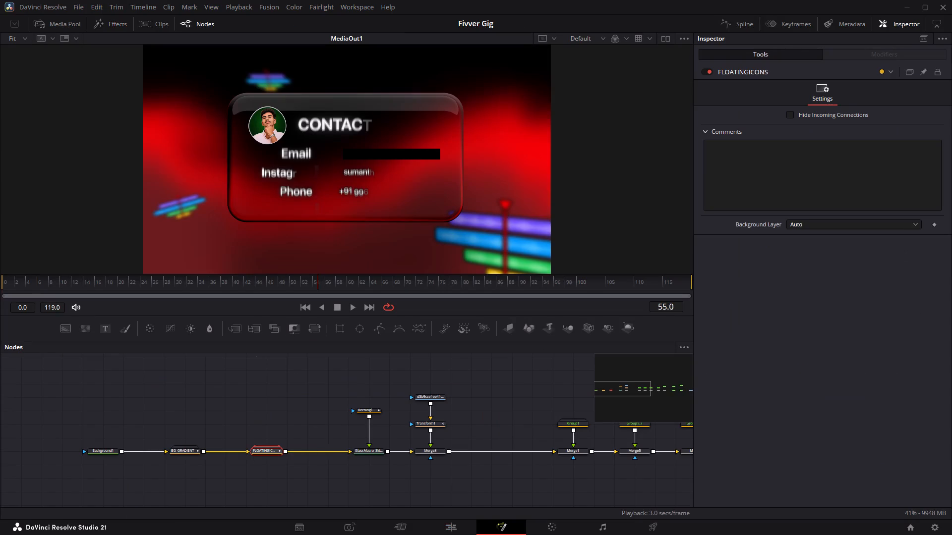
left_click(45, 288)
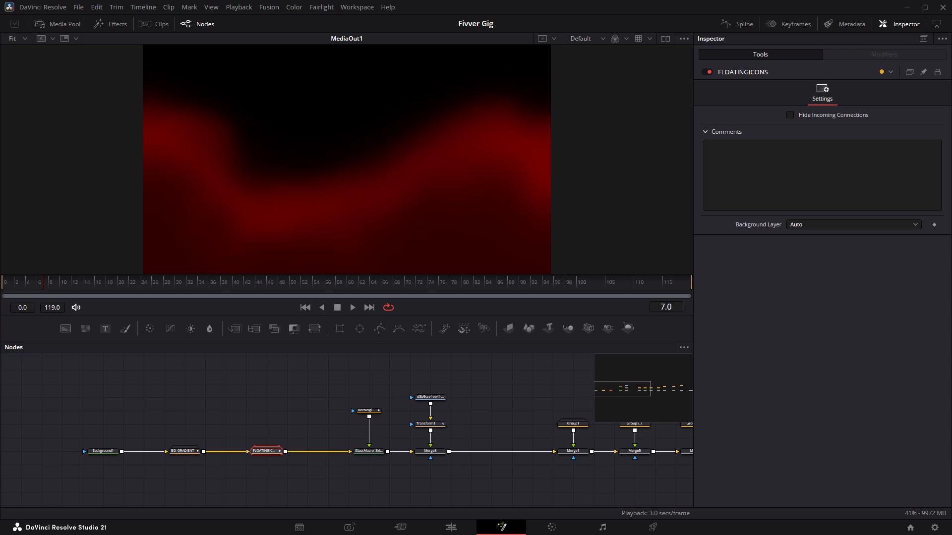
left_click(30, 289)
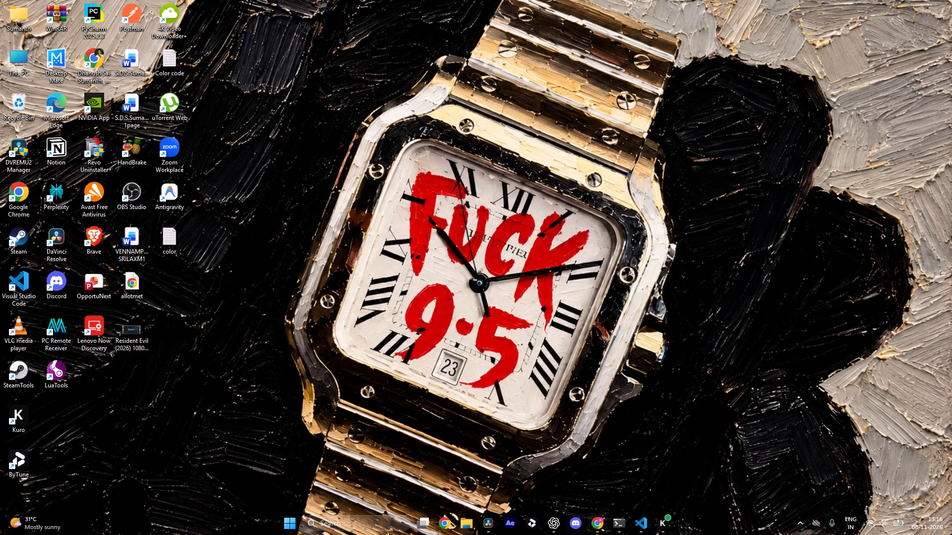
Switch to Chrome, reload the github.com heynixi-windows-setup.exe download page, and check the download history.
left_click(596, 533)
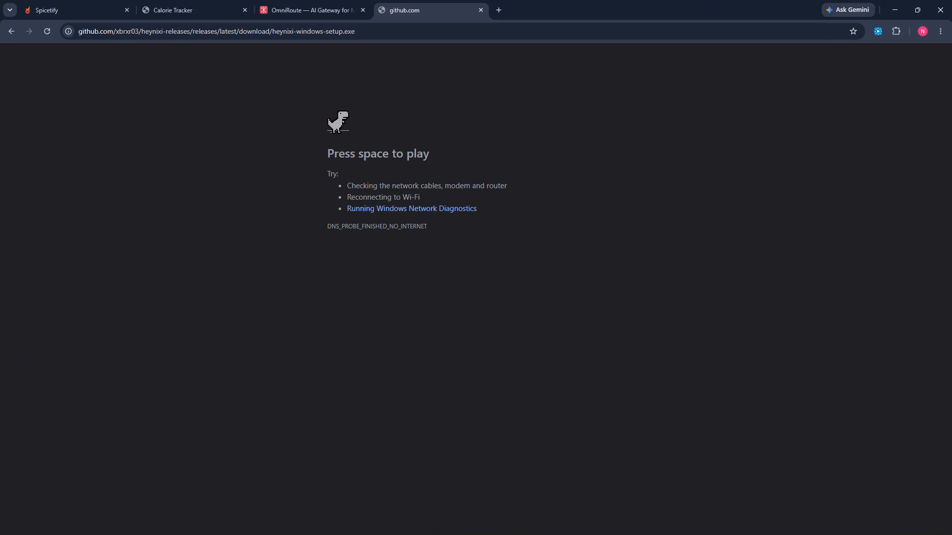
key("ctrl+r")
key("ctrl+j")
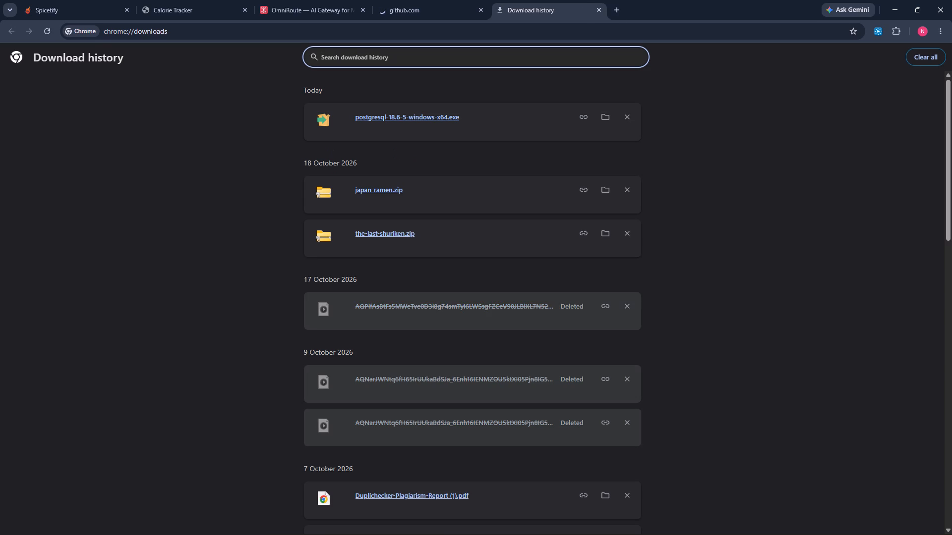
key("ctrl+w")
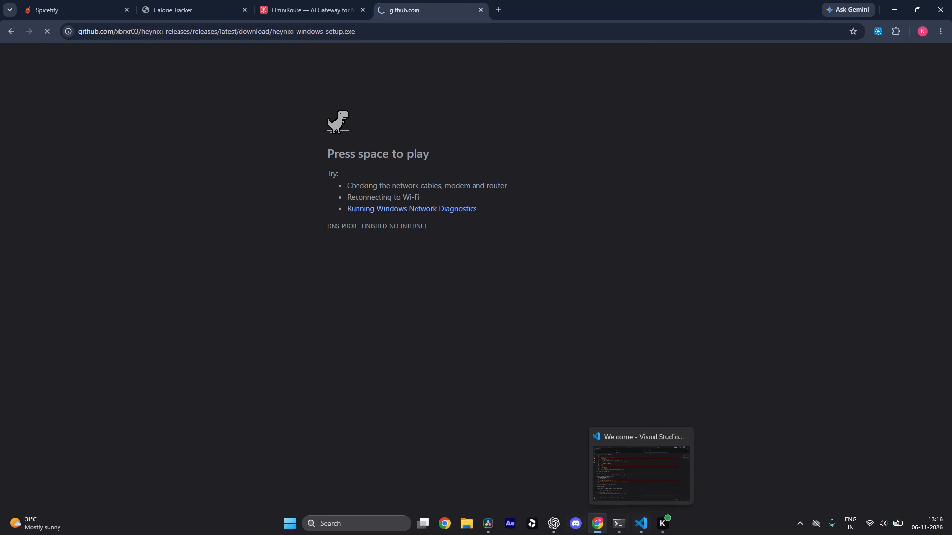
left_click(481, 530)
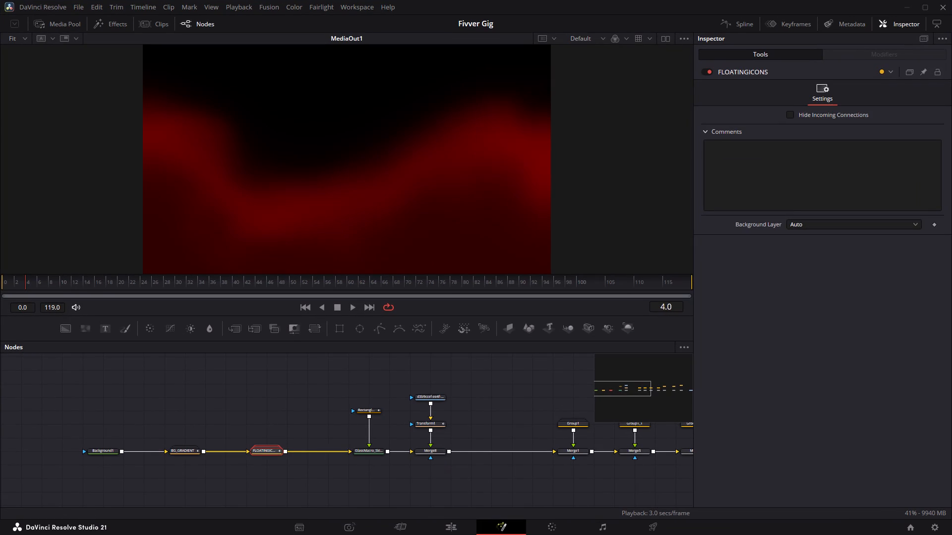
In the DaVinci Resolve contact card composition, examine frames 14 through 43 for the floating icons and glass card.
left_click_drag(70, 284, 87, 281)
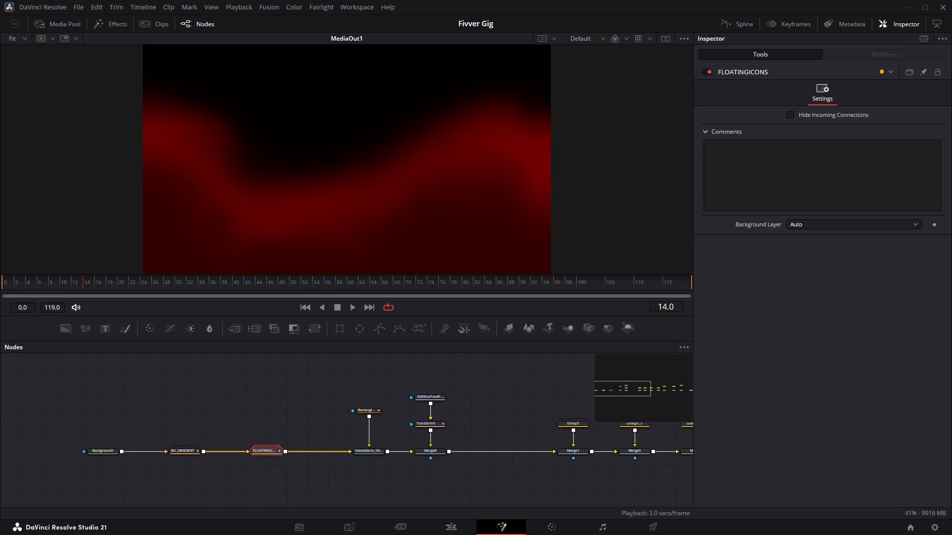
left_click(110, 283)
left_click(126, 286)
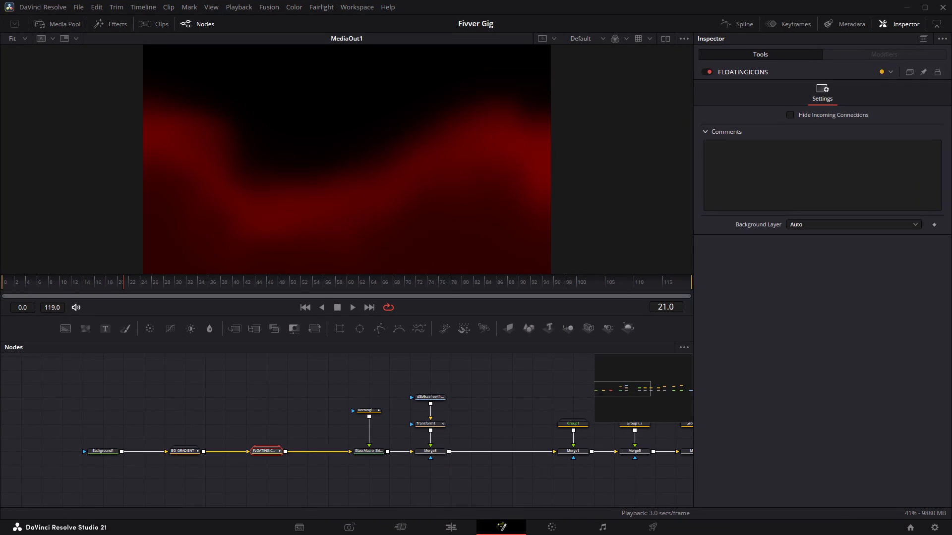
left_click(138, 284)
left_click(144, 283)
left_click(169, 281)
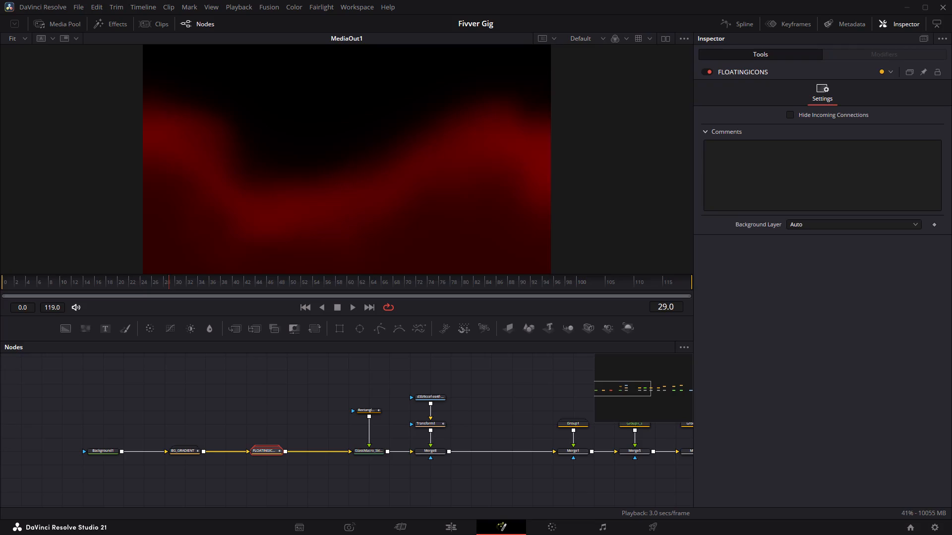
left_click(183, 281)
left_click(213, 282)
left_click(222, 282)
left_click(241, 284)
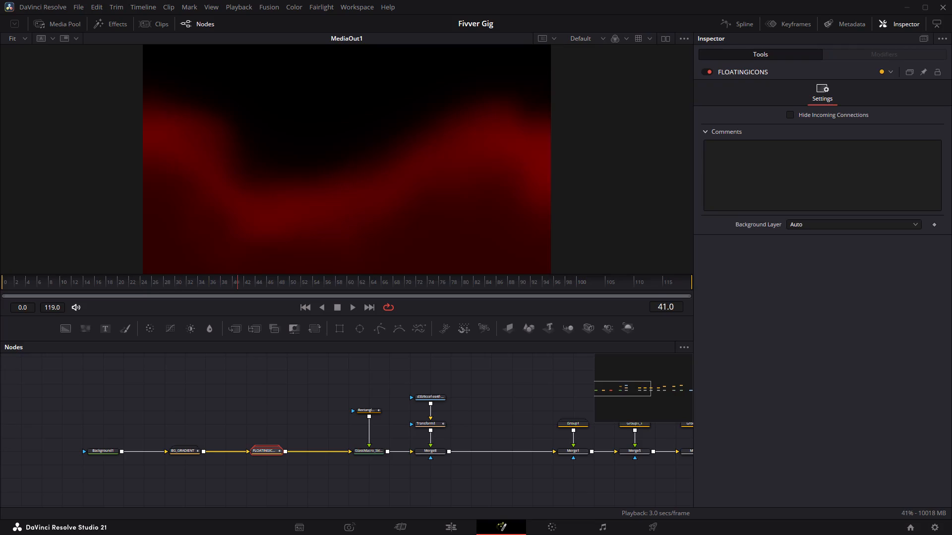
left_click(253, 283)
Reopen the Video 3 contact card composition in Fusion from the Edit page and select the Rectangle2_1 mask.
left_click(437, 523)
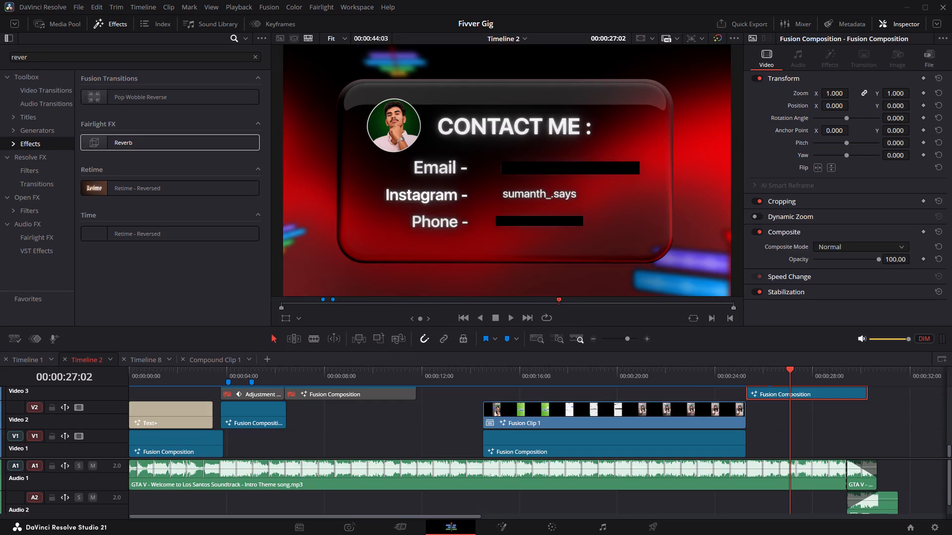
right_click(824, 395)
left_click(834, 328)
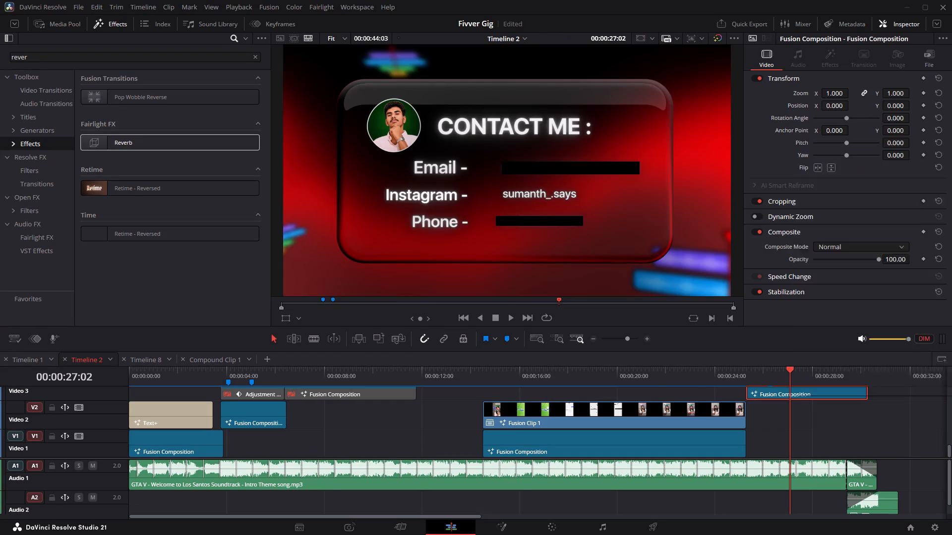
left_click(381, 412)
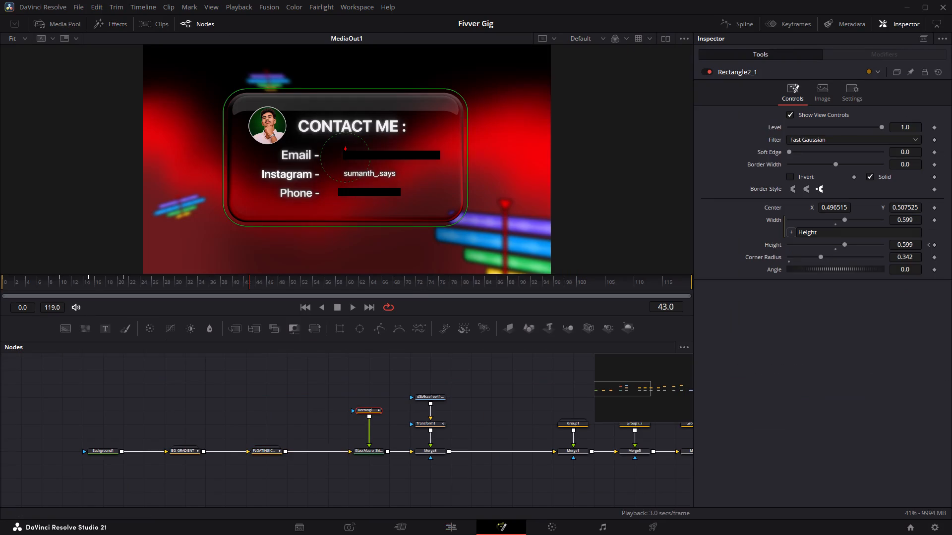
With Rectangle2_1 selected, compare the rendered card and mask outline frame by frame between frames 15 and 21.
left_click(70, 285)
left_click(90, 284)
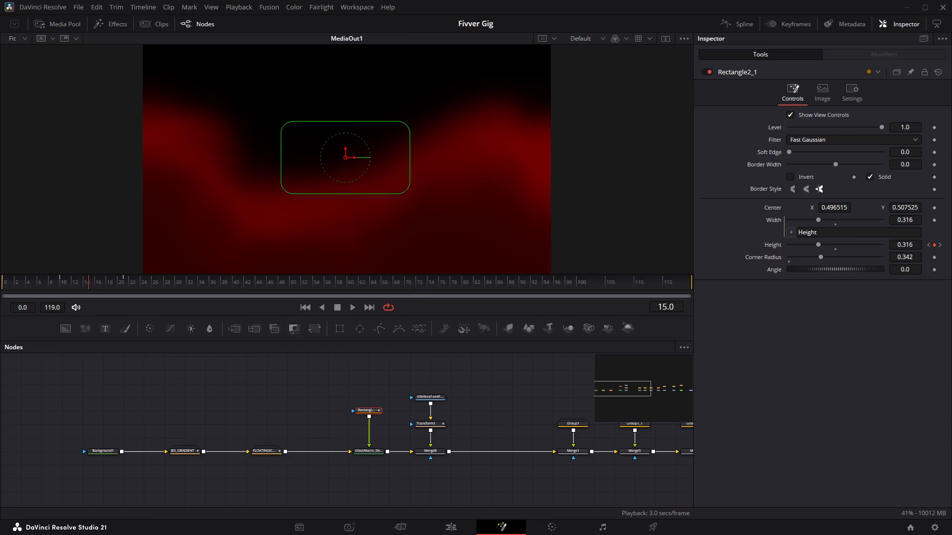
left_click(127, 282)
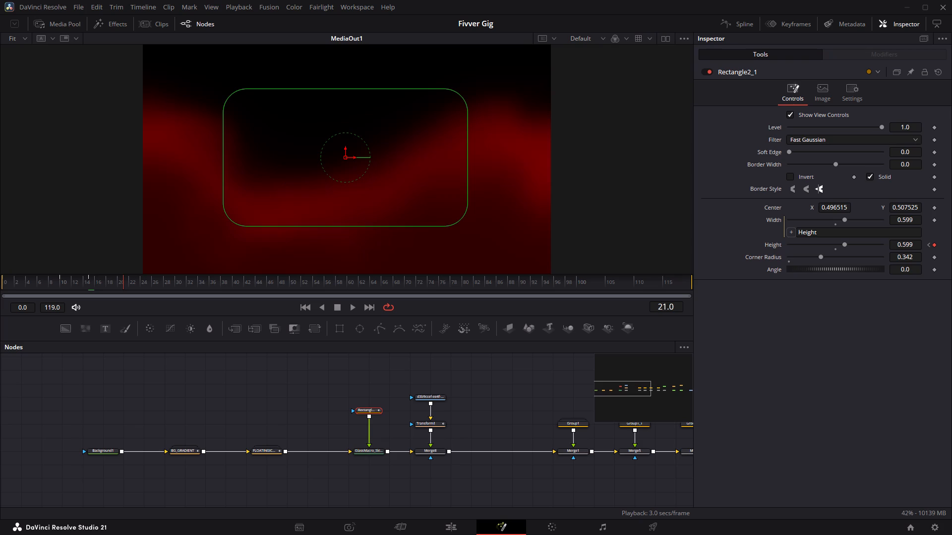
key("Left")
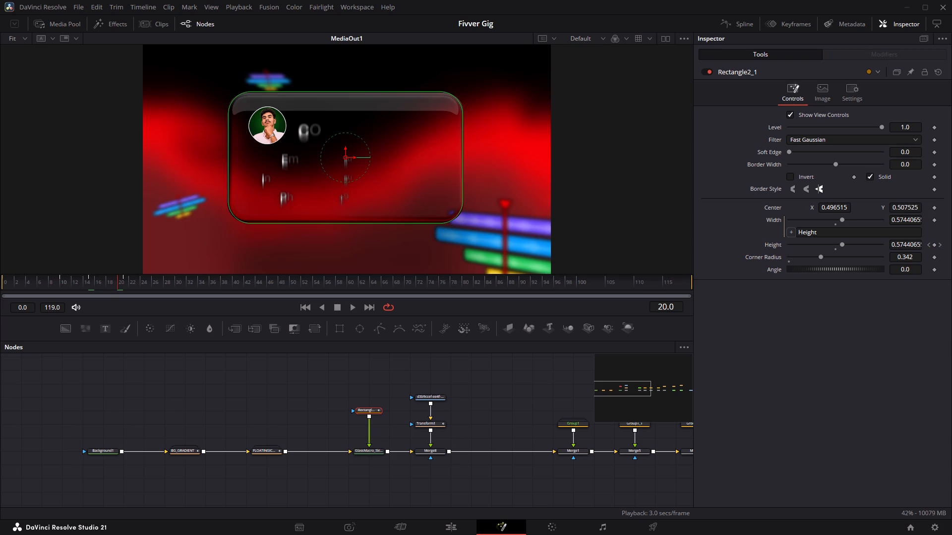
key("Left")
key("Left")
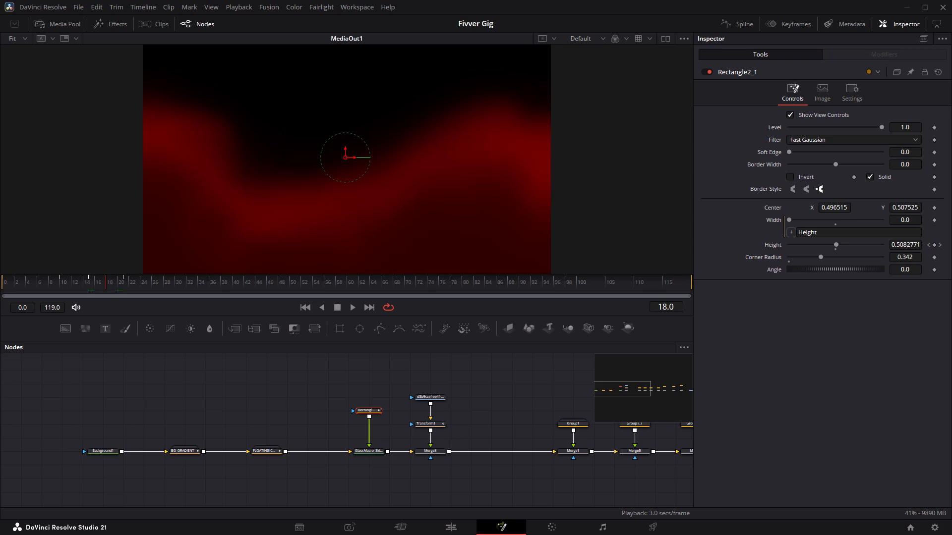
key("Right")
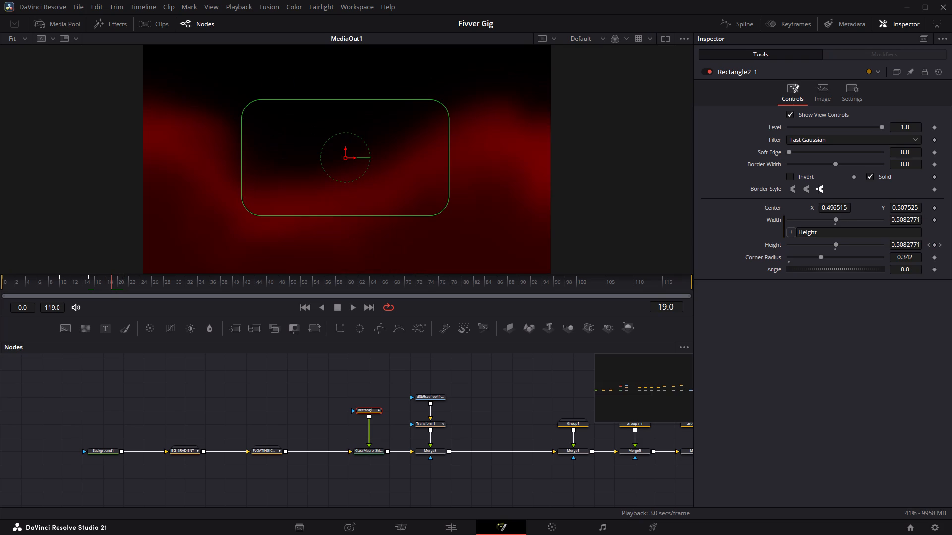
key("Right")
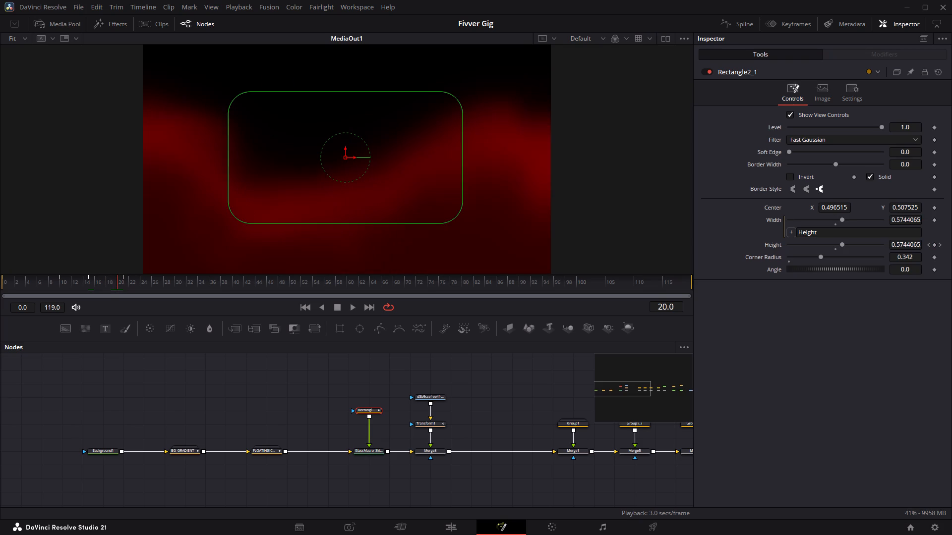
key("Right")
key("Left")
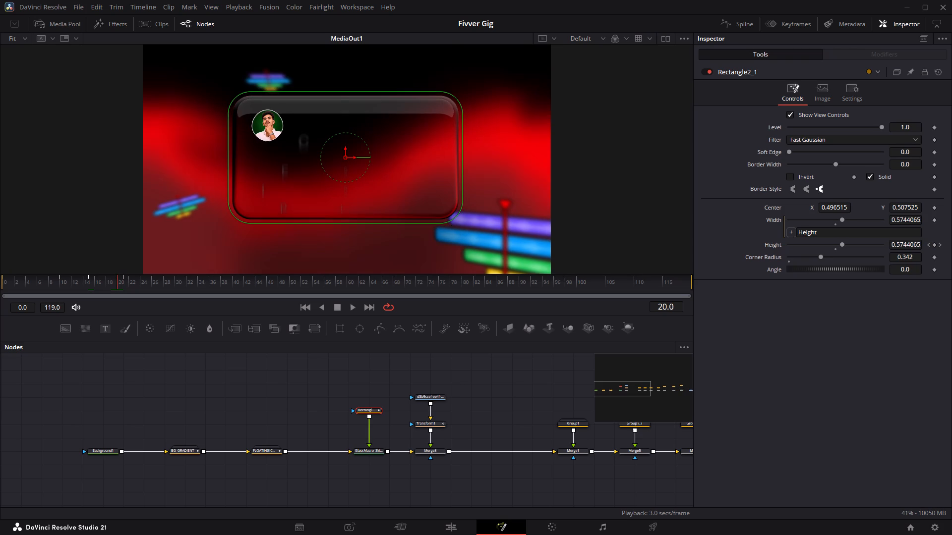
key("Left")
key("Right")
key("Left")
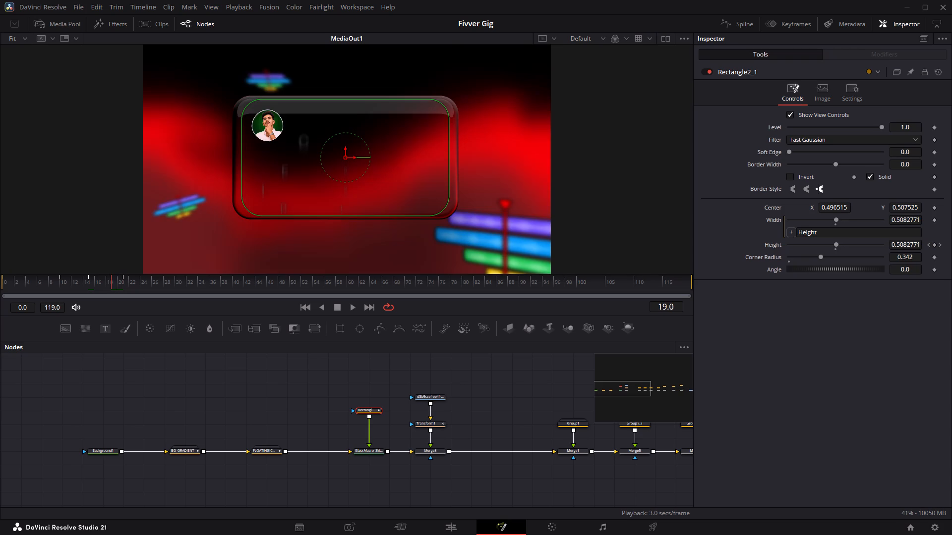
key("Right")
key("Left")
key("Right")
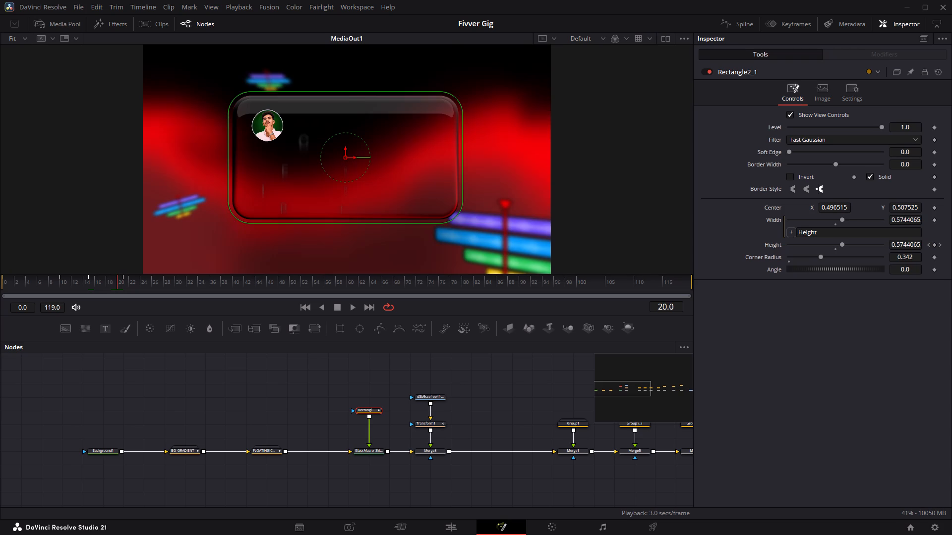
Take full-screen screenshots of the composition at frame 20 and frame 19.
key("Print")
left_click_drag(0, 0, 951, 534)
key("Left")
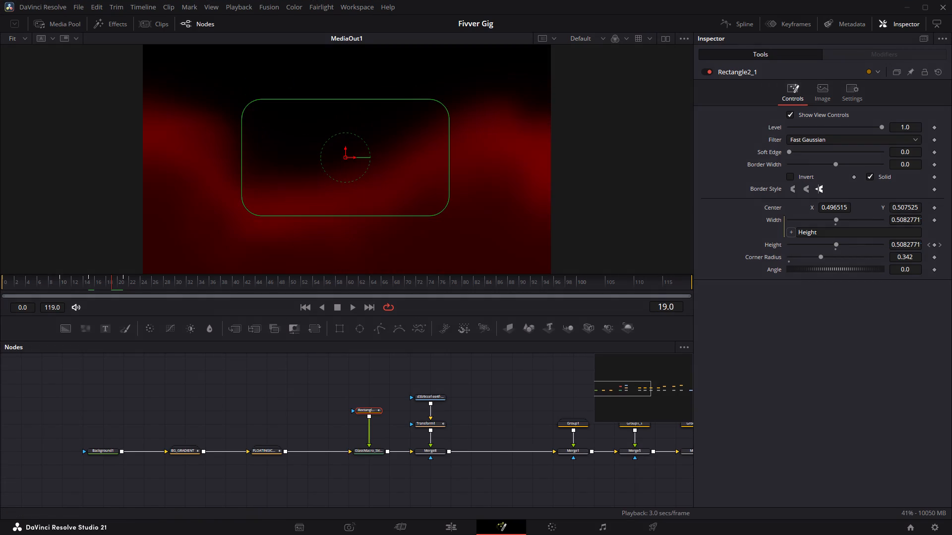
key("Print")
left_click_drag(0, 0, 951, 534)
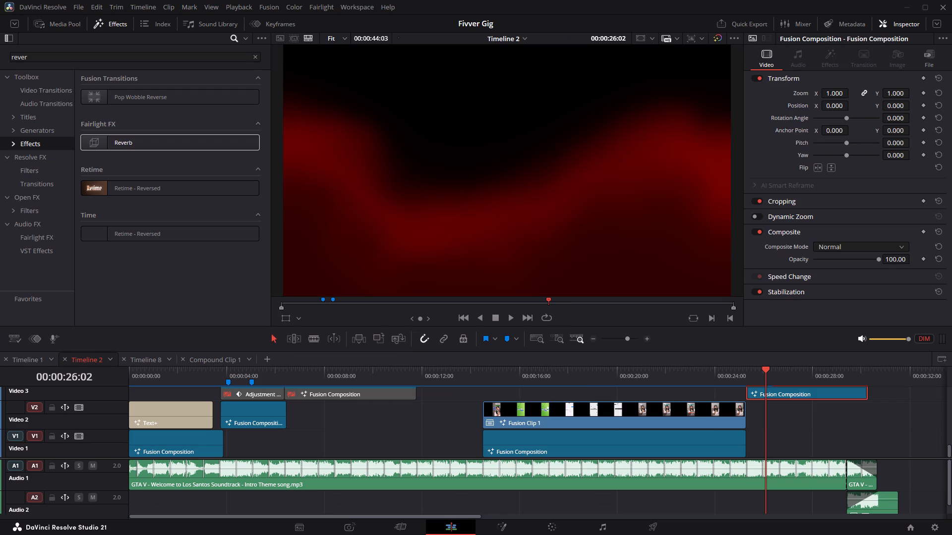
key("Right")
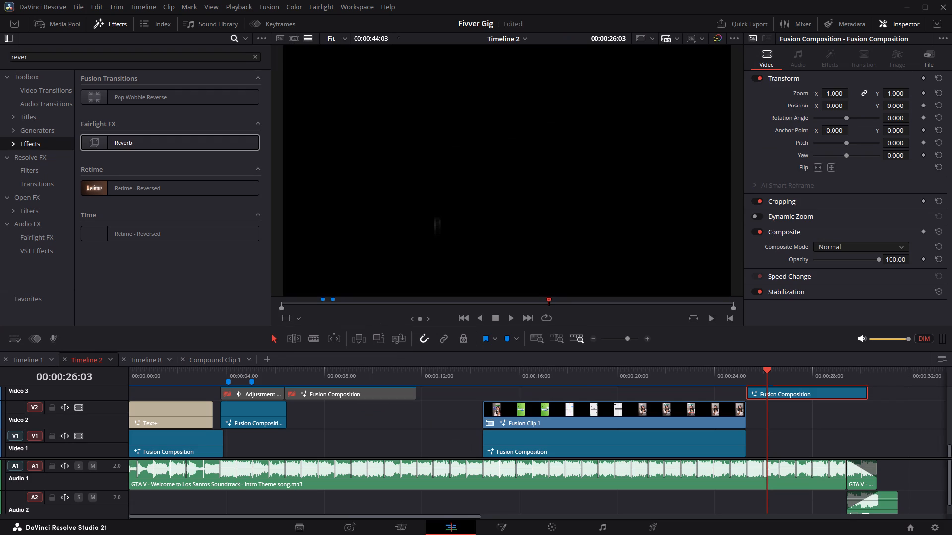
right_click(803, 395)
left_click(811, 328)
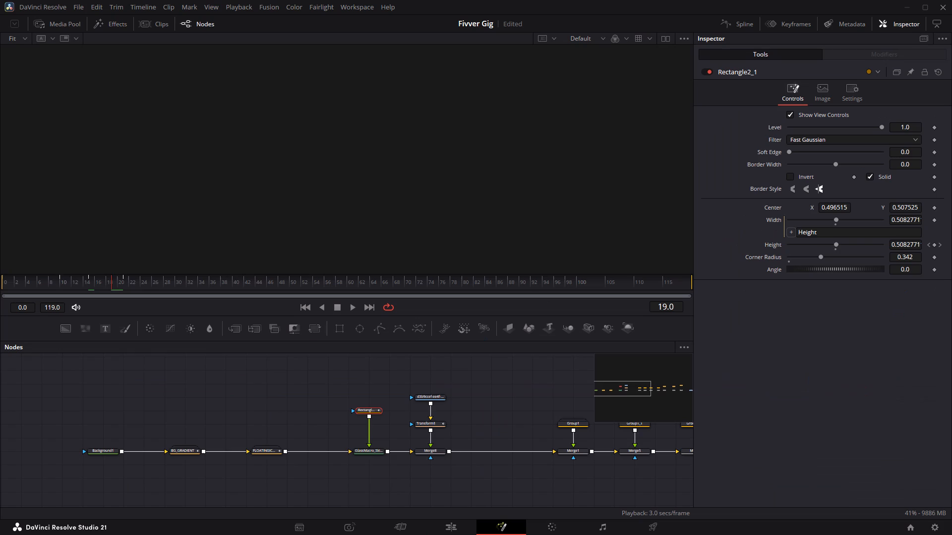
left_click(454, 526)
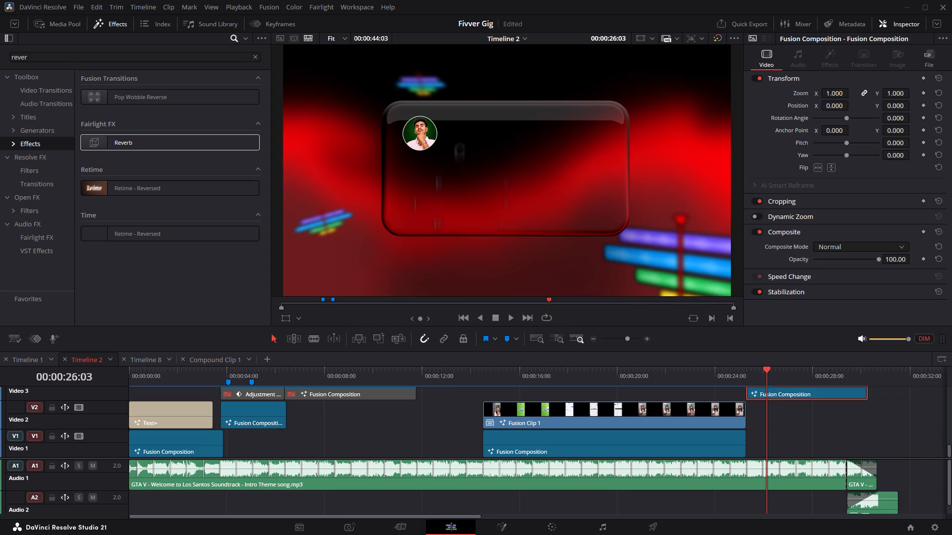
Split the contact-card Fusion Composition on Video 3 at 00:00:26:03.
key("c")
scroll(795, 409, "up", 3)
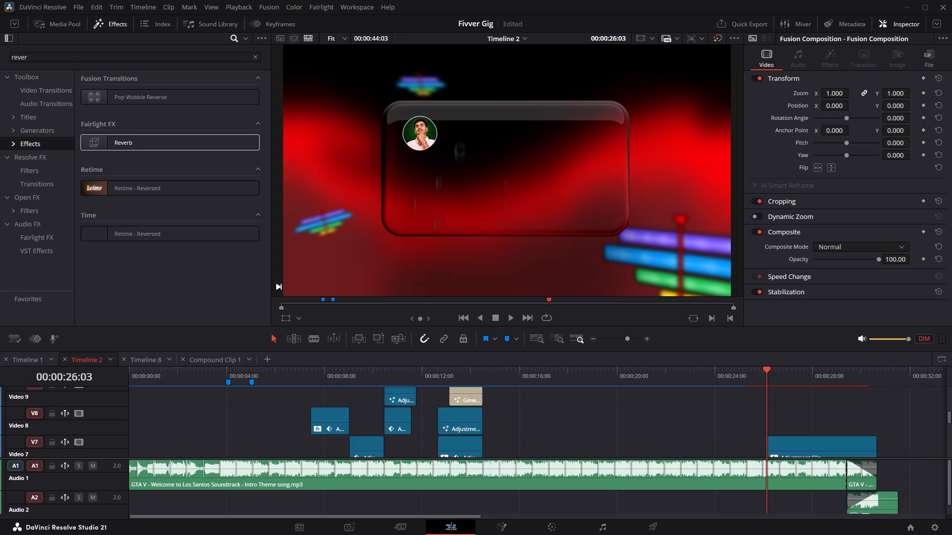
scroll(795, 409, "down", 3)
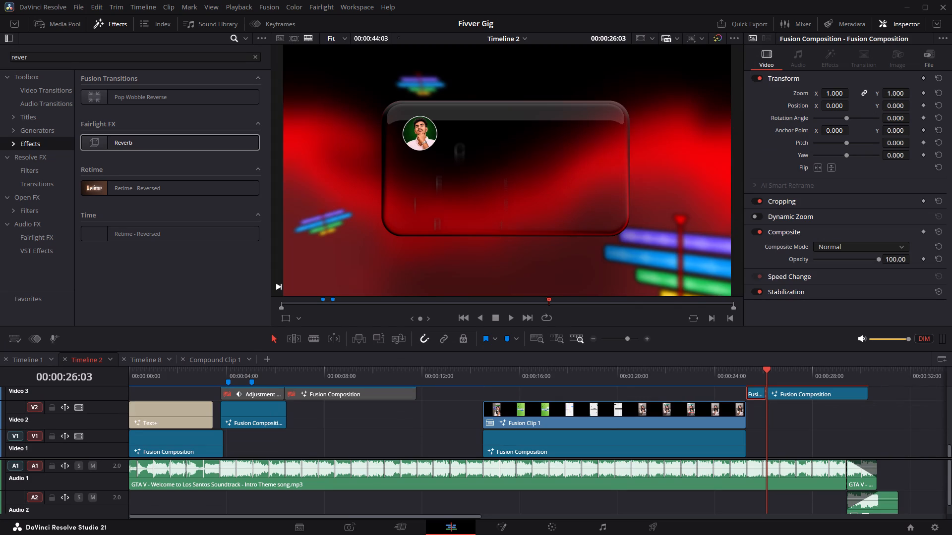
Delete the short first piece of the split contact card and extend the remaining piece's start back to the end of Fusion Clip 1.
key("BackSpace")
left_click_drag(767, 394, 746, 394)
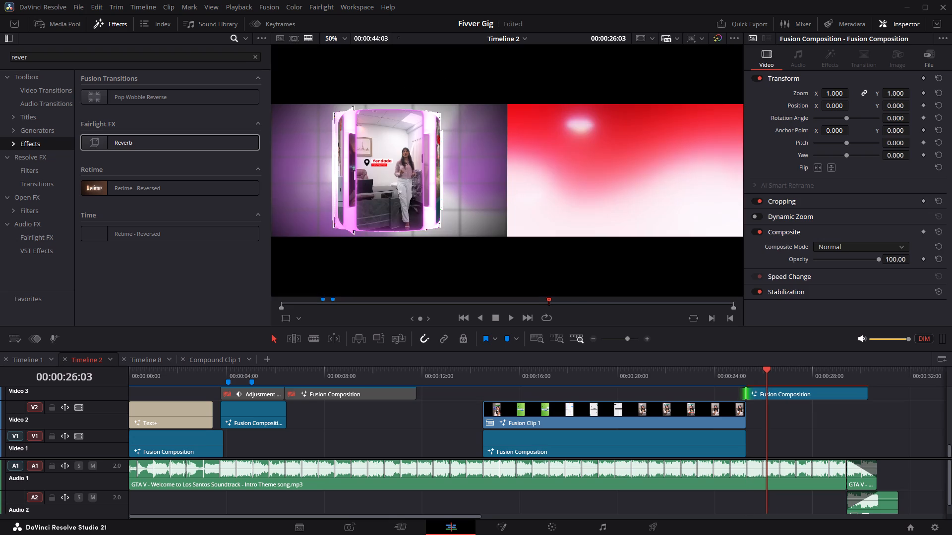
Play the contact-card ending from just before its extended start to check how its animation runs.
left_click(746, 381)
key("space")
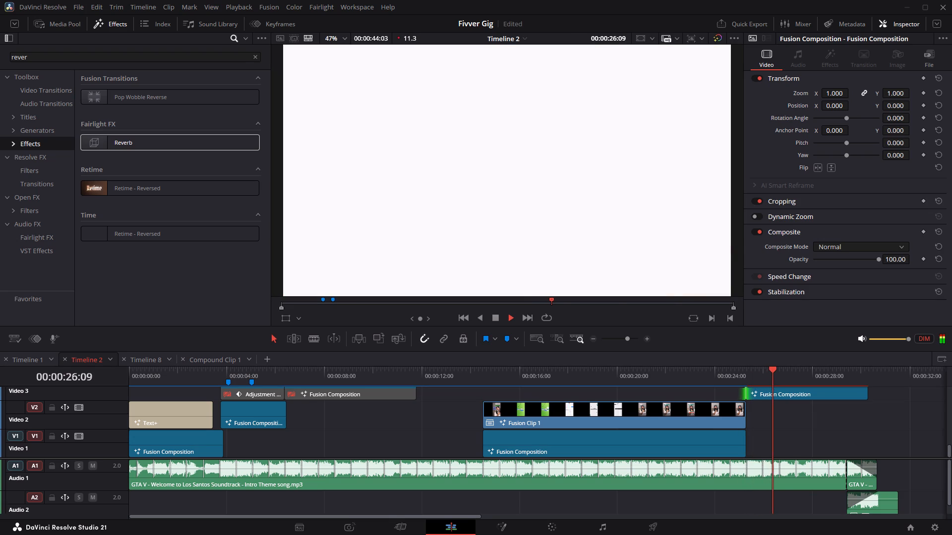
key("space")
left_click(751, 381)
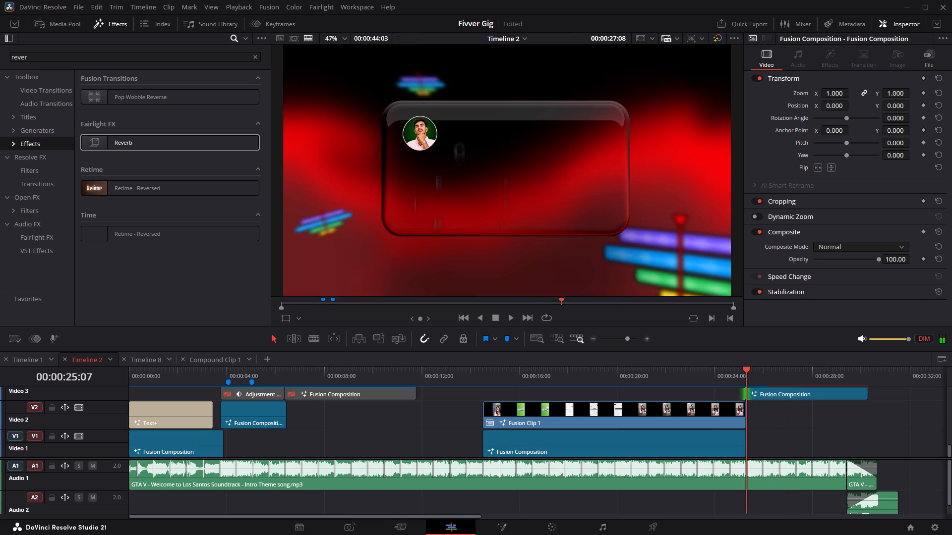
left_click(739, 378)
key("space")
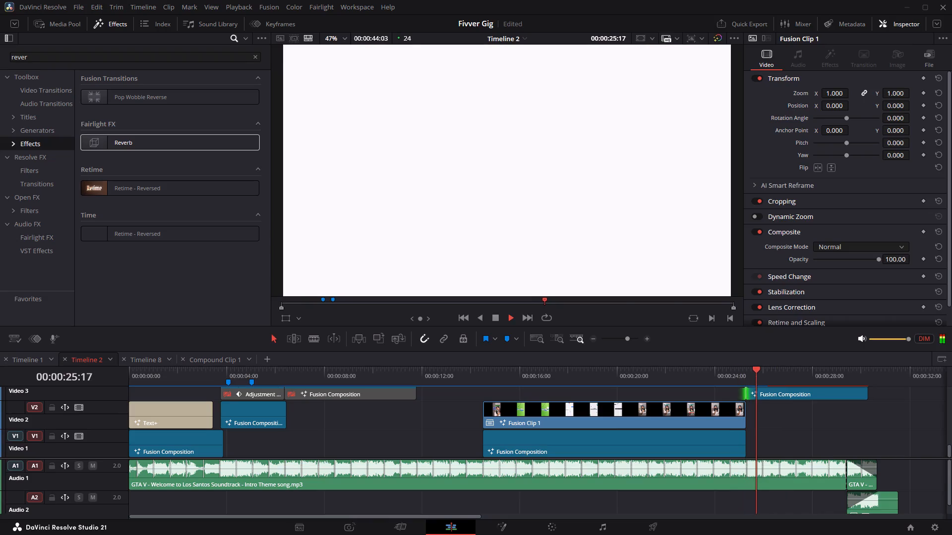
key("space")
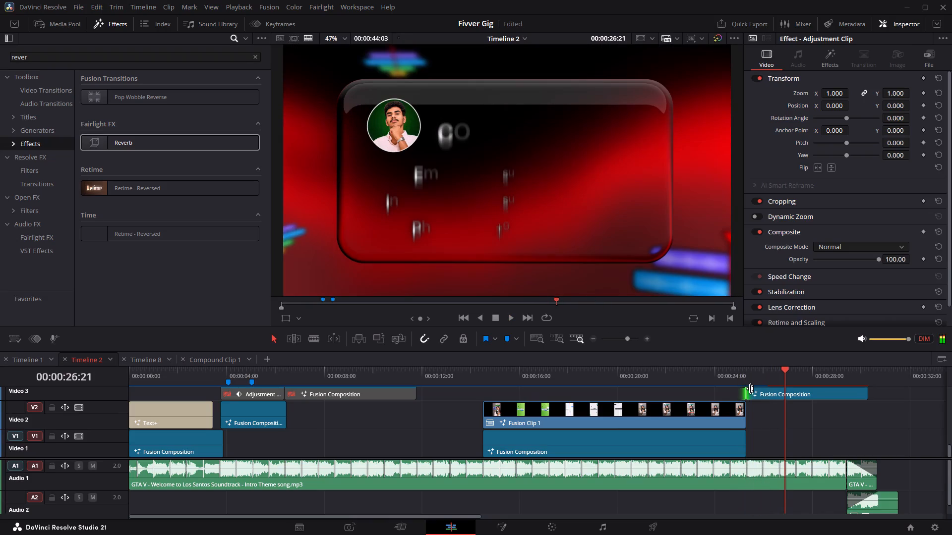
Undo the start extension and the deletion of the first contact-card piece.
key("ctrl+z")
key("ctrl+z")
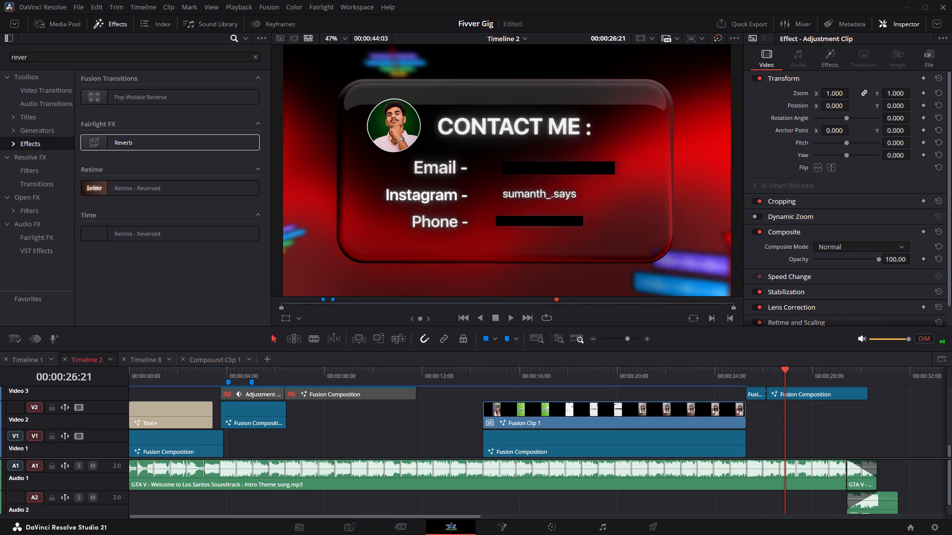
Replay the two-piece contact card from 00:00:25:07 several times, checking the card animation across the cut.
left_click(747, 374)
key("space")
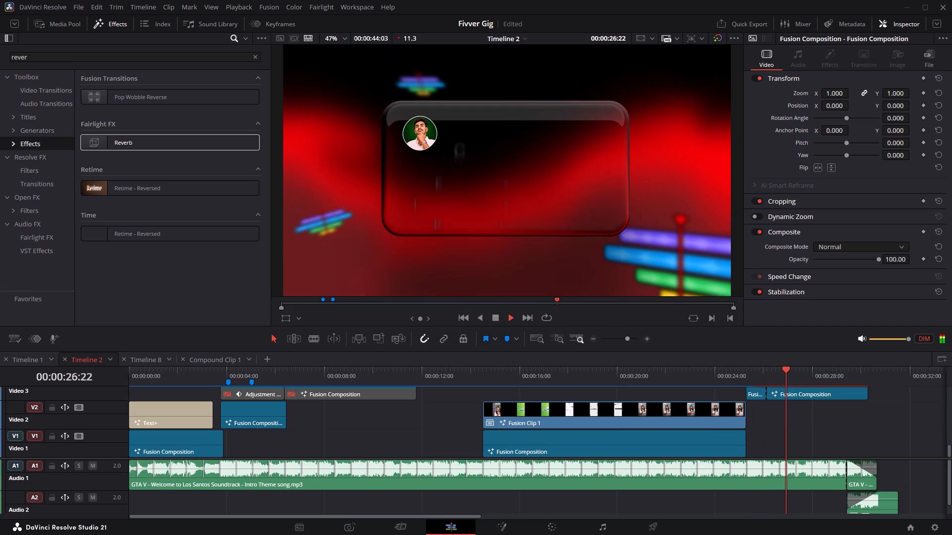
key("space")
left_click(747, 374)
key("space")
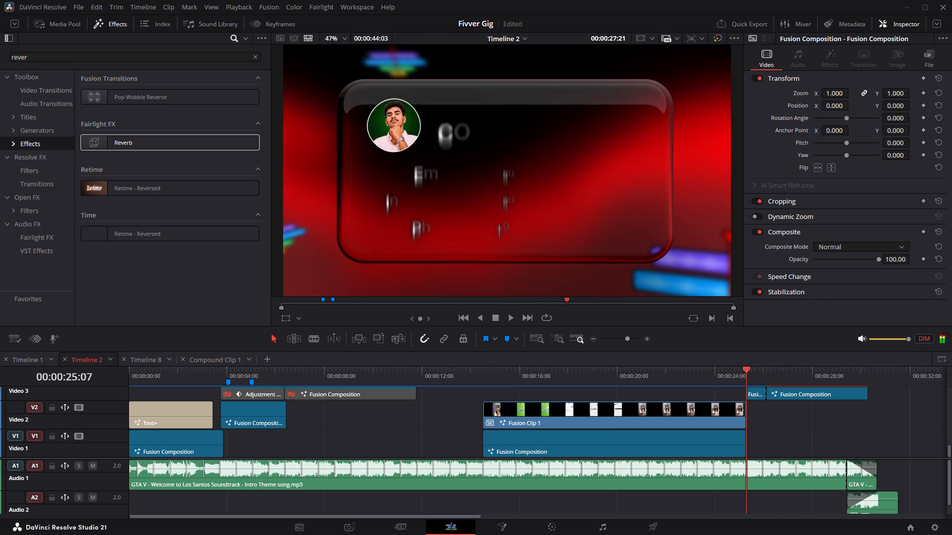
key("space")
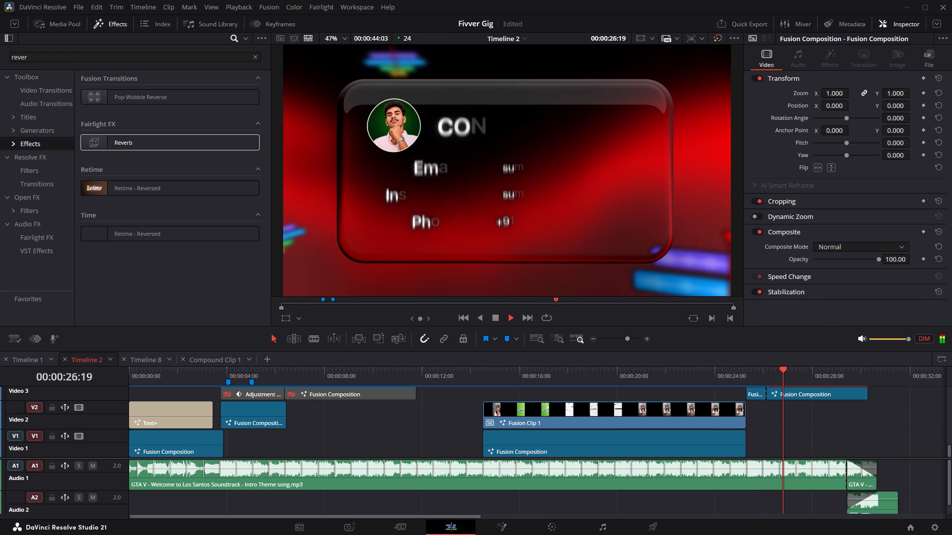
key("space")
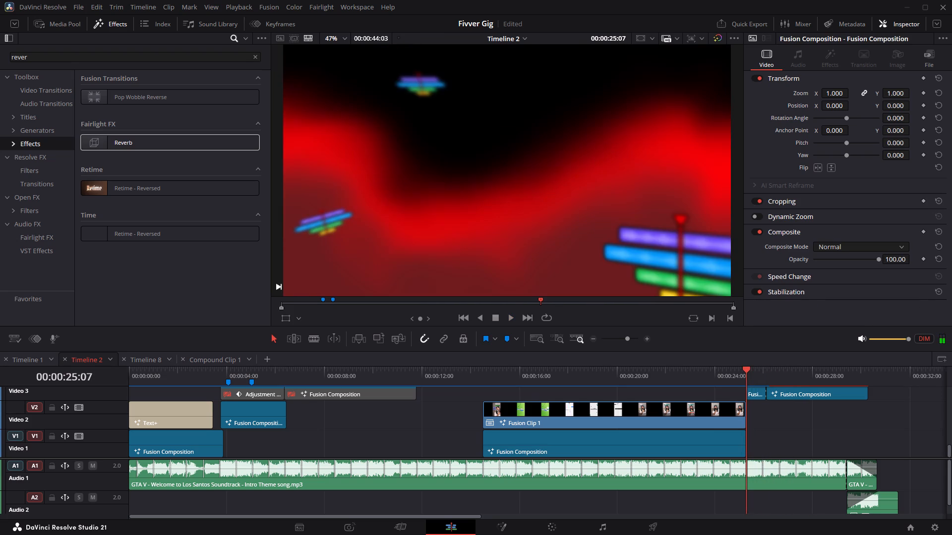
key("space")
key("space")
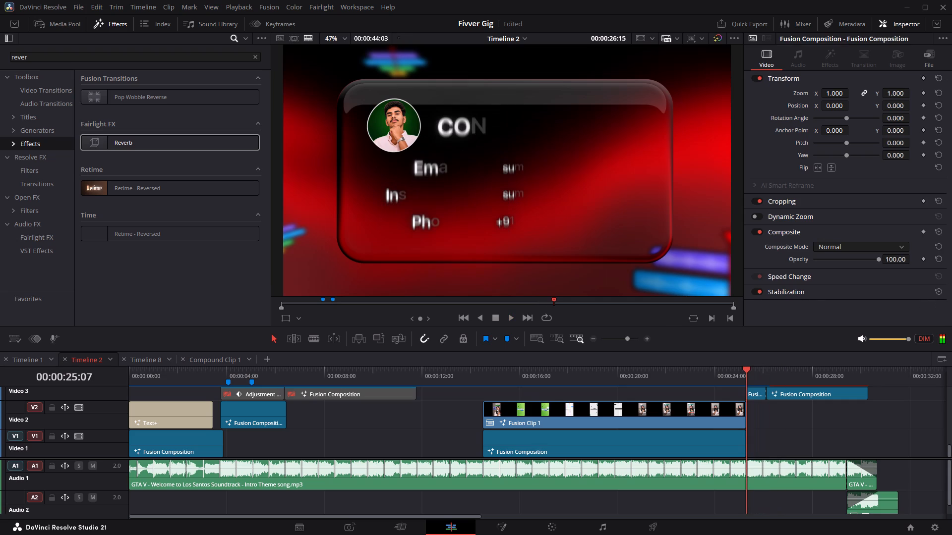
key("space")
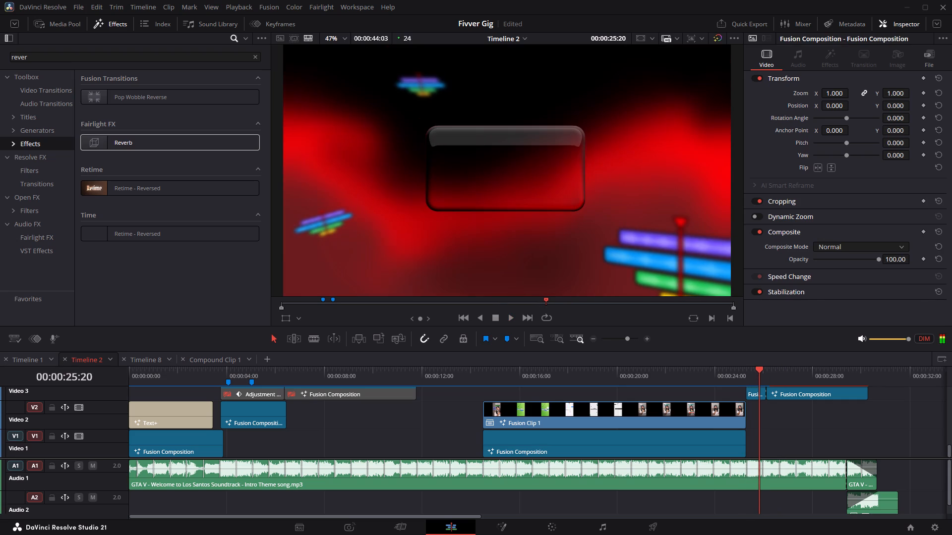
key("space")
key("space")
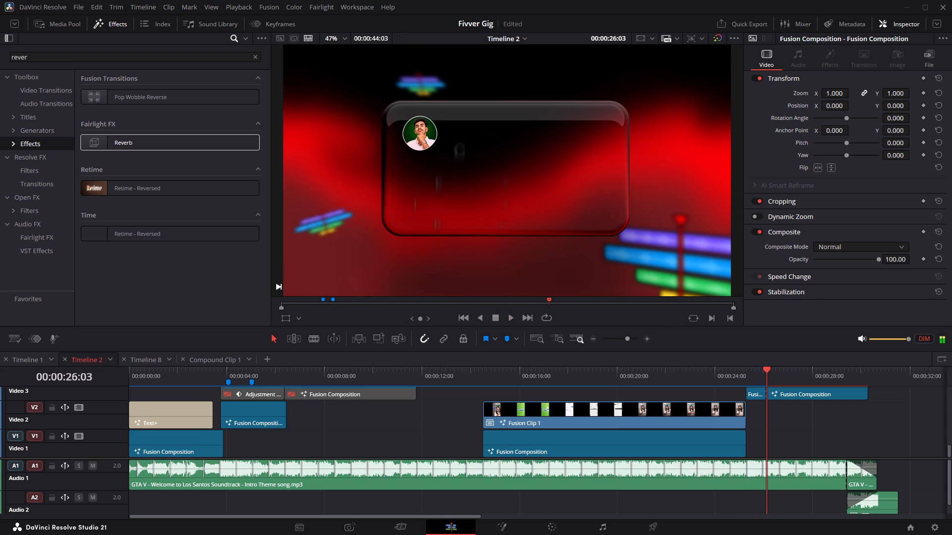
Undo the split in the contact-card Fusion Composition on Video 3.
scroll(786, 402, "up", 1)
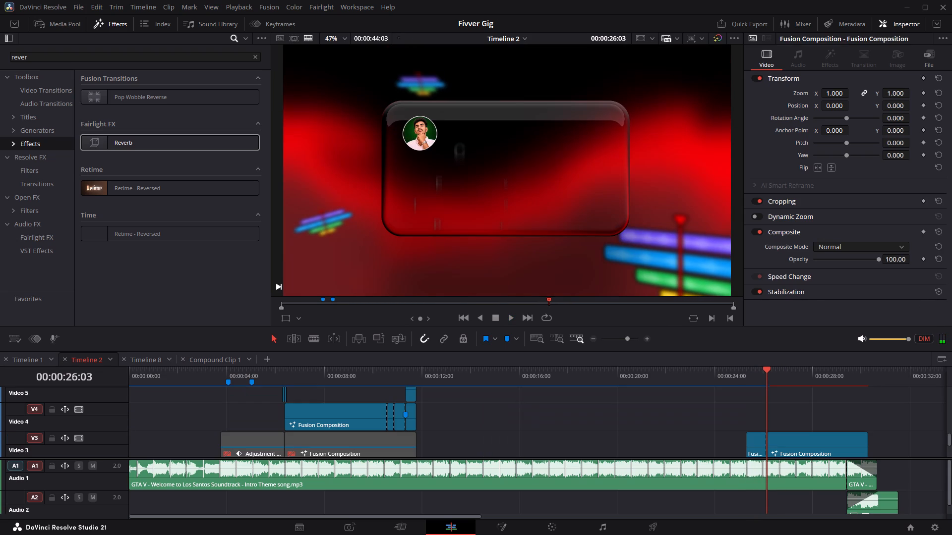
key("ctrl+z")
Play the Video 3 contact card from its start and inspect it with its Rectangle2_1 mask in Fusion between frames 27 and 10.
left_click(746, 378)
key("space")
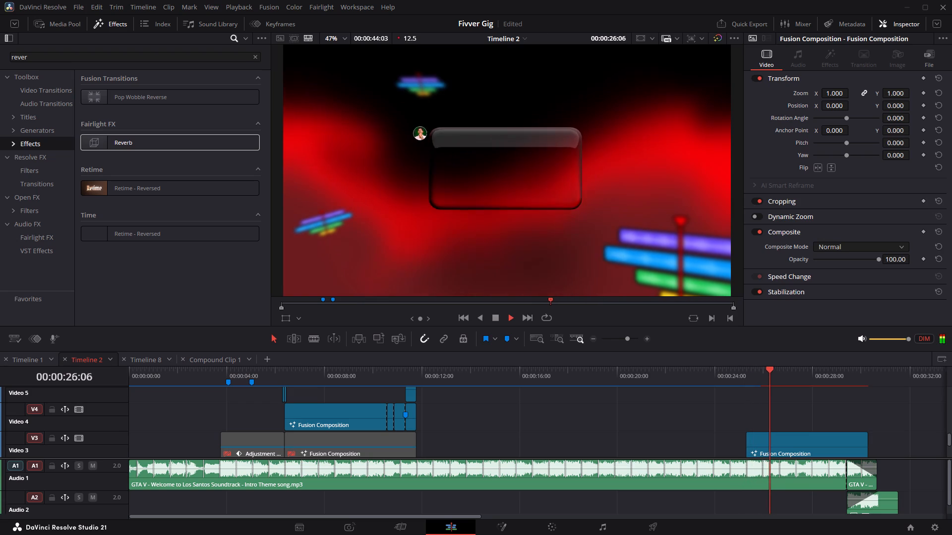
key("space")
right_click(784, 442)
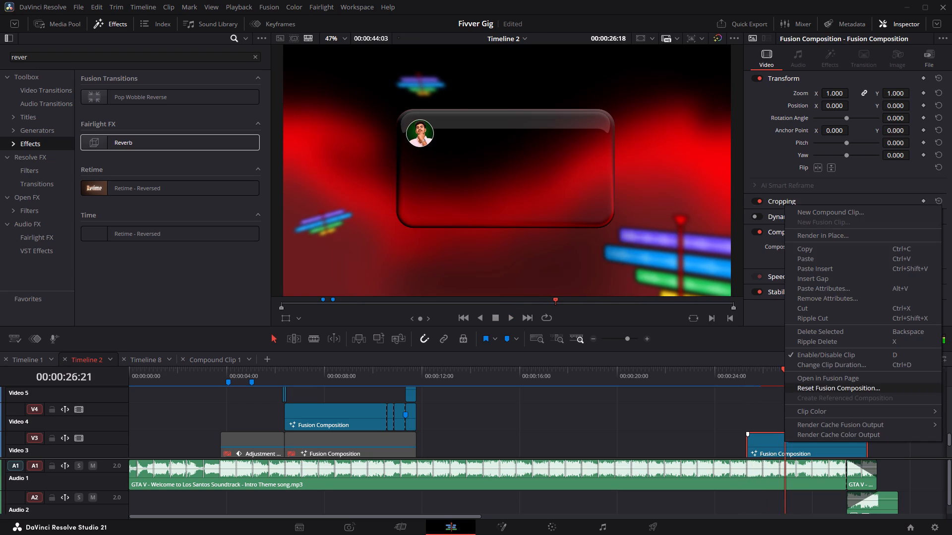
left_click(810, 381)
left_click_drag(163, 282, 112, 287)
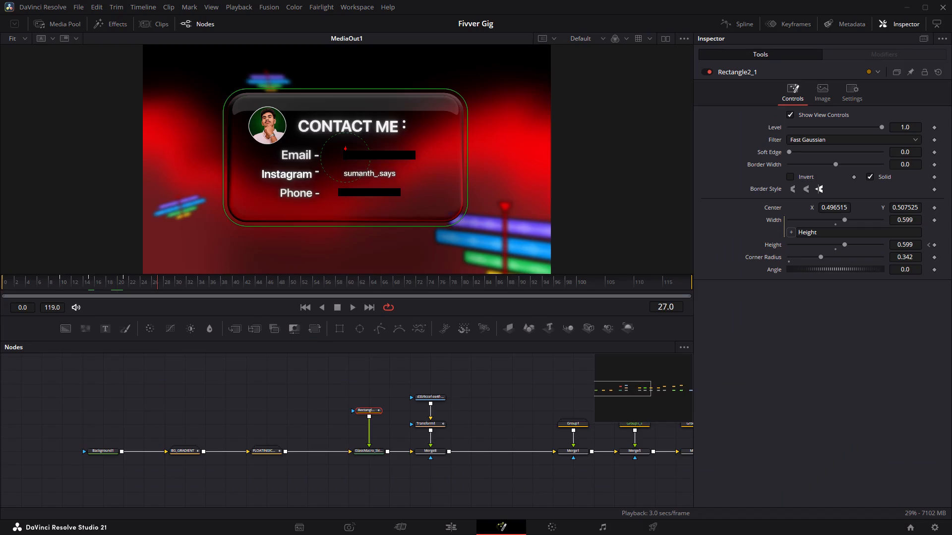
left_click_drag(112, 287, 64, 288)
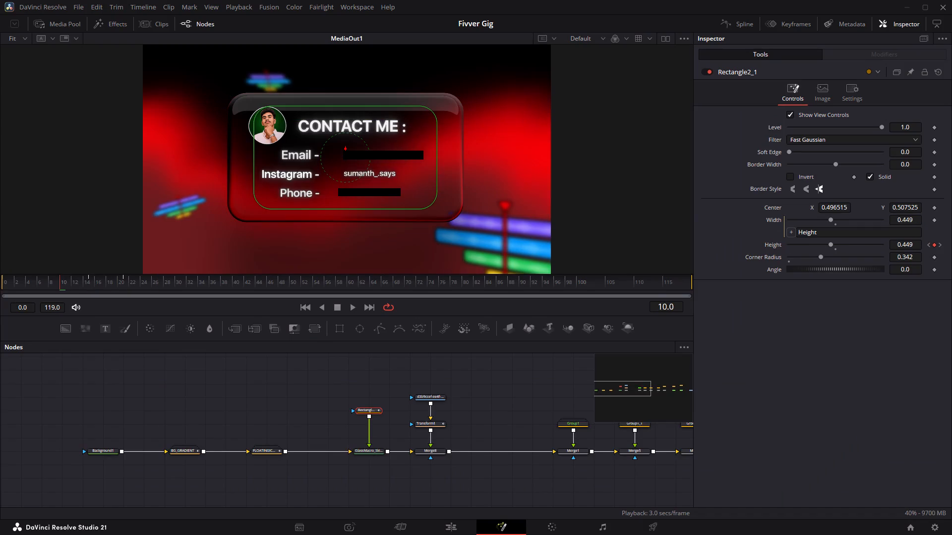
left_click(303, 396)
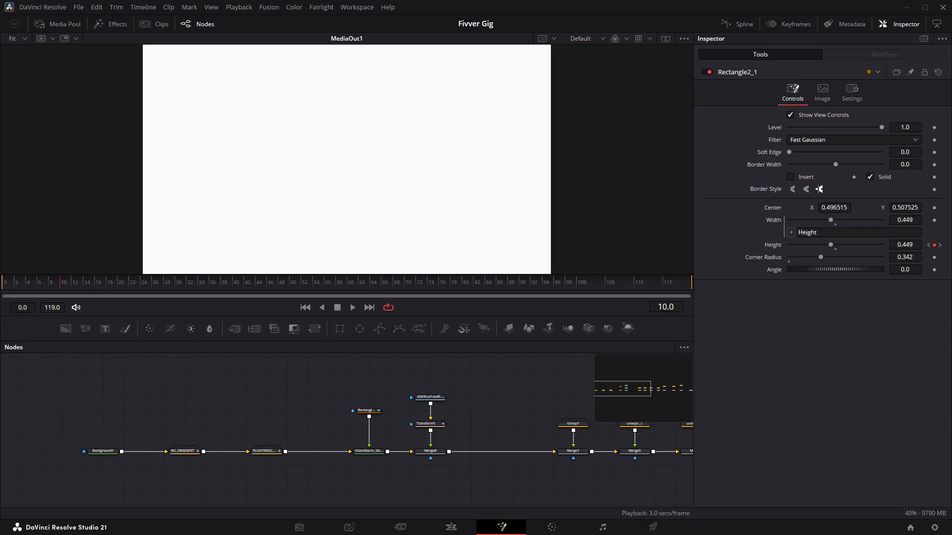
left_click(366, 409)
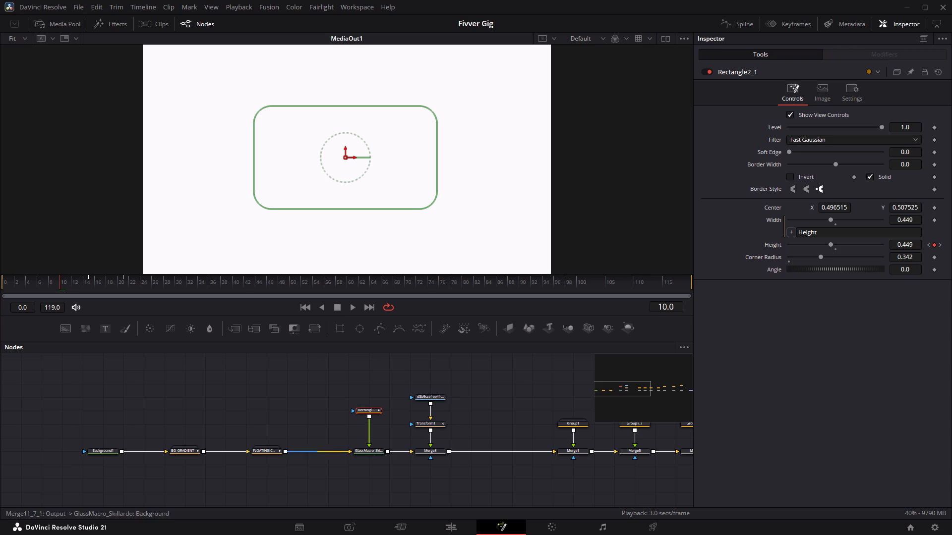
left_click(443, 534)
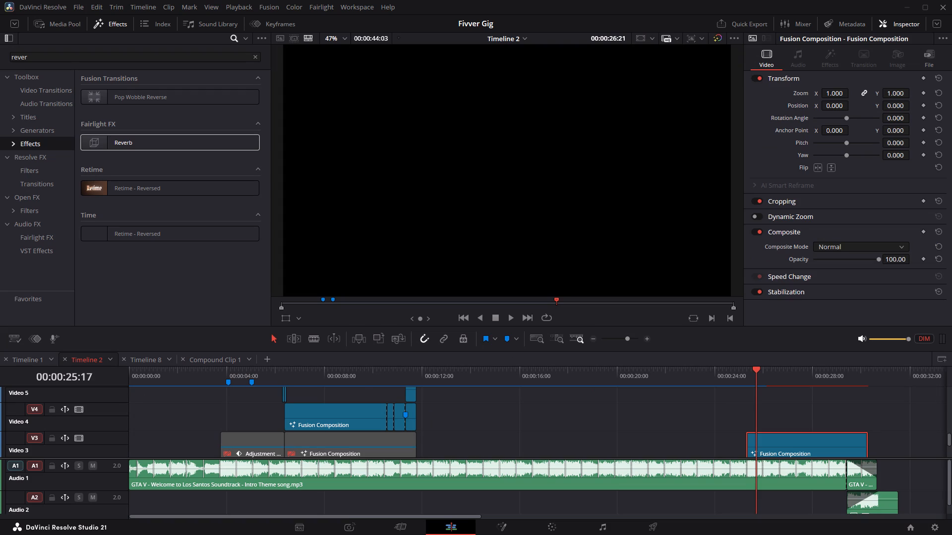
left_click(744, 381)
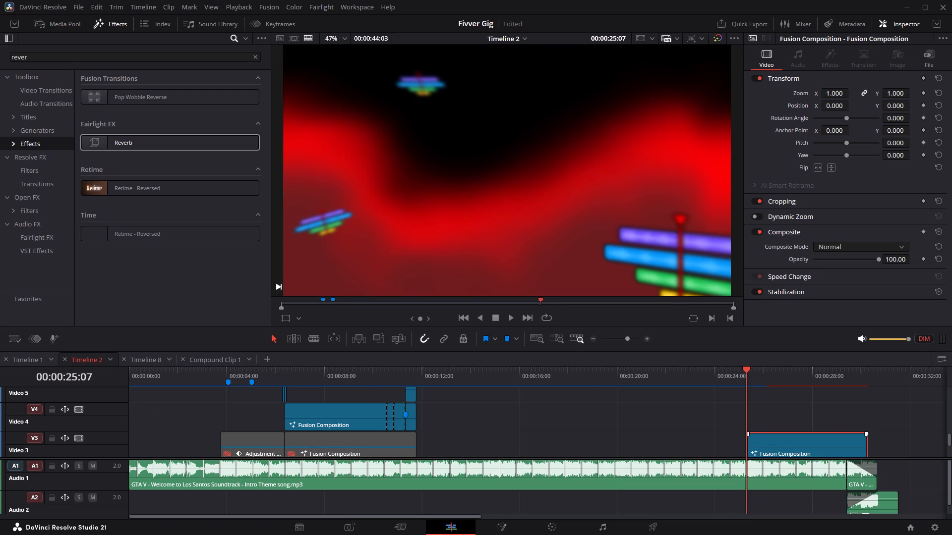
key("space")
key("space")
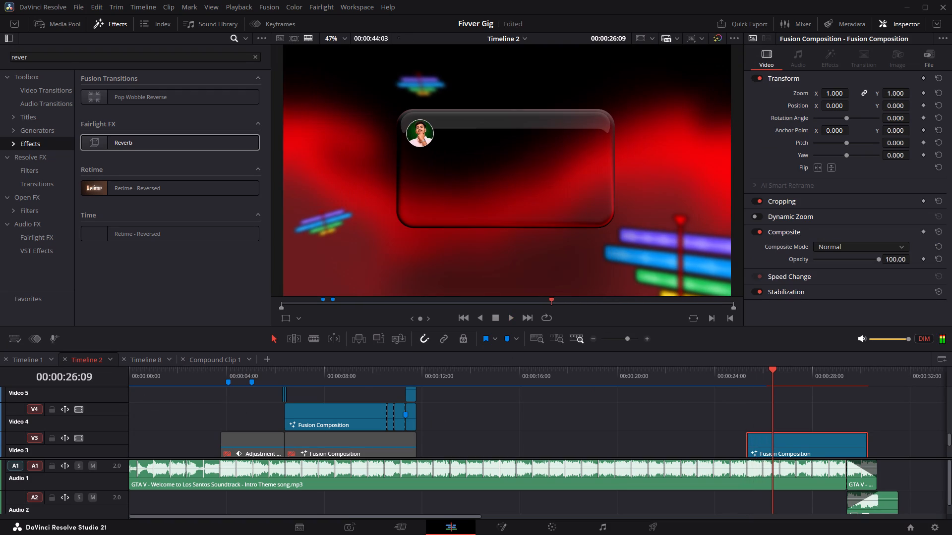
Reopen the Video 3 composition in Fusion, delete Transform1's Size keyframe at frame 15, and go to its keyframe at frame 21.
left_click(743, 382)
right_click(773, 440)
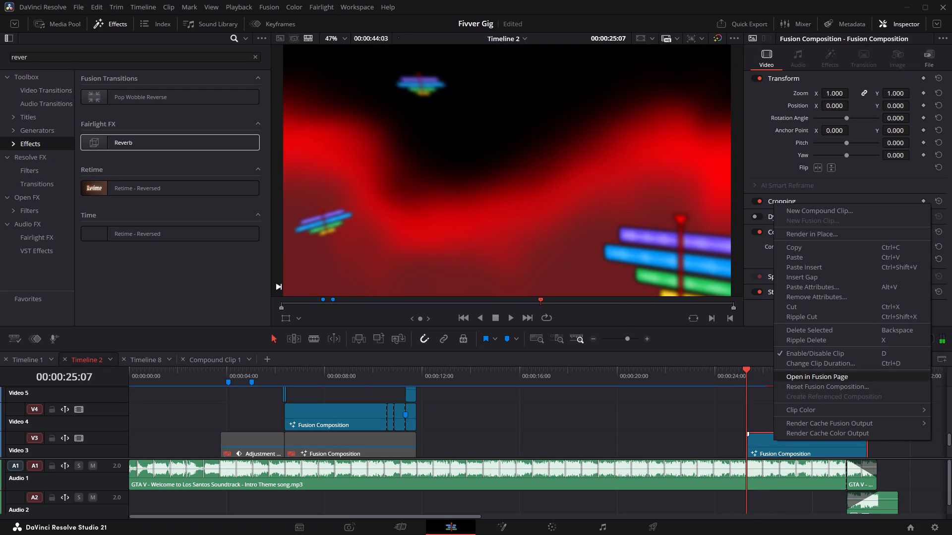
left_click(778, 380)
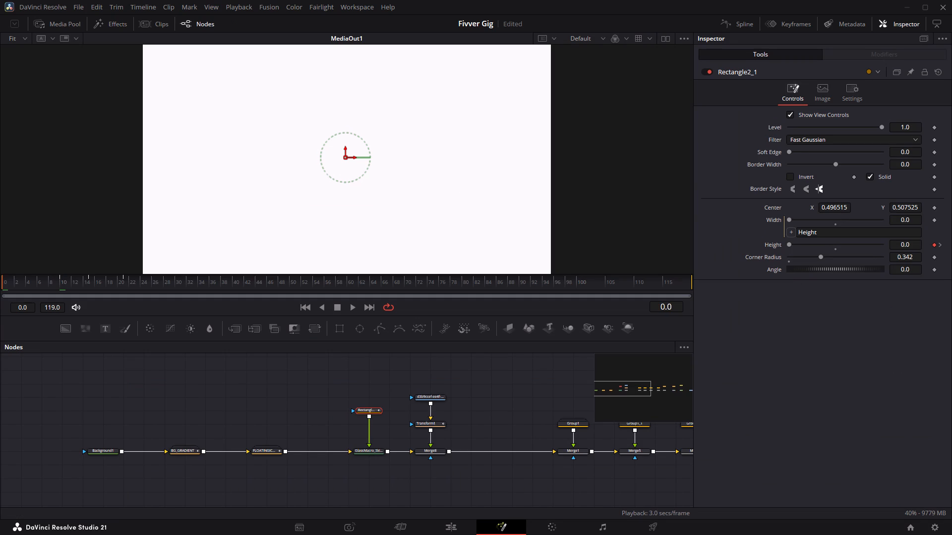
left_click(433, 426)
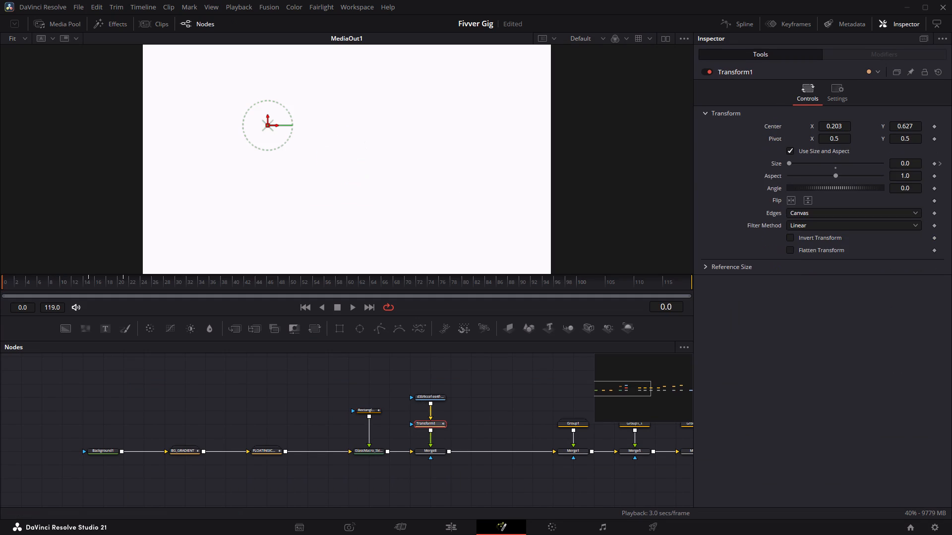
left_click(939, 163)
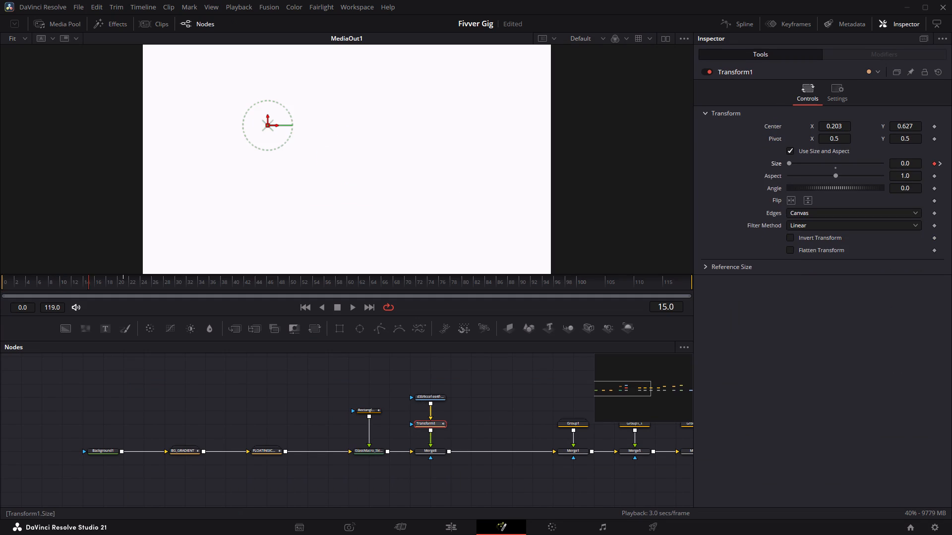
left_click(934, 163)
left_click(940, 163)
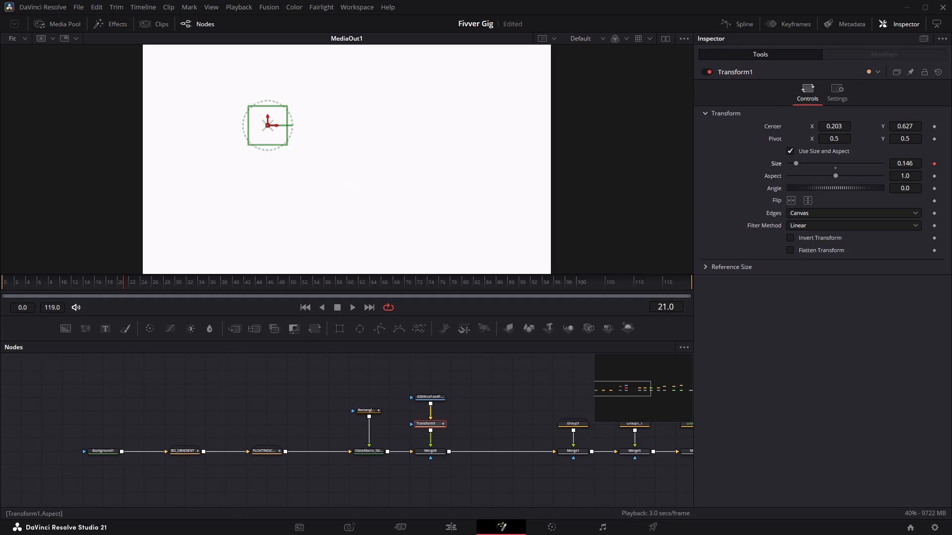
Reopen the Video 3 Fusion Composition in Fusion and inspect the contact card with its Rectangle2_1 mask between frames 21 and 18.
left_click(447, 534)
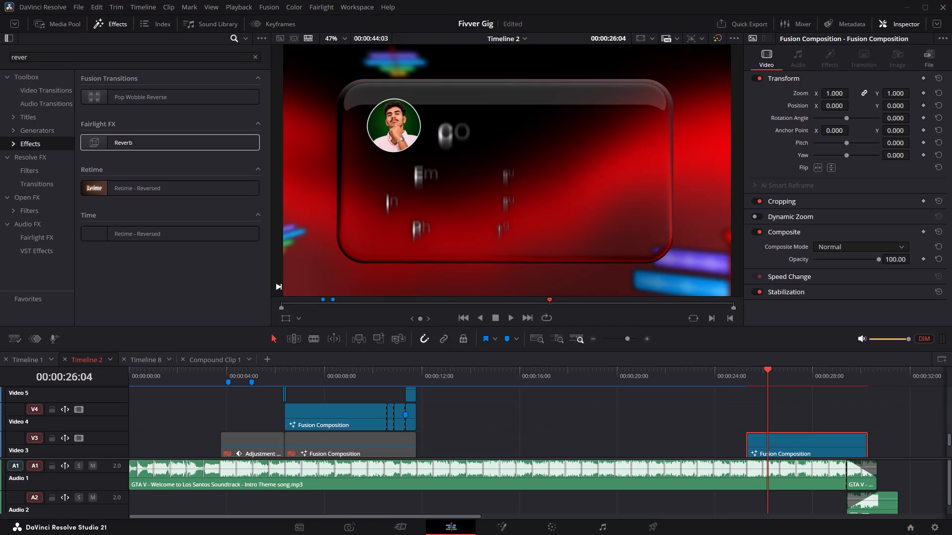
right_click(780, 439)
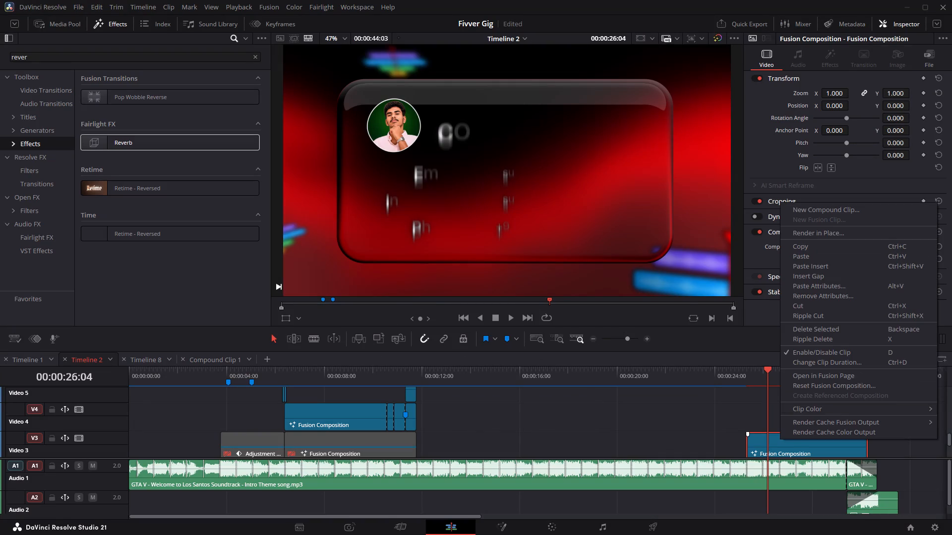
left_click(805, 379)
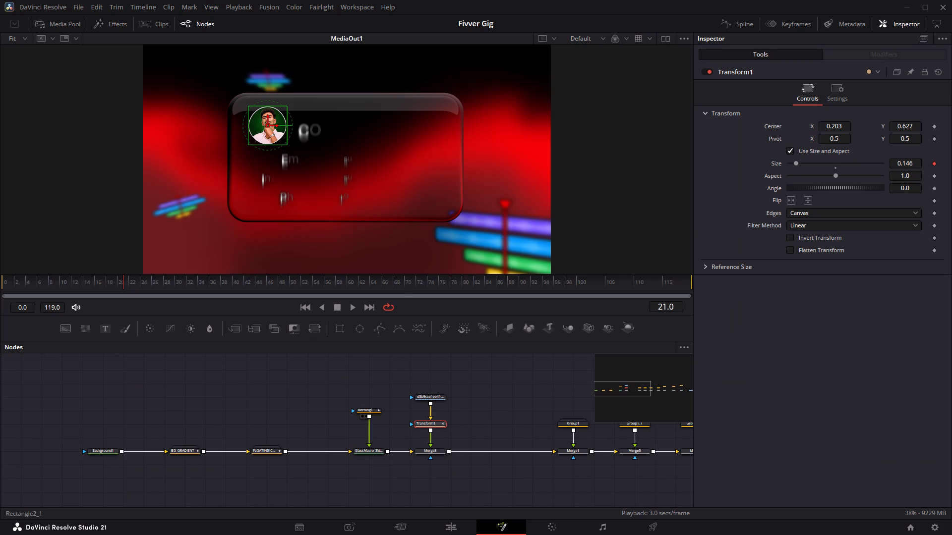
left_click(377, 412)
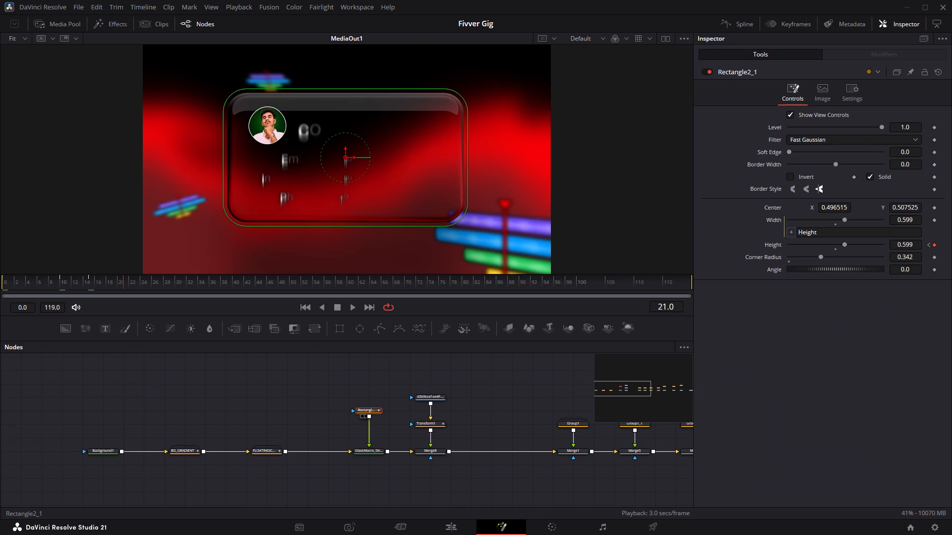
key("Left")
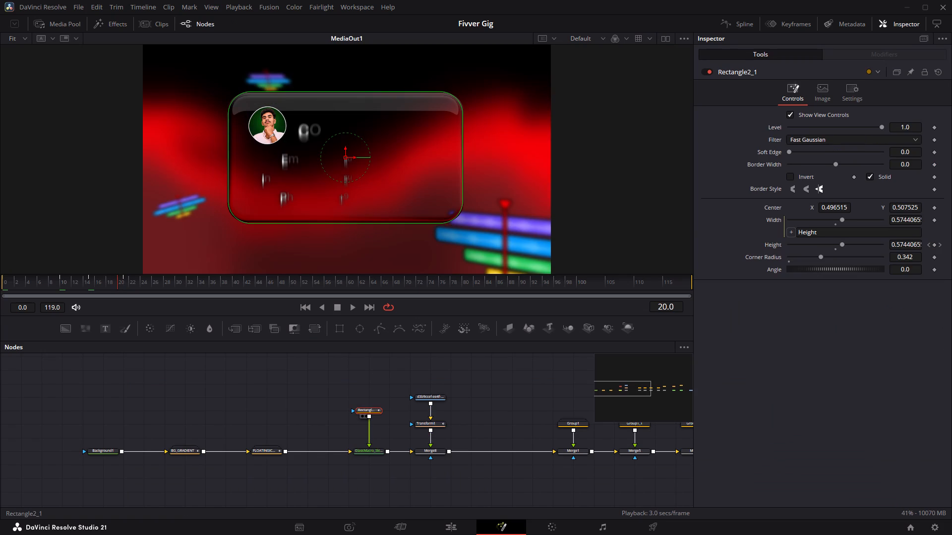
key("Left")
key("Left")
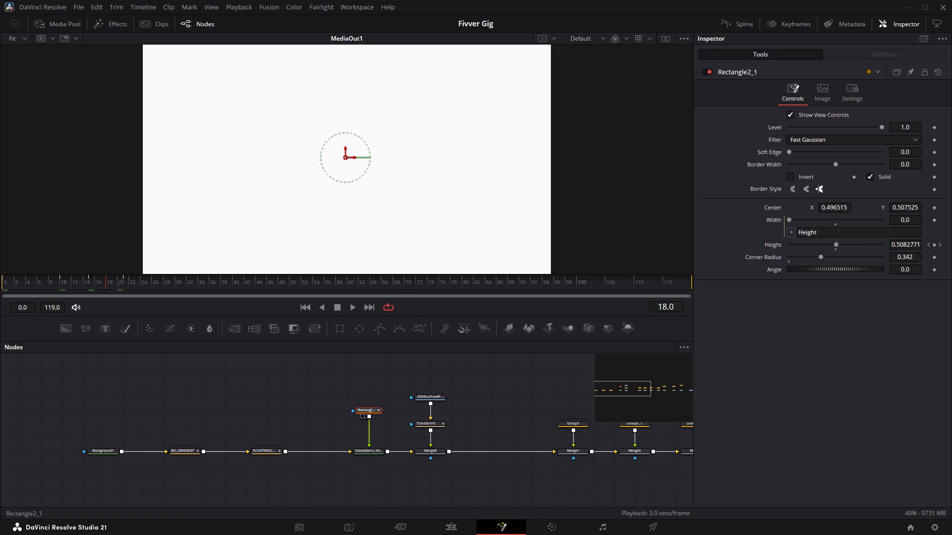
key("Right")
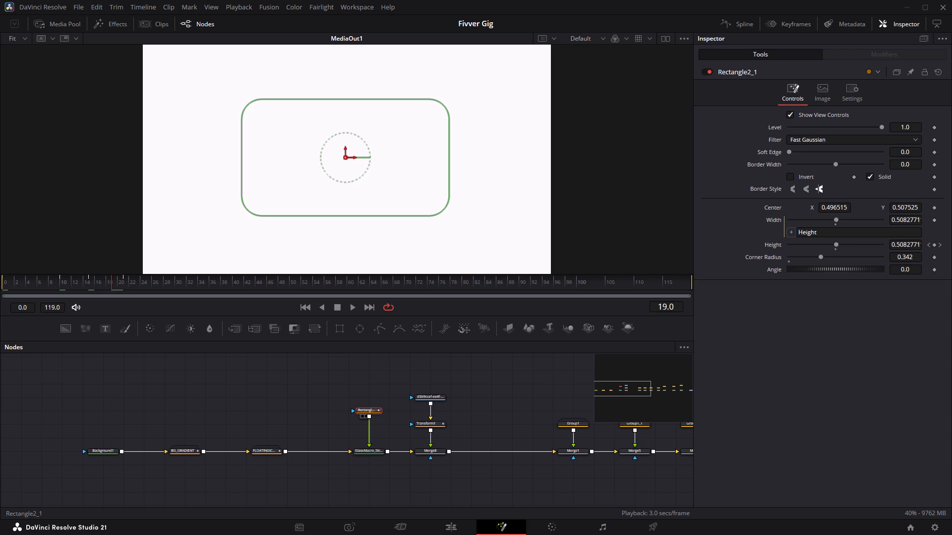
Return to the Edit timeline and play the Video 3 contact card from just before its start.
left_click(465, 534)
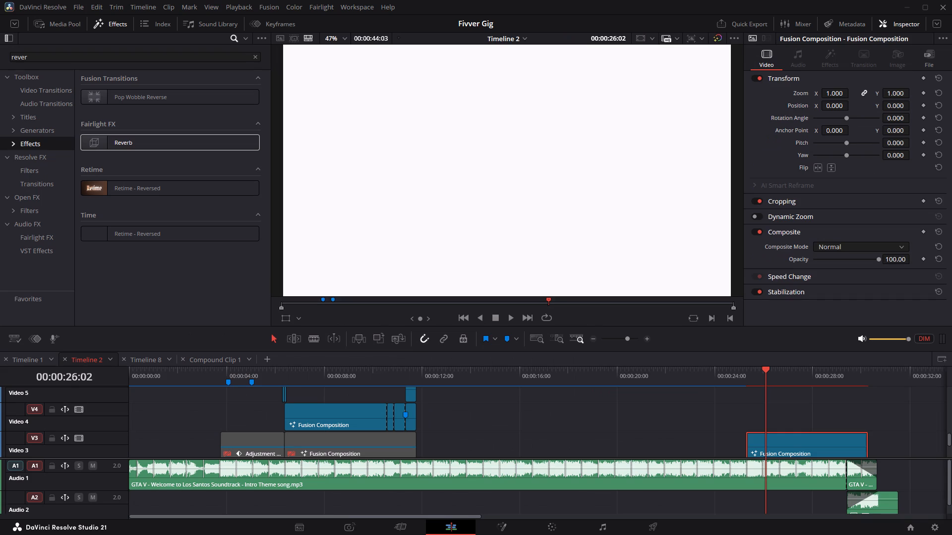
key("Right")
key("Left")
key("Left")
key("Left")
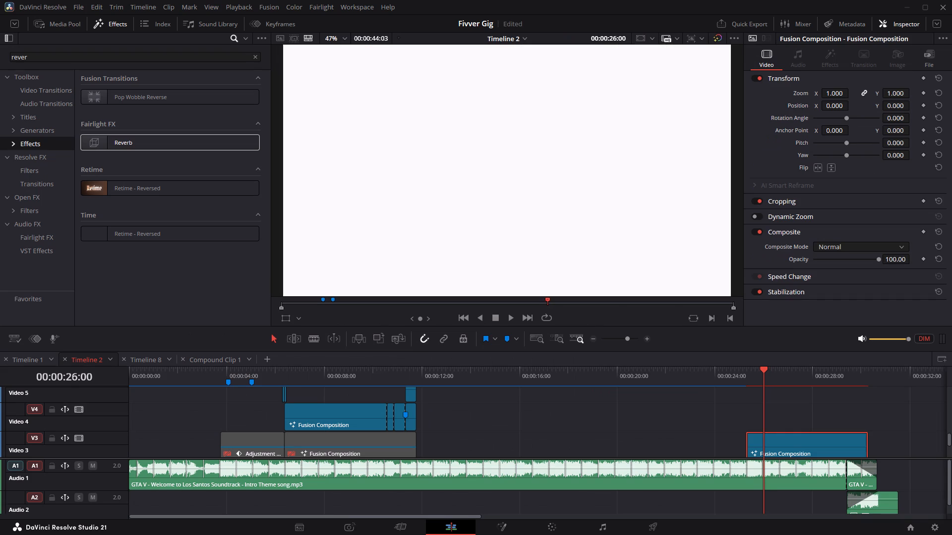
left_click(729, 386)
key("space")
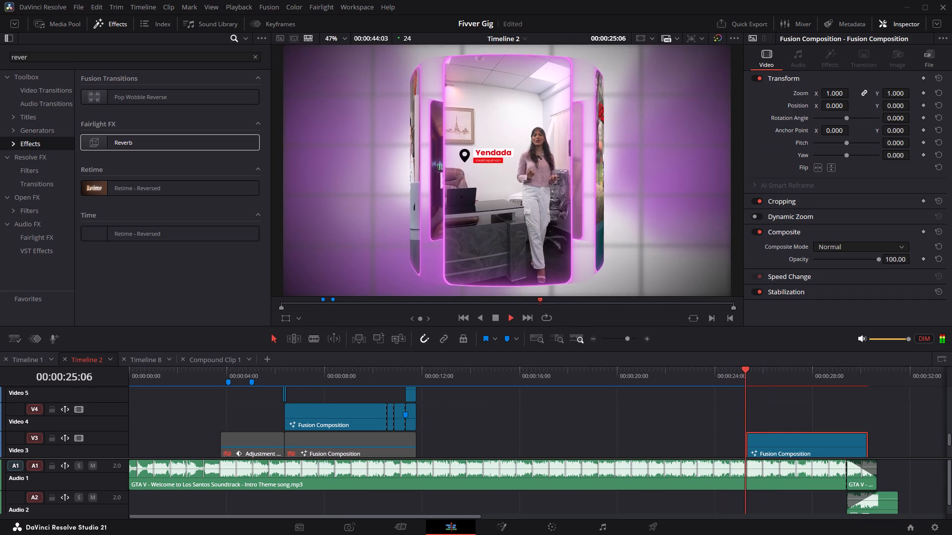
key("space")
left_click(762, 385)
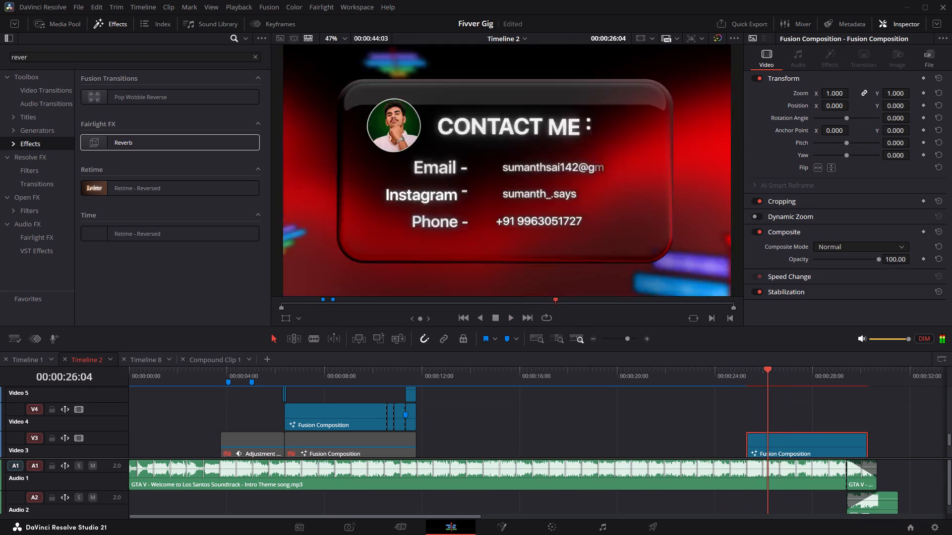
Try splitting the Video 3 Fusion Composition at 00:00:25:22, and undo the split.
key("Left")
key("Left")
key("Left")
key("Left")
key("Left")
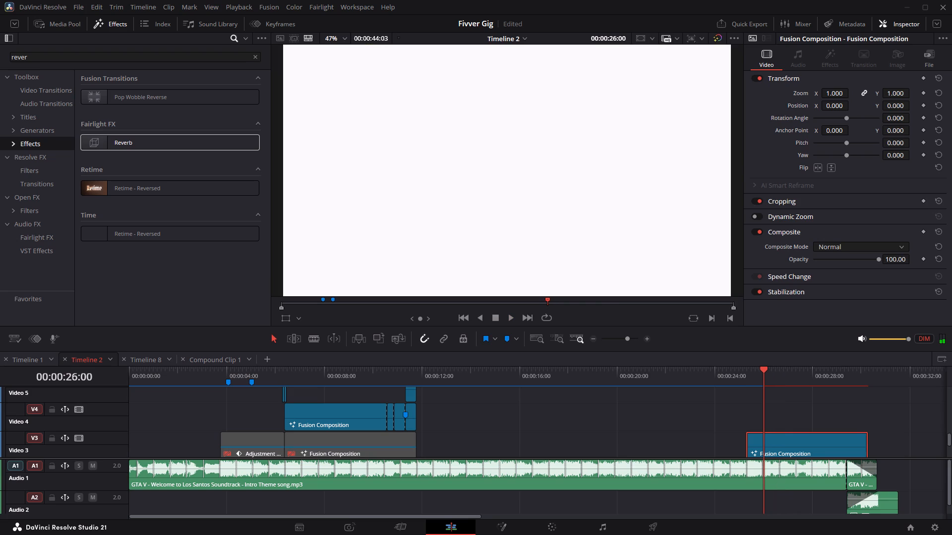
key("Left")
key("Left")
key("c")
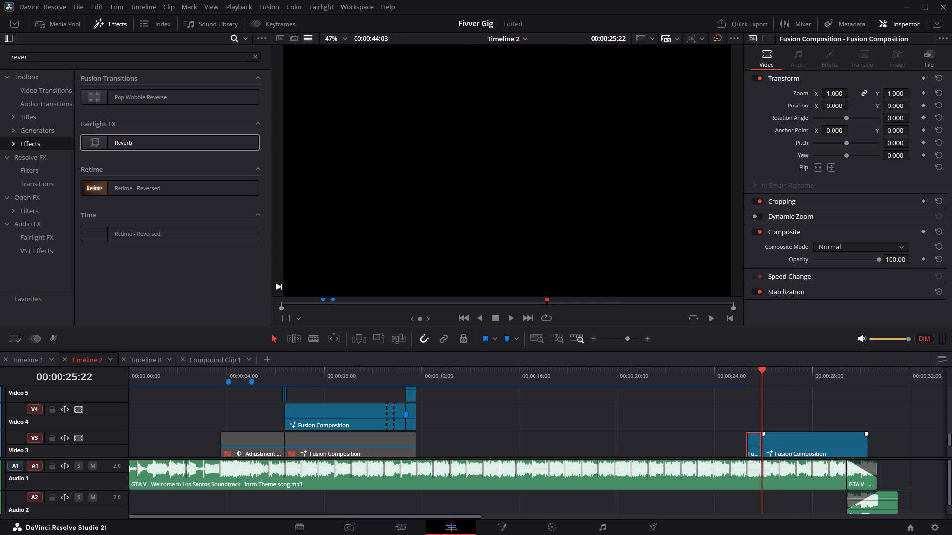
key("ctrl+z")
Replay the Video 3 contact card from its start and from 00:00:25:22 on the Edit timeline.
left_click(740, 376)
key("space")
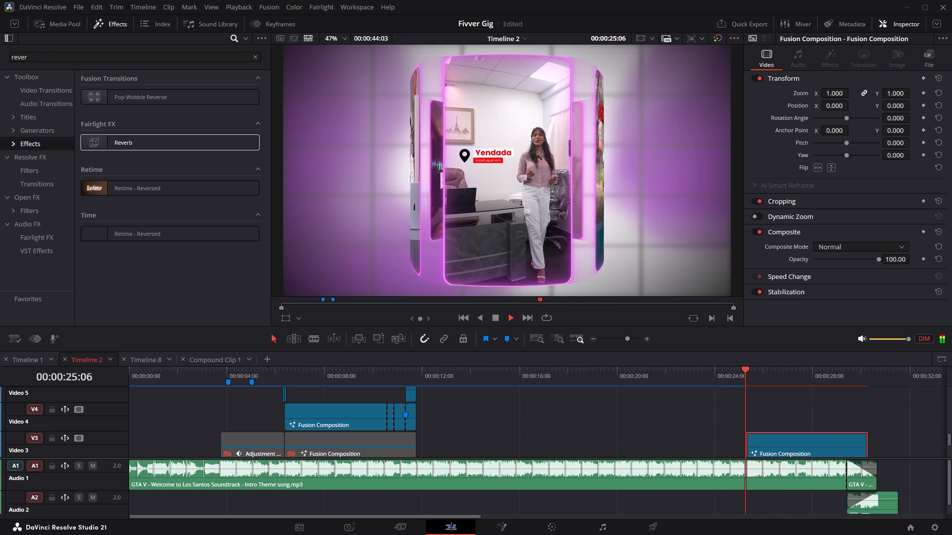
key("space")
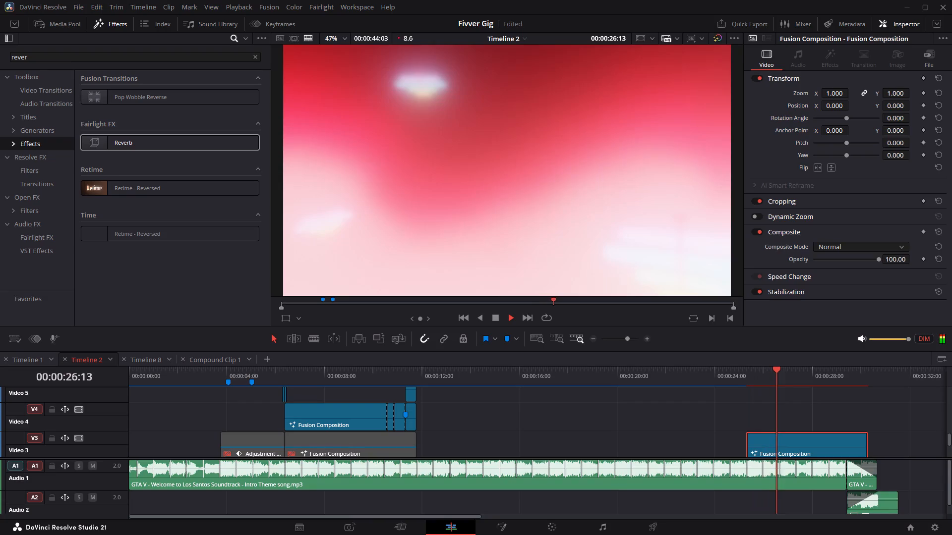
left_click(761, 378)
left_click(761, 378)
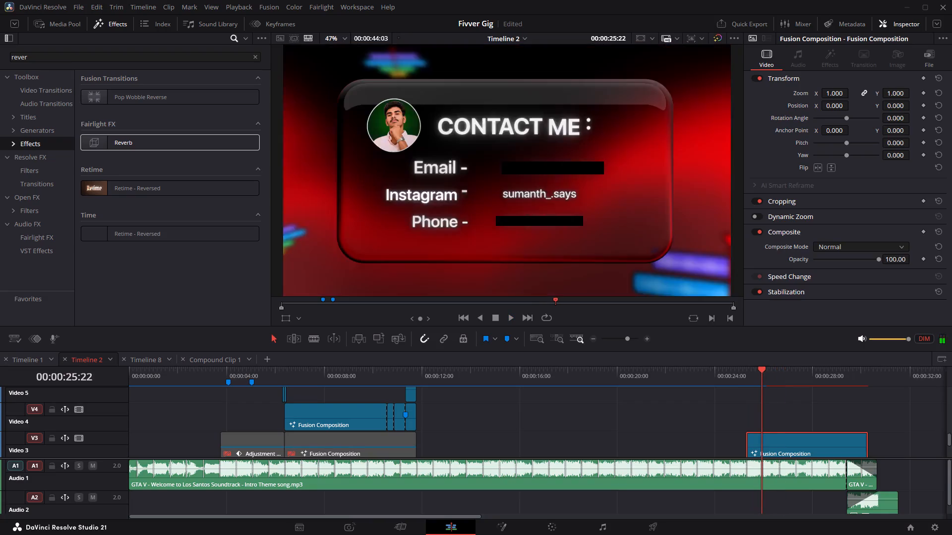
key("space")
key("space")
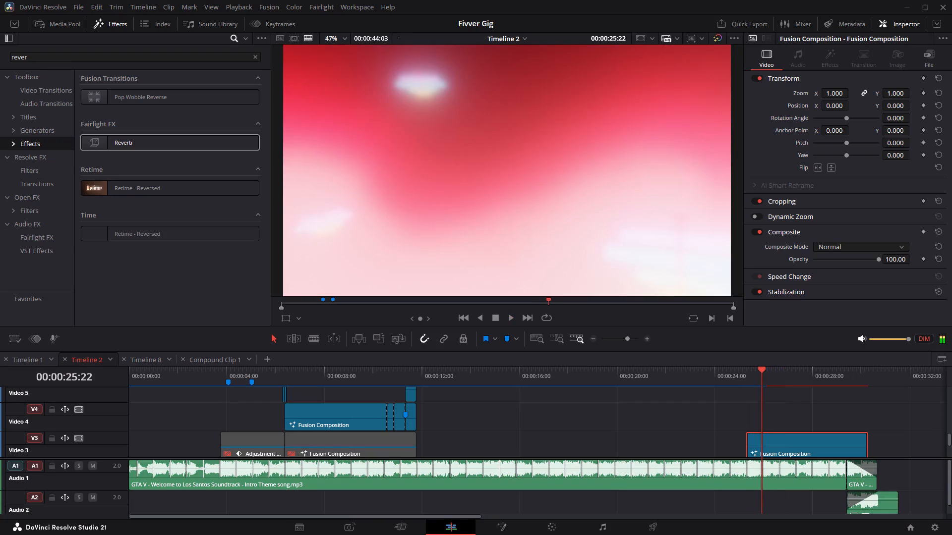
key("space")
key("space")
left_click_drag(761, 378, 747, 379)
key("space")
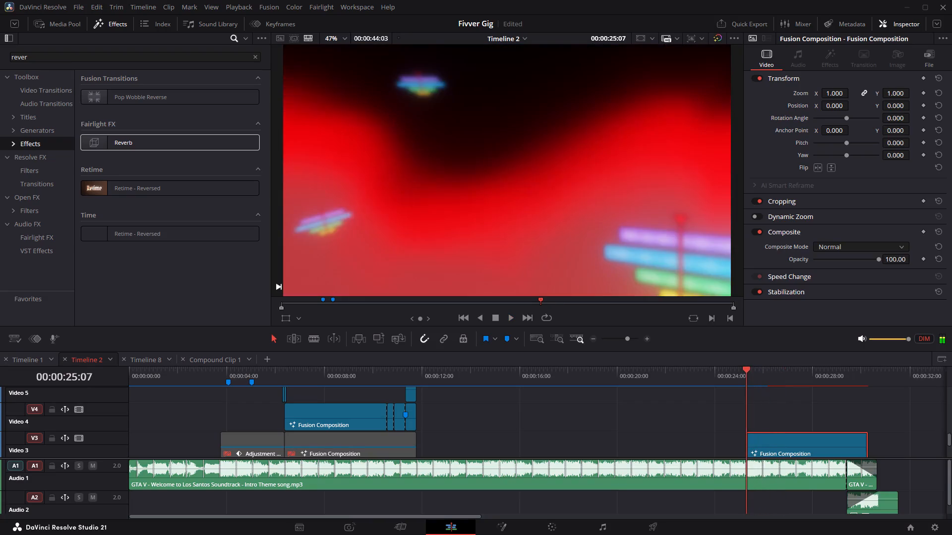
key("space")
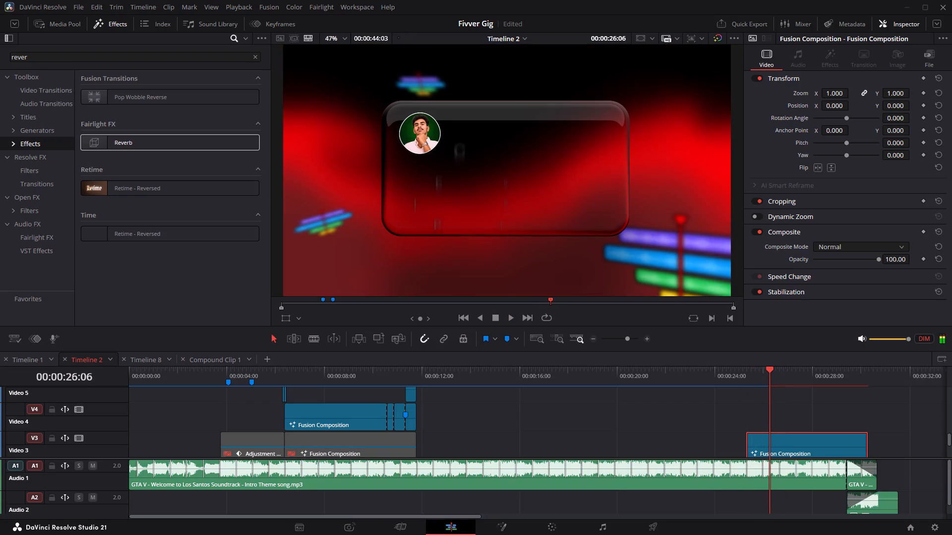
Examine the contact card frame by frame between 00:00:26:01 and 00:00:26:06.
key("Left")
key("Left")
key("Left")
key("Left")
key("Left")
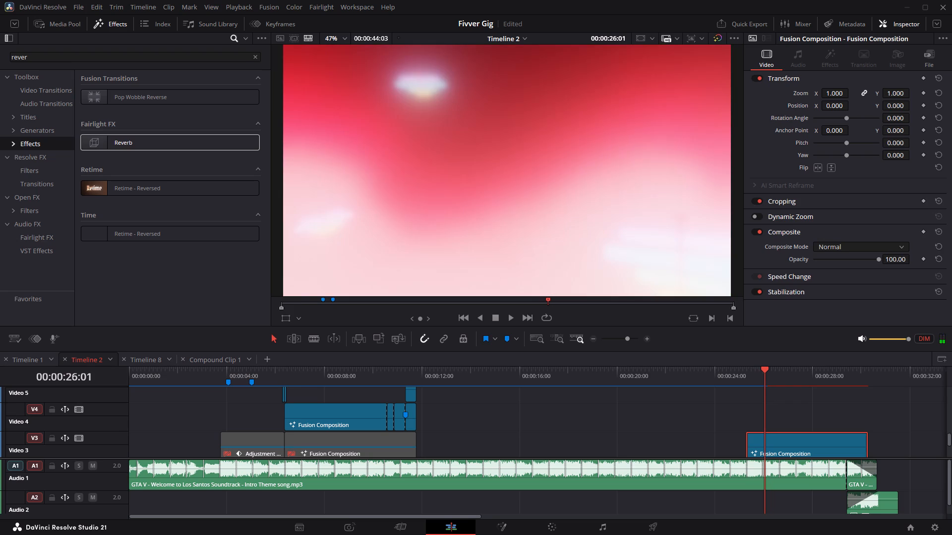
key("Right")
key("Right")
key("Right")
key("Right")
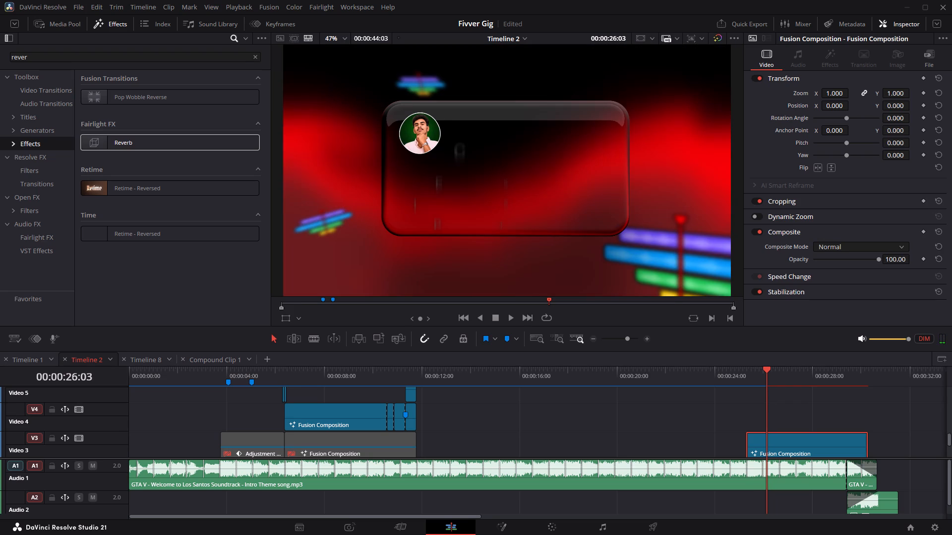
key("Right")
key("Left")
key("Left")
key("Left")
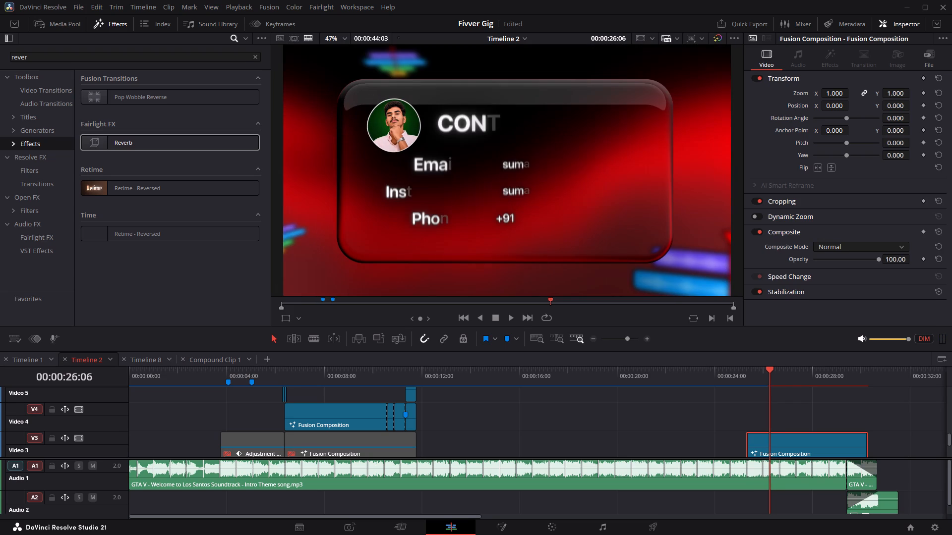
key("Left")
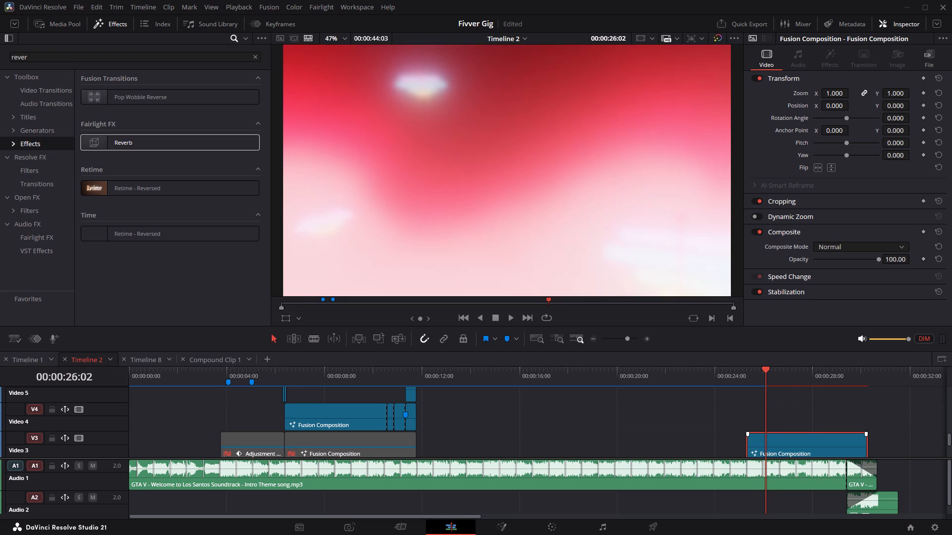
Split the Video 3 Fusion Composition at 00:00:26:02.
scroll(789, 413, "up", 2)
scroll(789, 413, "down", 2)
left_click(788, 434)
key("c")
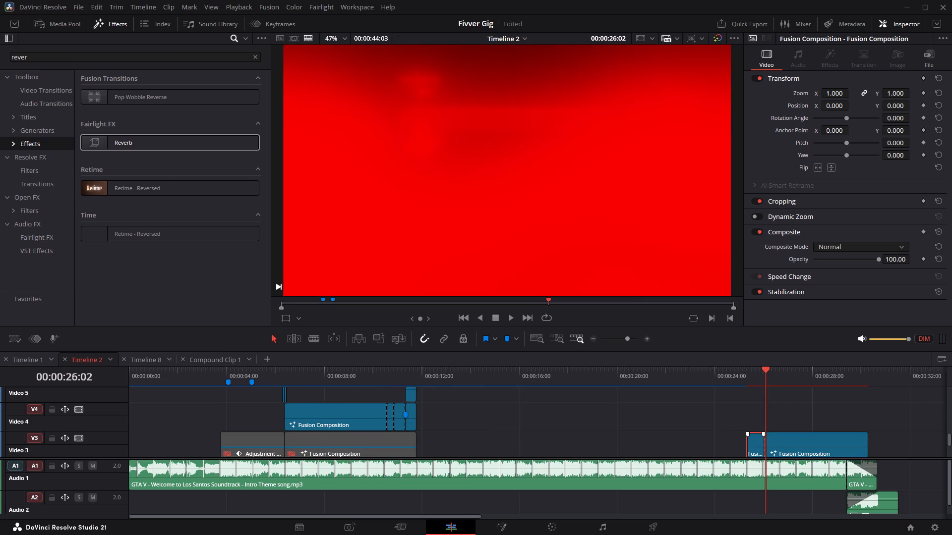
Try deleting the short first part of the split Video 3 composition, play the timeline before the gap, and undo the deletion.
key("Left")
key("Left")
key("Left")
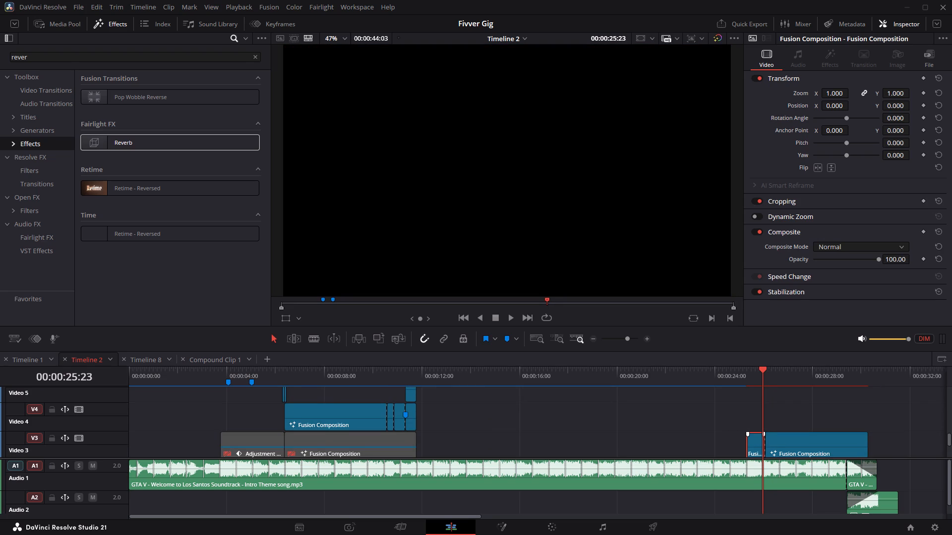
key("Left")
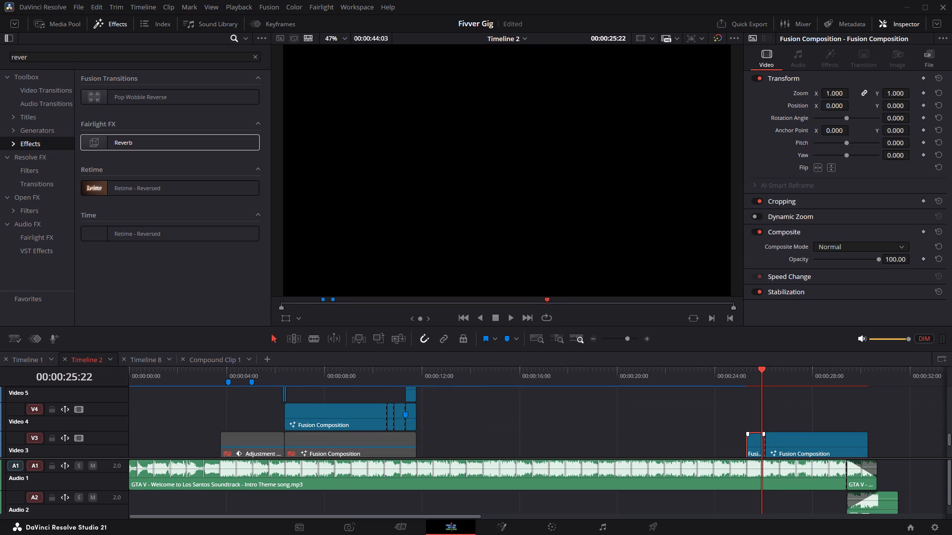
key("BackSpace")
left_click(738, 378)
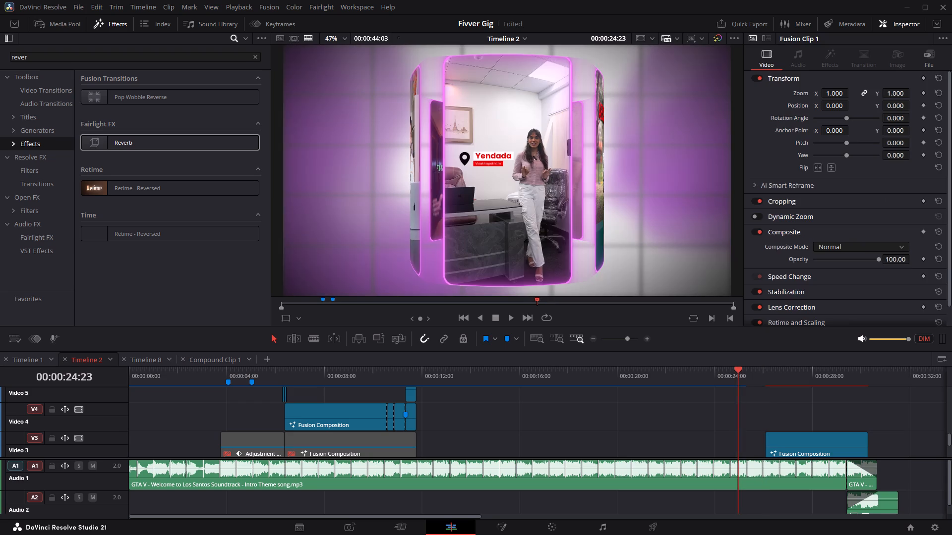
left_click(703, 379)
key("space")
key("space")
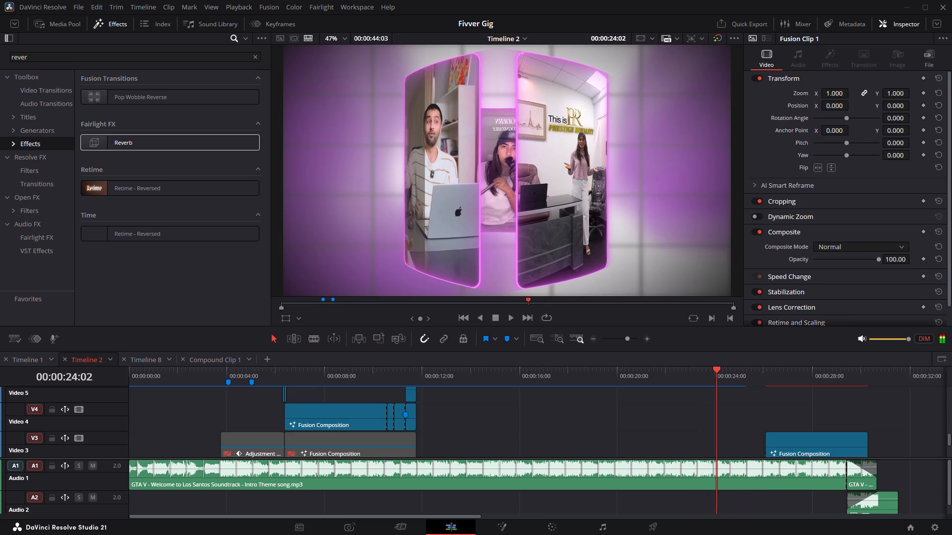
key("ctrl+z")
Play the split Video 3 contact card on the Edit timeline and again on the Deliver page.
left_click(743, 381)
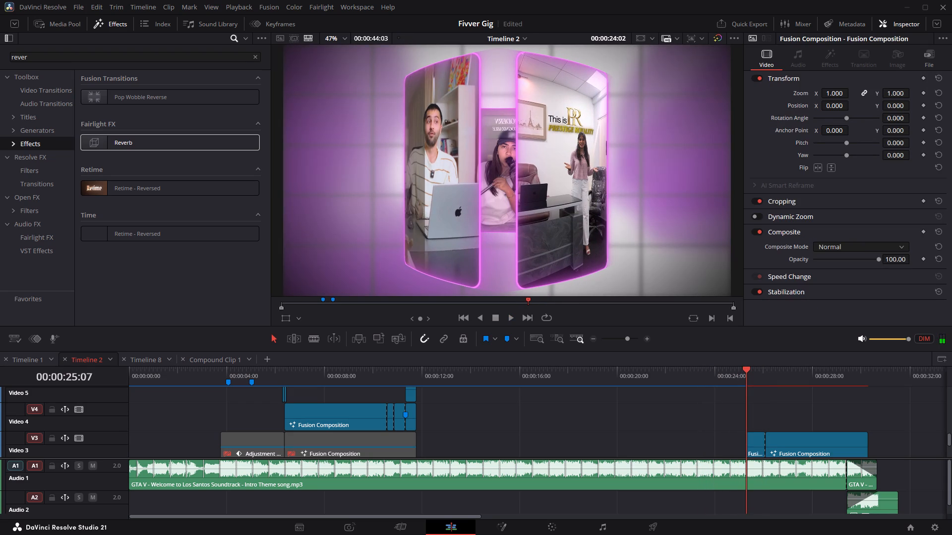
key("space")
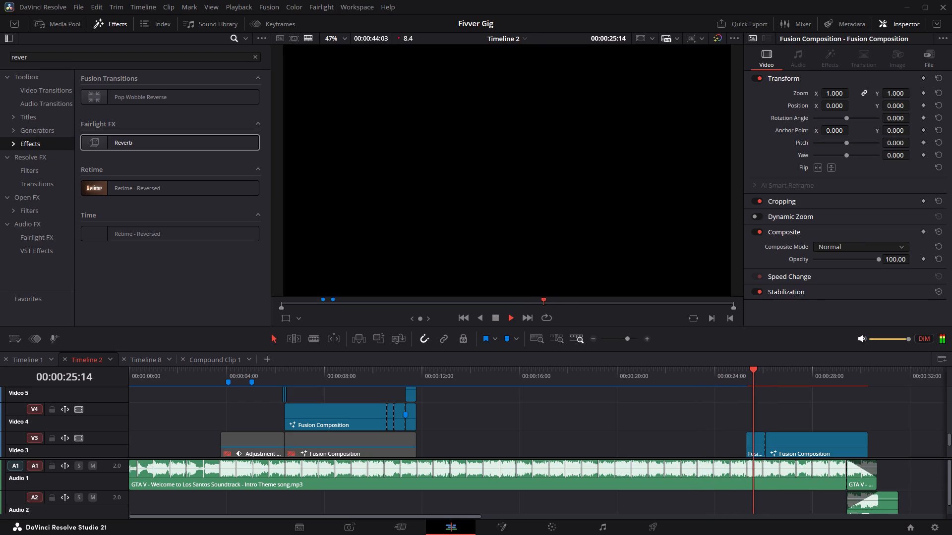
key("space")
left_click(656, 534)
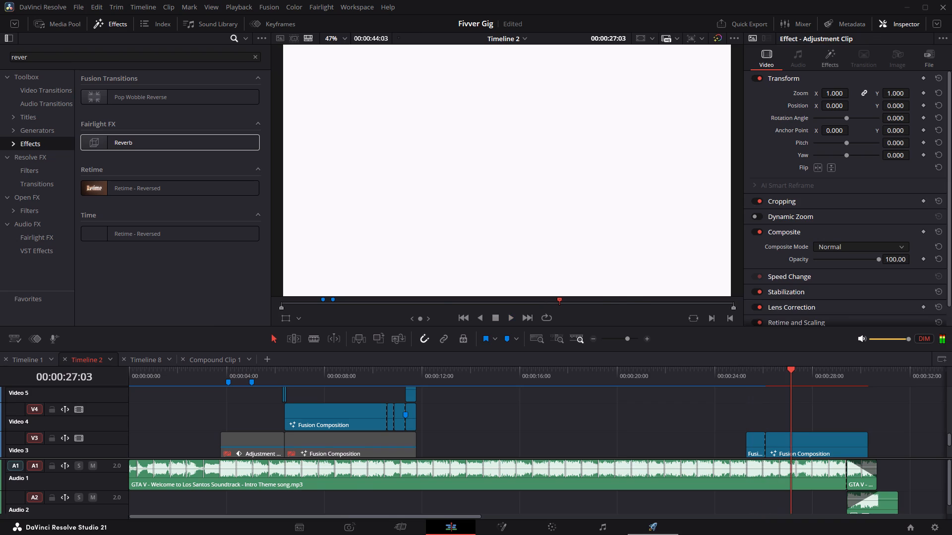
left_click(654, 379)
key("space")
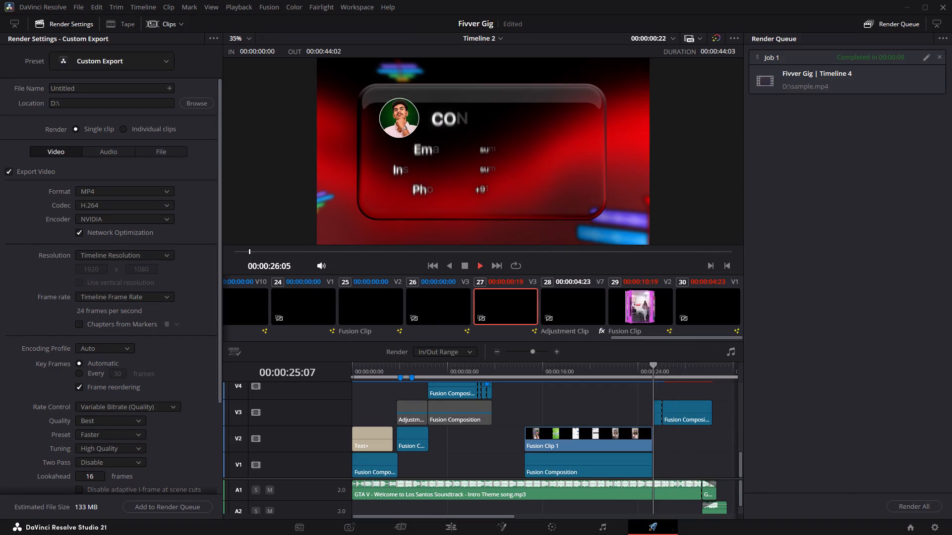
left_click(639, 378)
key("space")
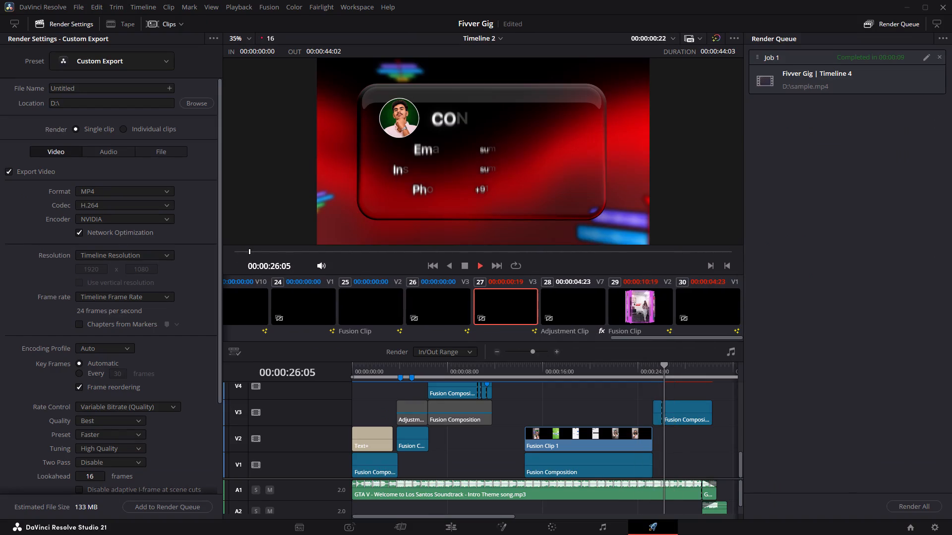
key("space")
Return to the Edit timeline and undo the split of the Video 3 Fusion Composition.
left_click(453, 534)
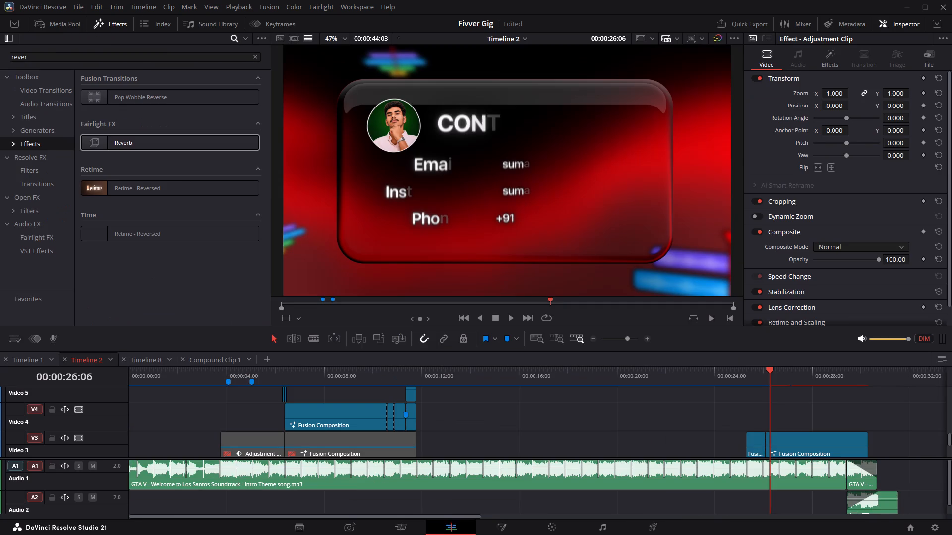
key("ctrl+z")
Step frame by frame through the start of the Video 3 Fusion Composition, from 00:00:25:07 to 00:00:25:21.
left_click(751, 380)
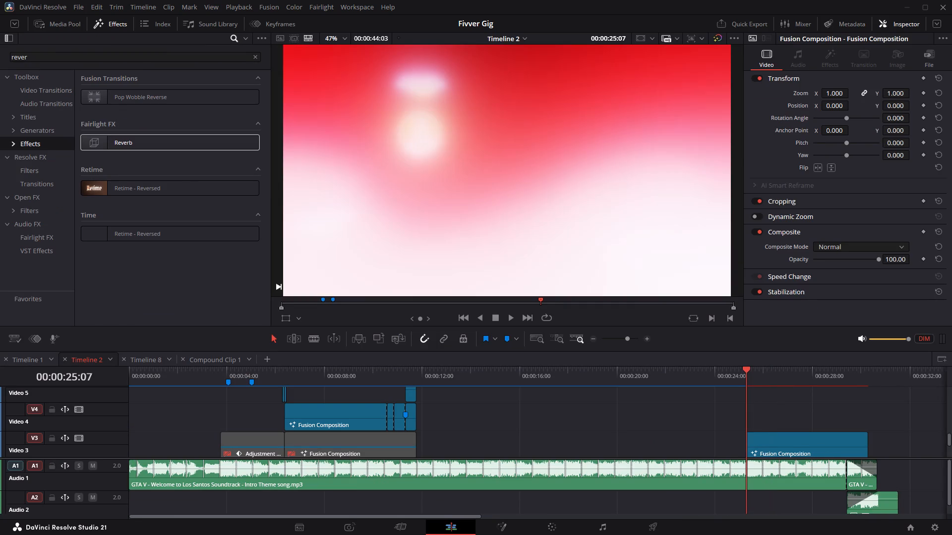
key("Right")
key("Right")
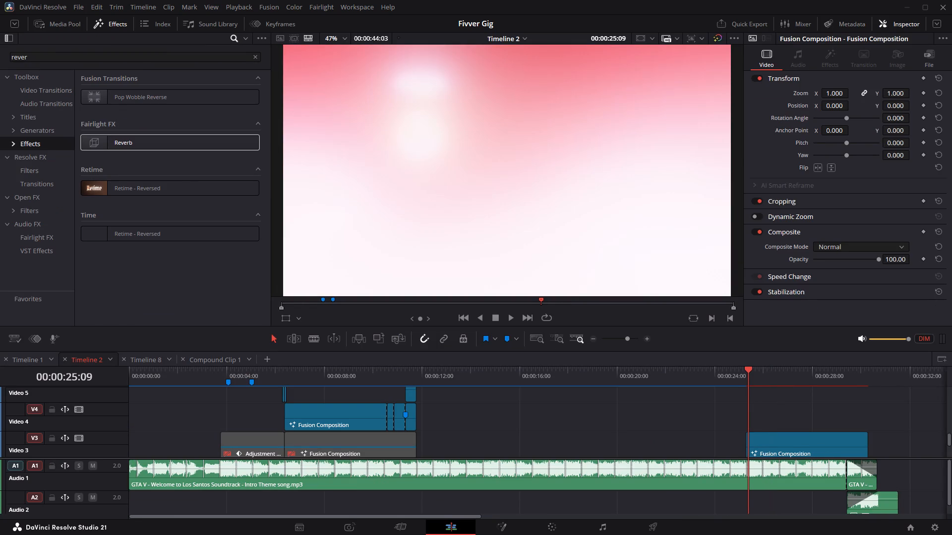
key("Right")
key("Right")
key("Right")
key("Right")
key("Right")
key("Right")
key("Right")
key("Right")
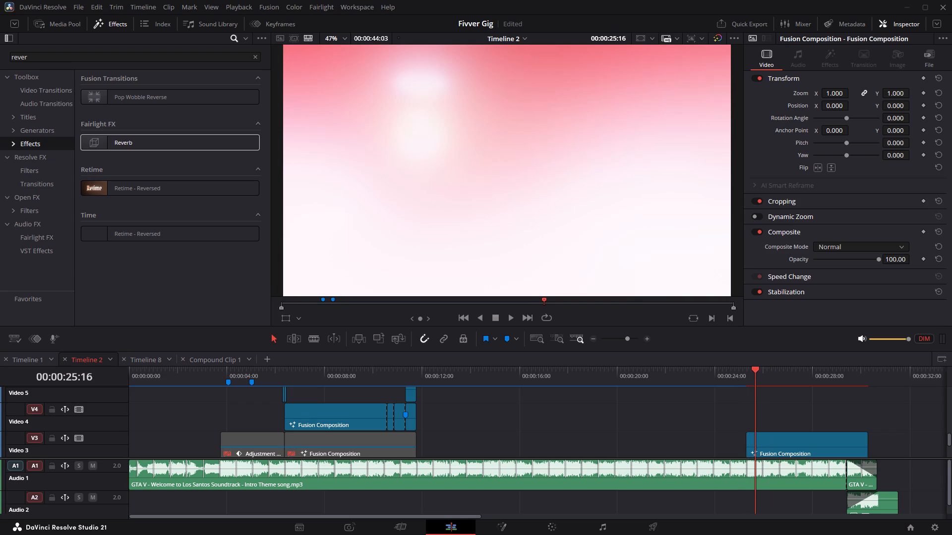
key("Right")
key("Right")
key("Right")
key("Right")
scroll(774, 408, "up", 2)
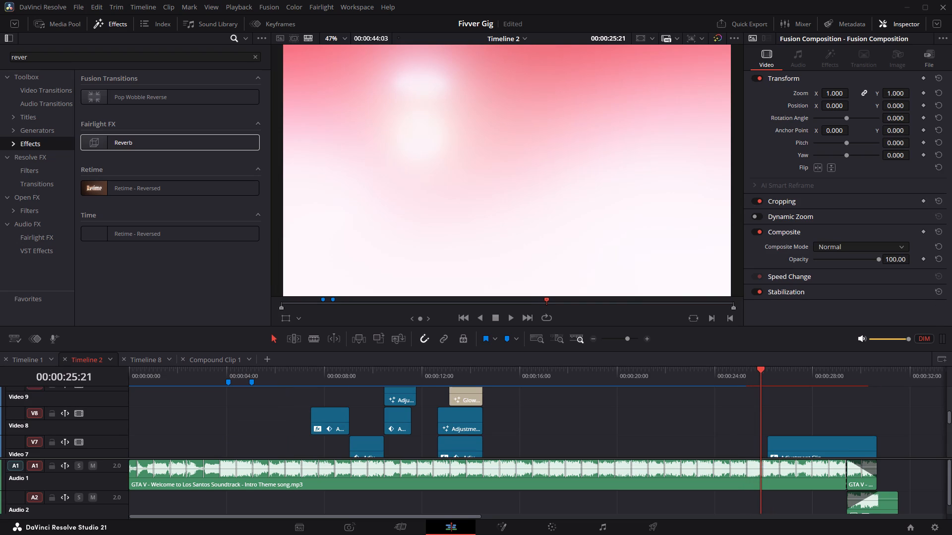
scroll(774, 408, "down", 1)
Compare the contact card frame by frame between 00:00:26:02 and 00:00:26:04, around the start of the Video 7 adjustment clip.
left_click(762, 374)
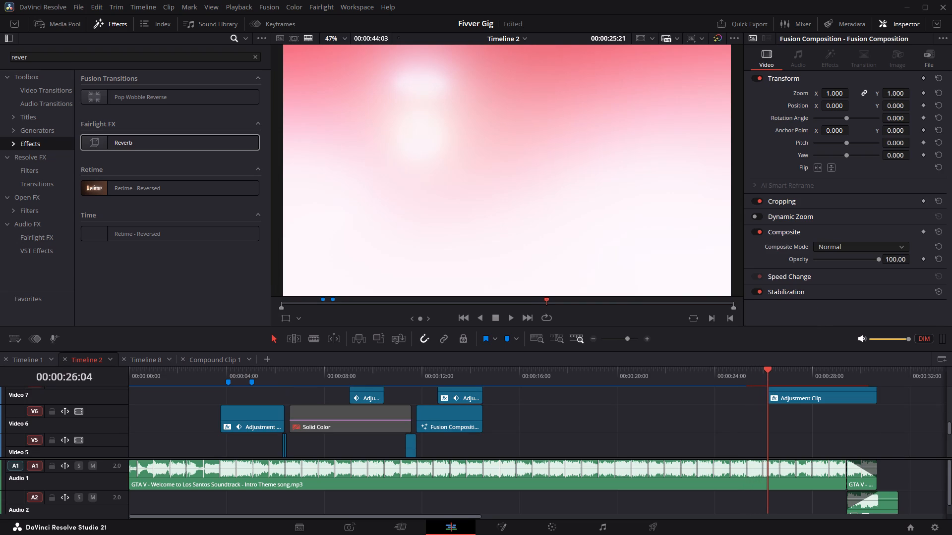
key("Left")
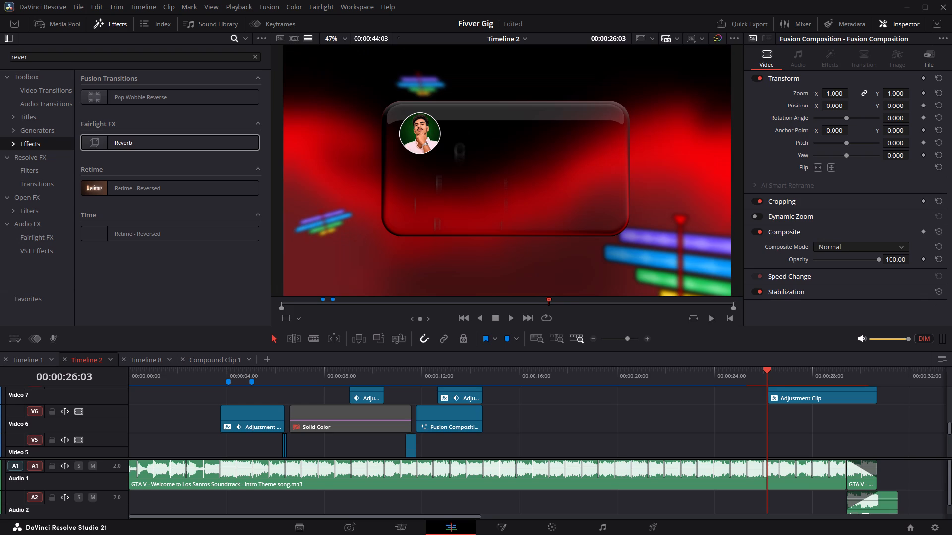
key("Left")
key("Right")
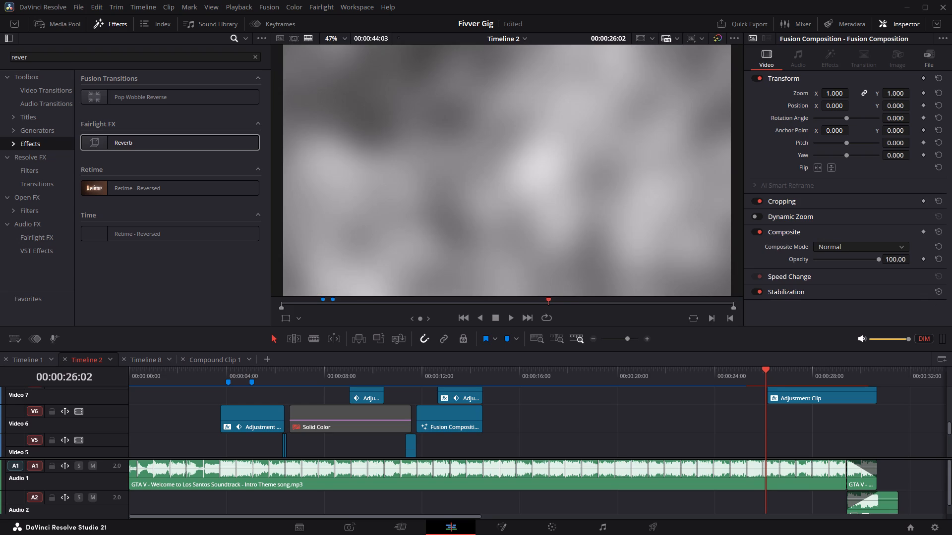
key("Right")
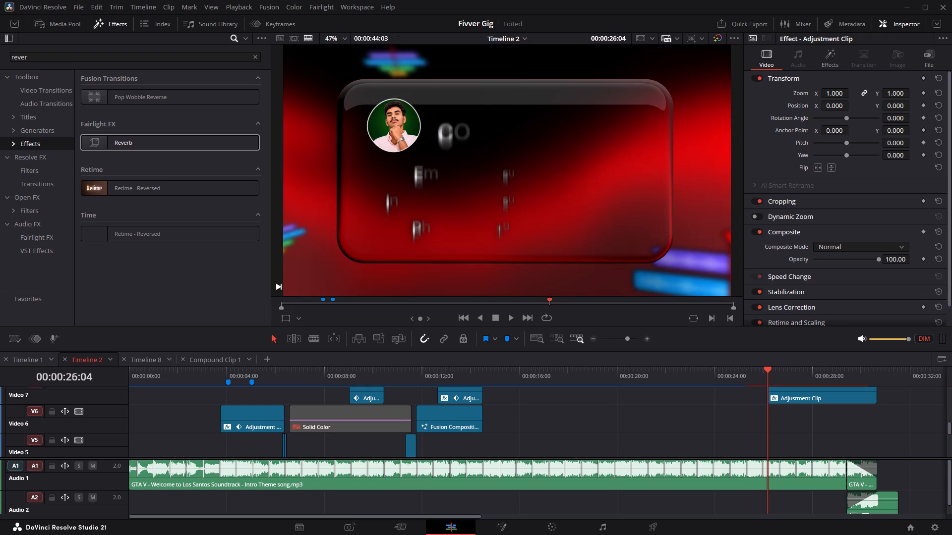
key("Left")
key("Right")
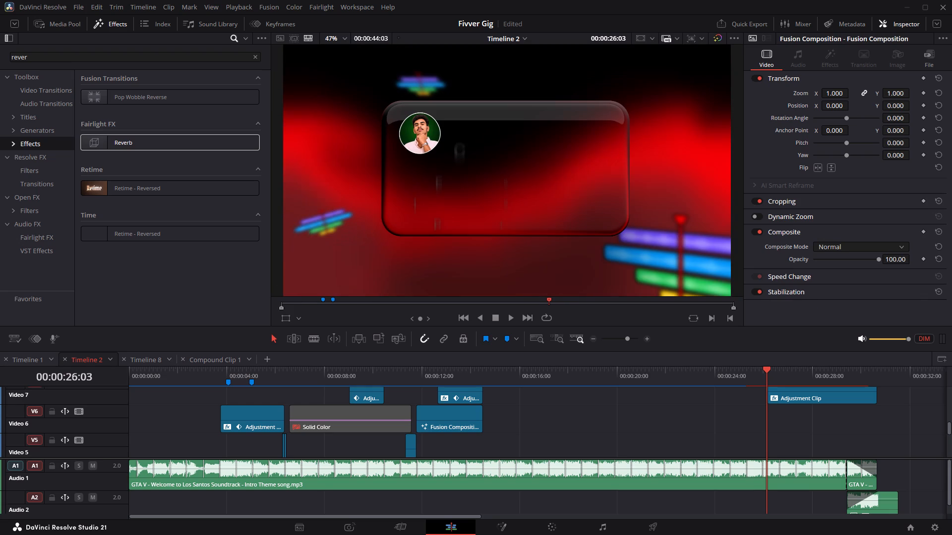
key("Left")
key("Right")
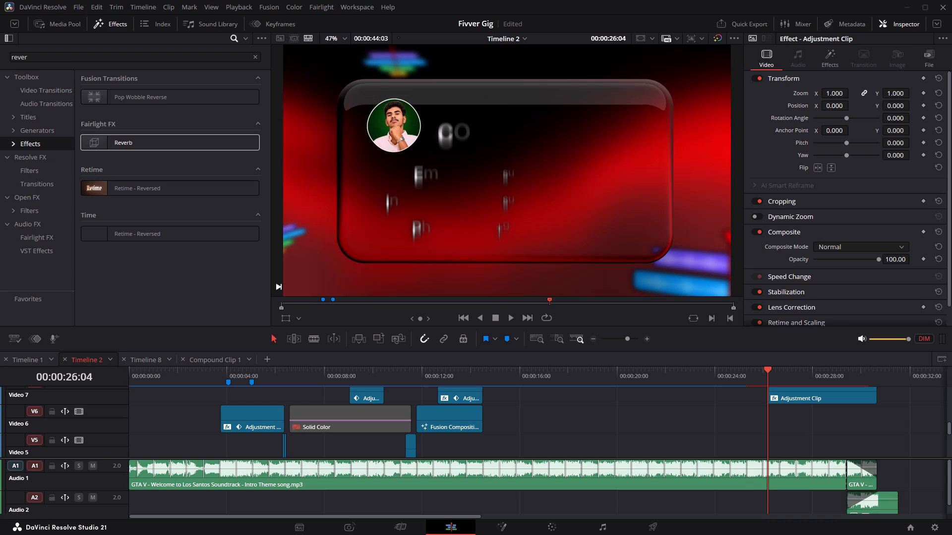
Open the Video 3 composition in Fusion and inspect the Transform1 and Rectangle2_1 keyframes at frames 21 and 15.
scroll(776, 412, "down", 1)
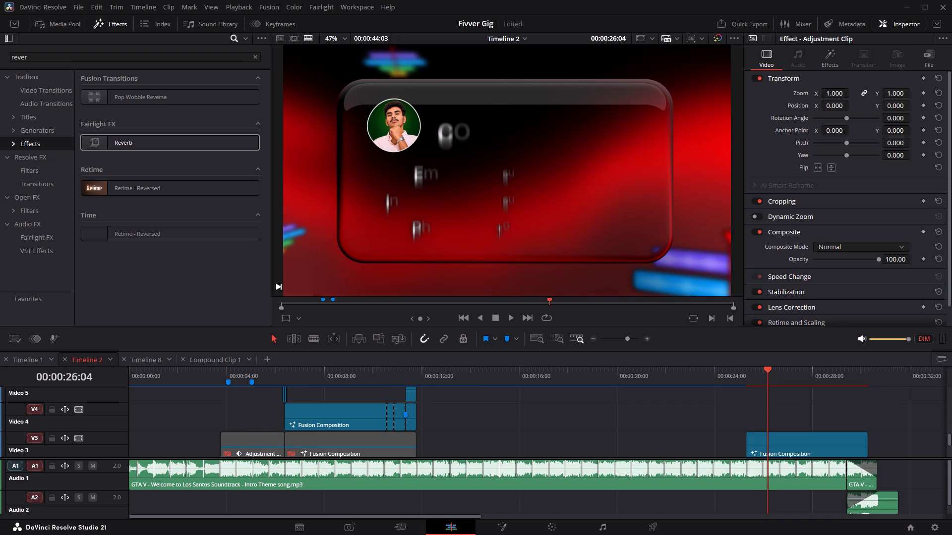
right_click(784, 443)
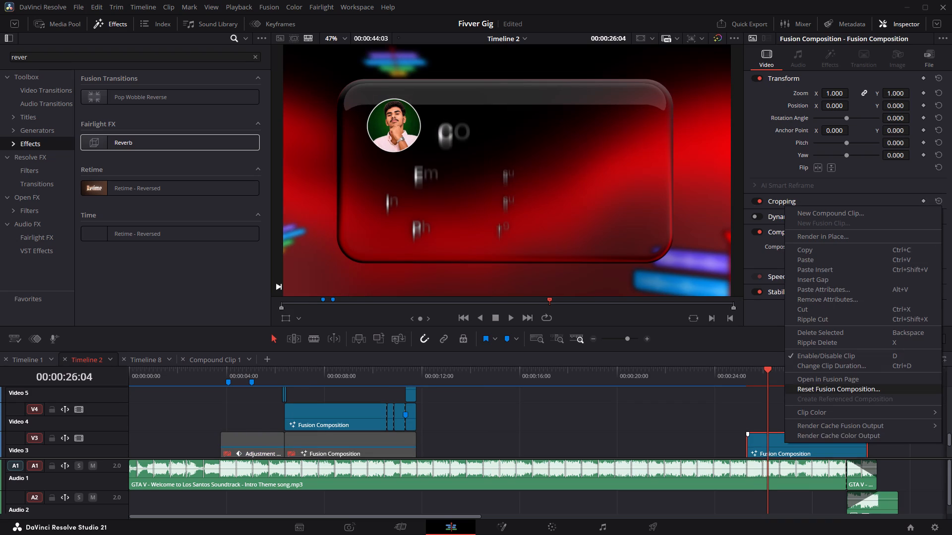
left_click(843, 376)
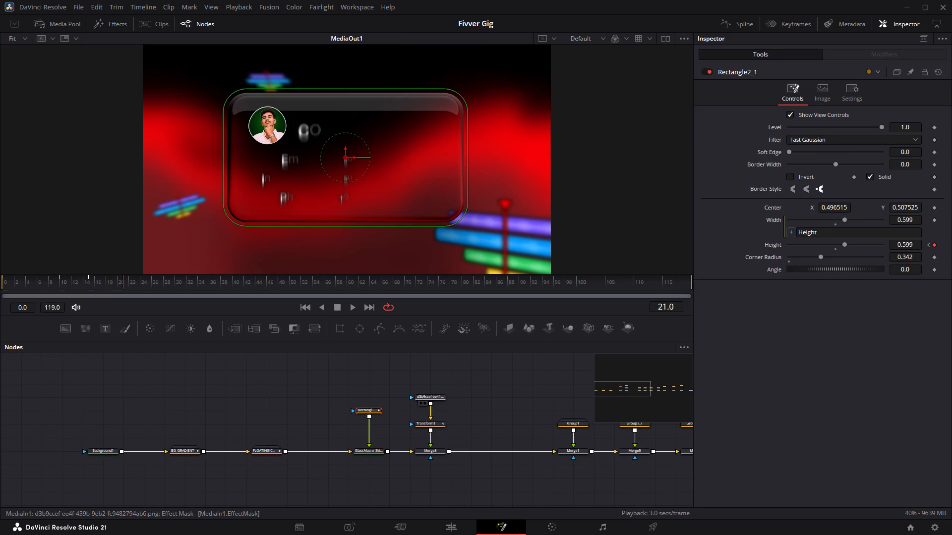
left_click(438, 424)
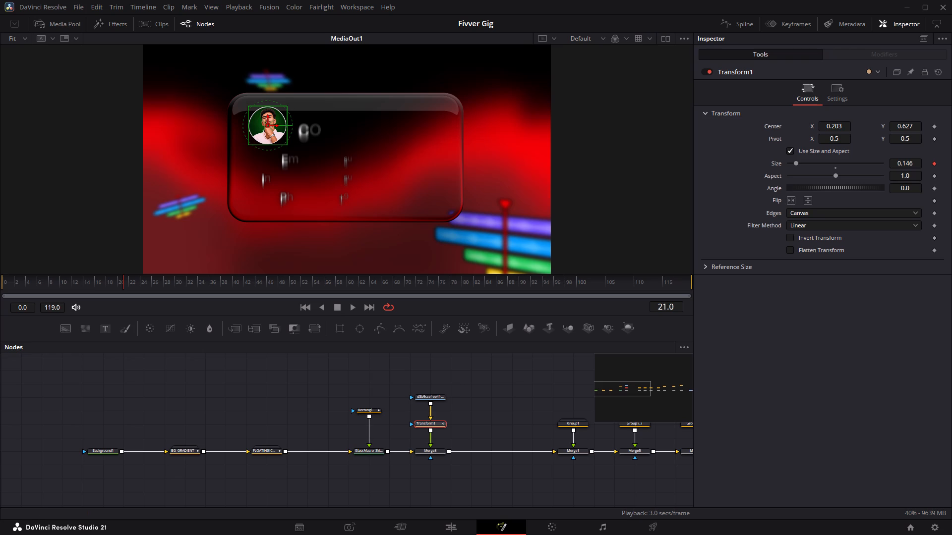
left_click(380, 409)
left_click_drag(99, 286, 91, 287)
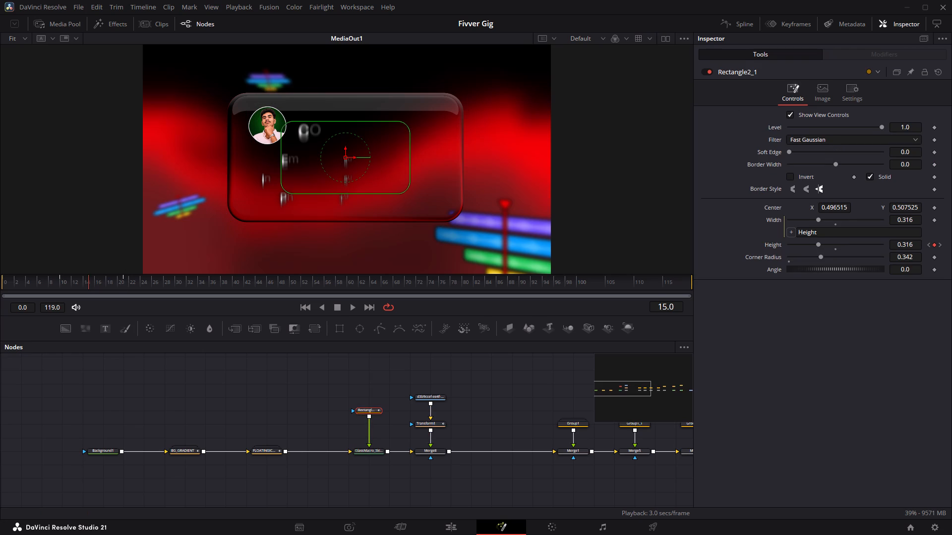
left_click(428, 425)
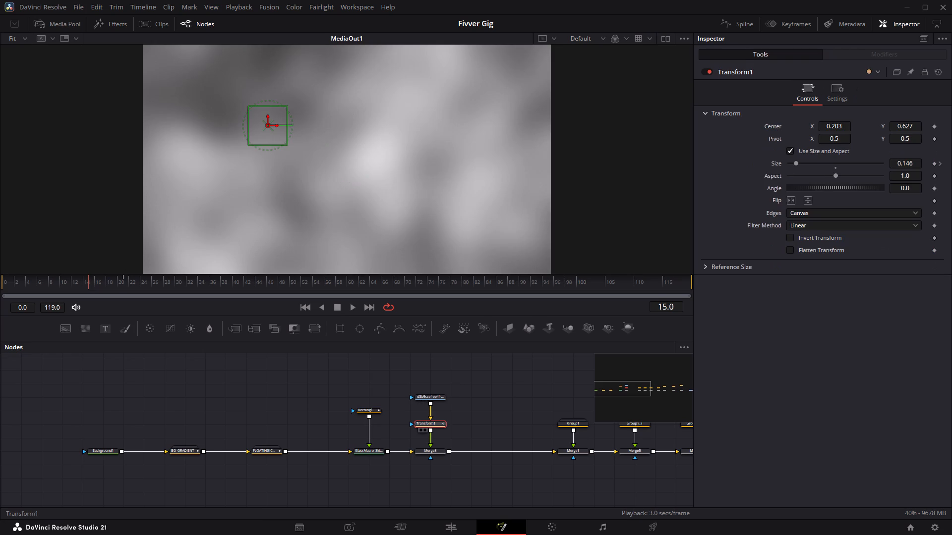
Return to the Edit timeline, reopen the Video 3 composition in Fusion, and inspect the Rectangle2_1 keyframes at frame 15.
left_click(467, 524)
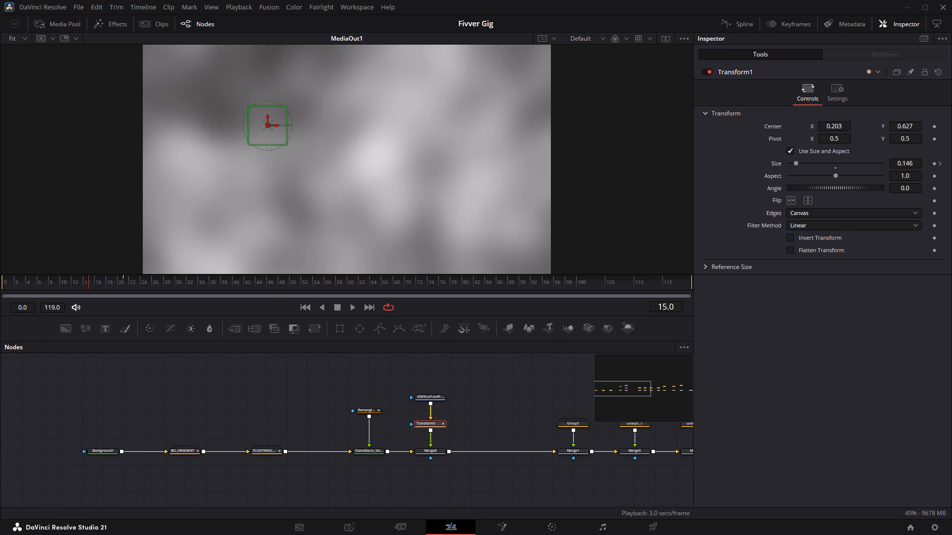
right_click(793, 440)
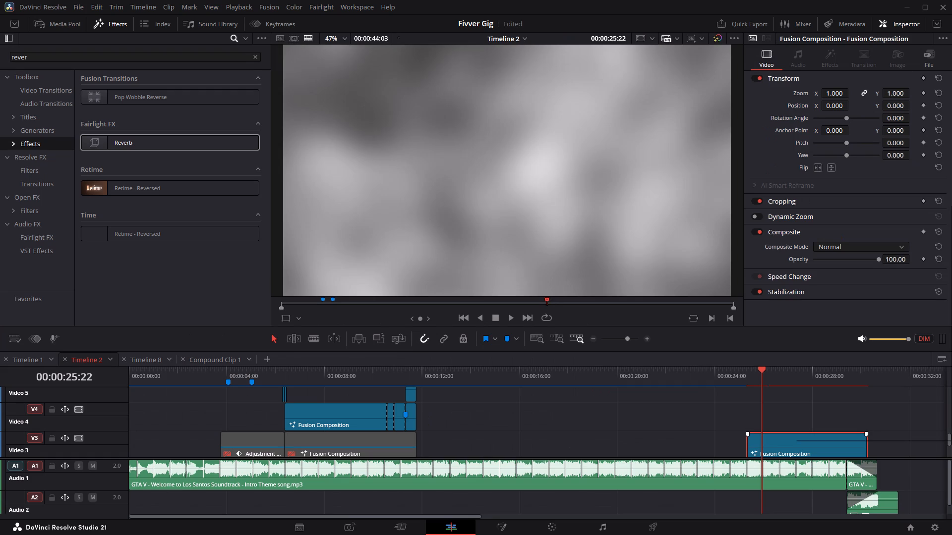
left_click(811, 380)
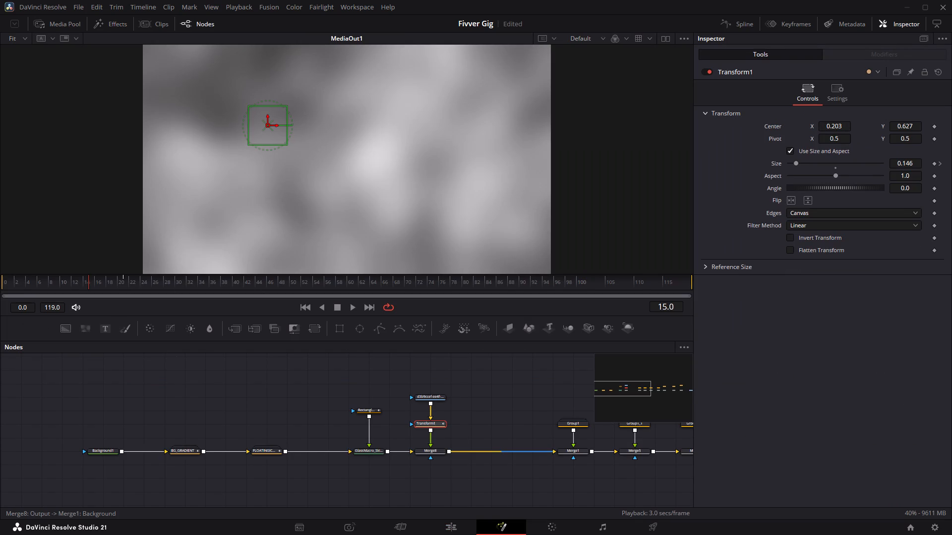
left_click(373, 408)
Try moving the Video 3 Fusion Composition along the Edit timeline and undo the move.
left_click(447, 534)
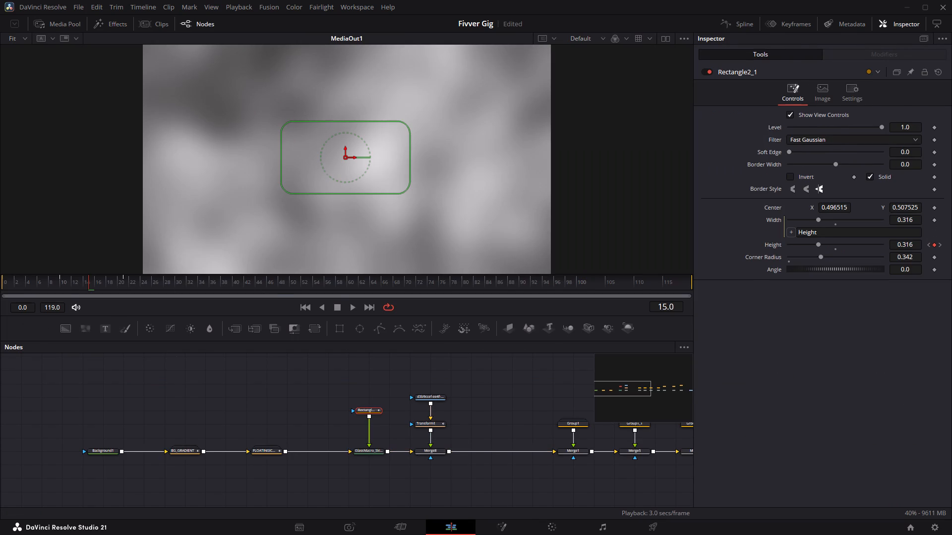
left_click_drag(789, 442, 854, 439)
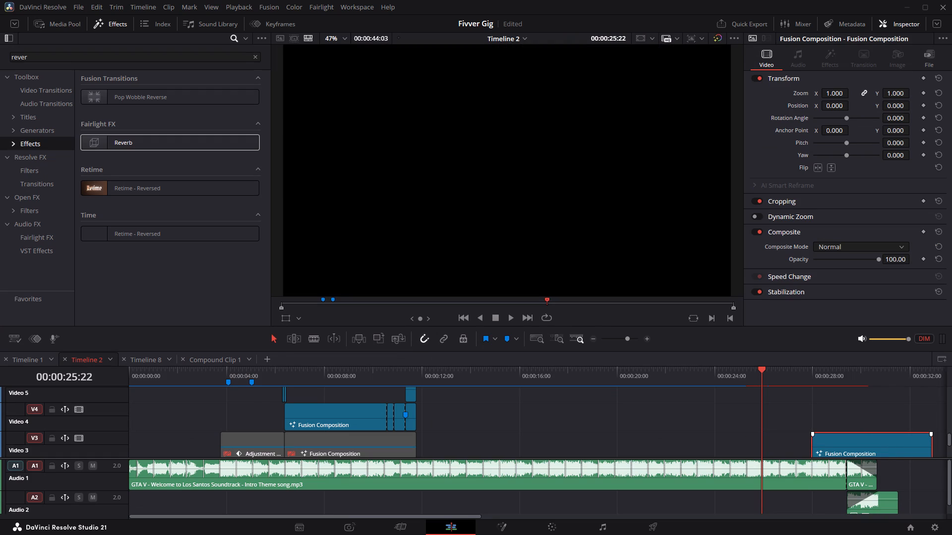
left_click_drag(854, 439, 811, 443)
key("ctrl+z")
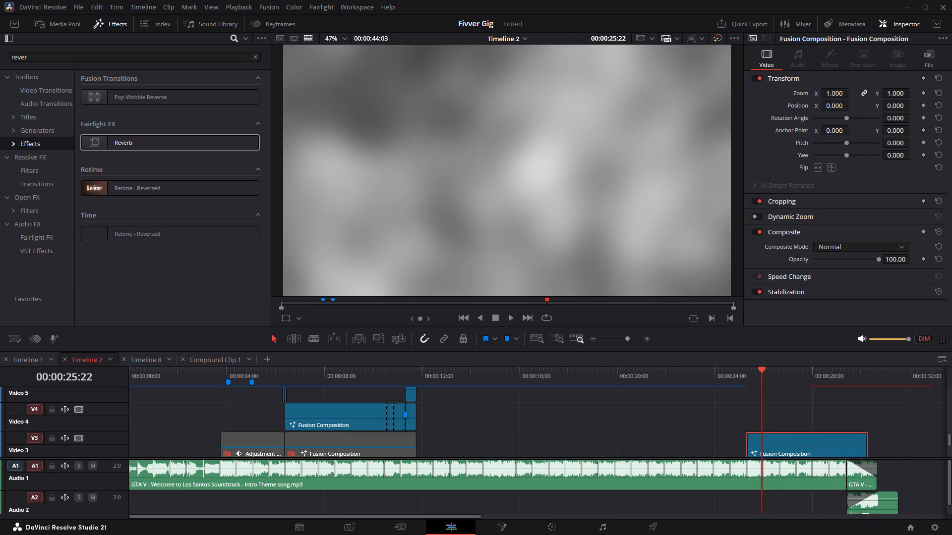
Play the contact card section on the Deliver page, restarting from before the Video 3 composition and from 00:00:25:07.
left_click(670, 534)
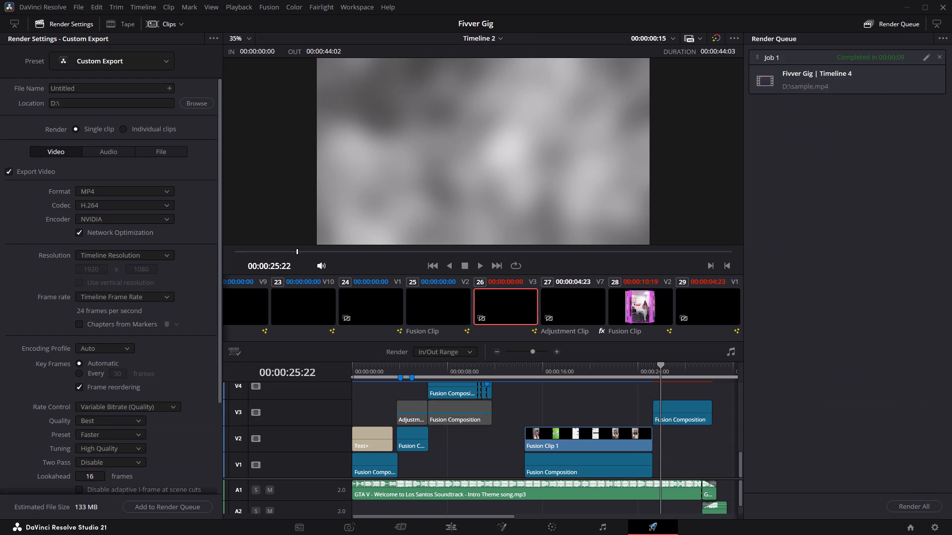
left_click(650, 377)
left_click(648, 377)
left_click(642, 376)
key("space")
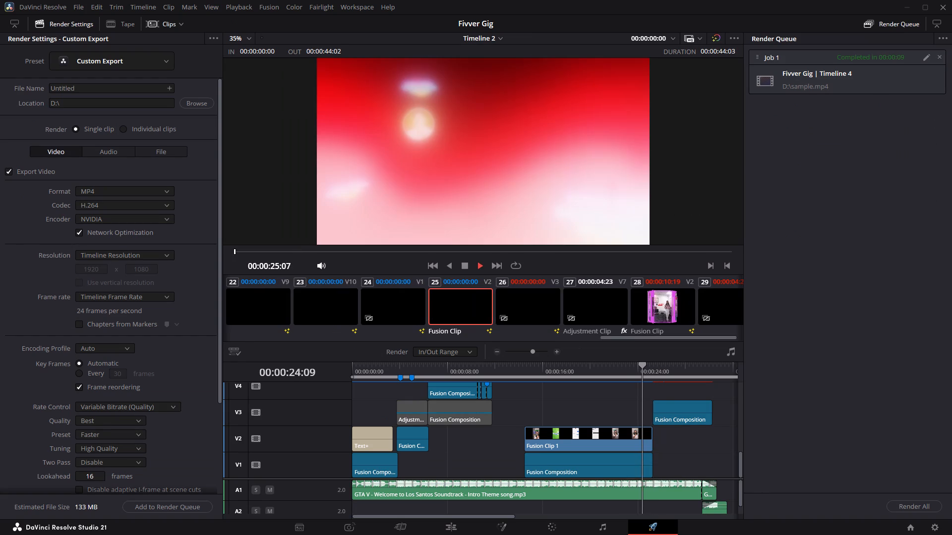
left_click(618, 374)
key("space")
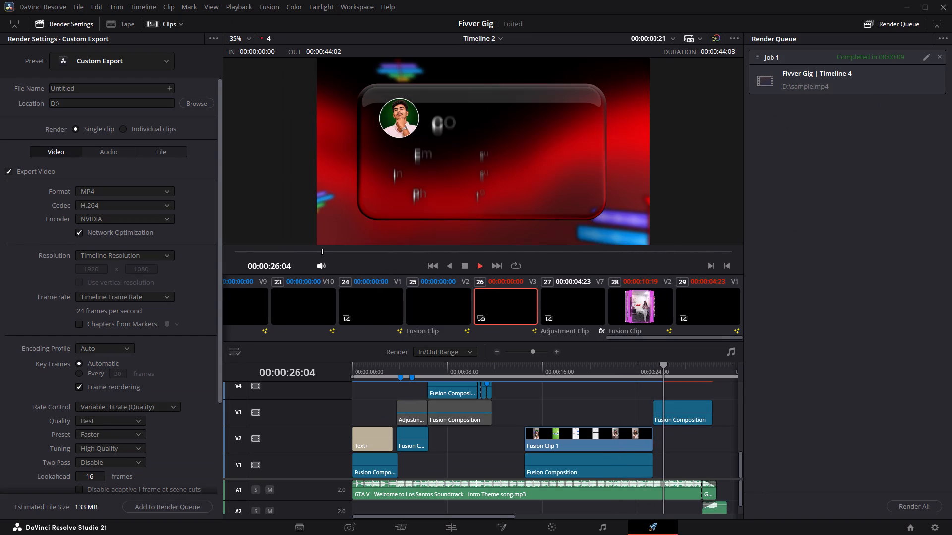
left_click(654, 375)
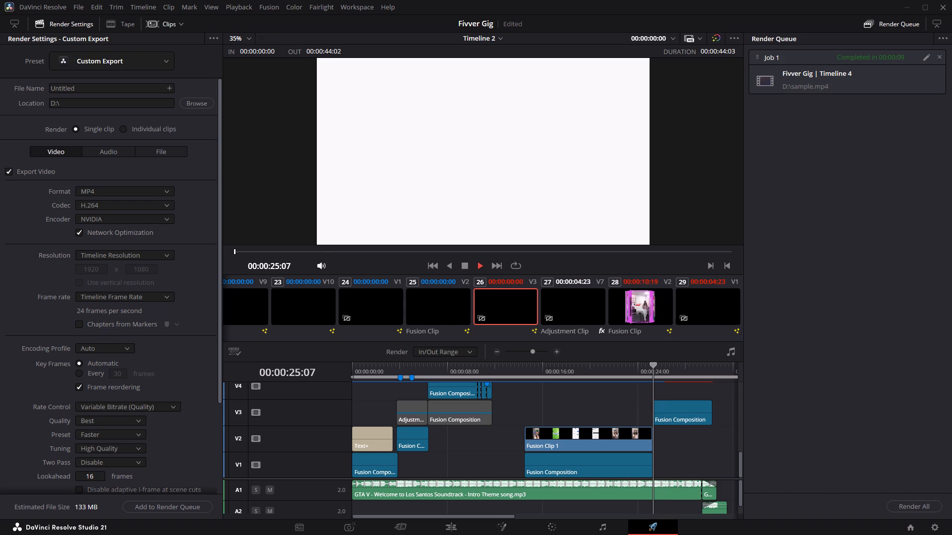
key("space")
key("space")
key("space")
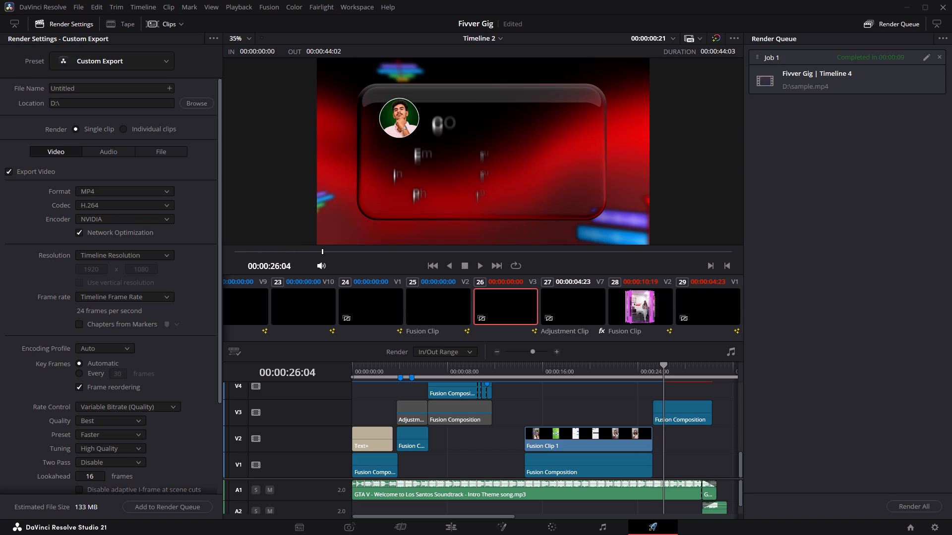
Play the contact card section on the Edit timeline from 00:00:24:22.
left_click(447, 534)
left_click(737, 376)
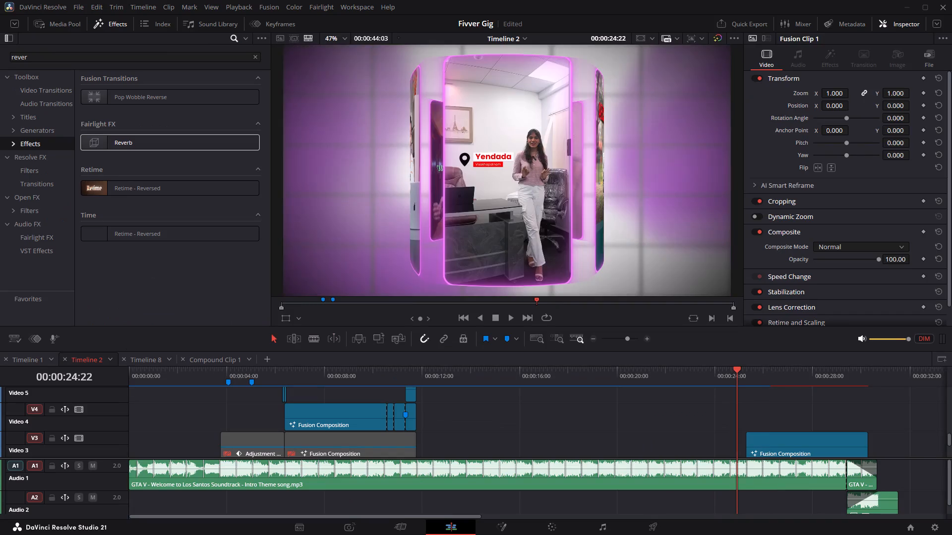
key("space")
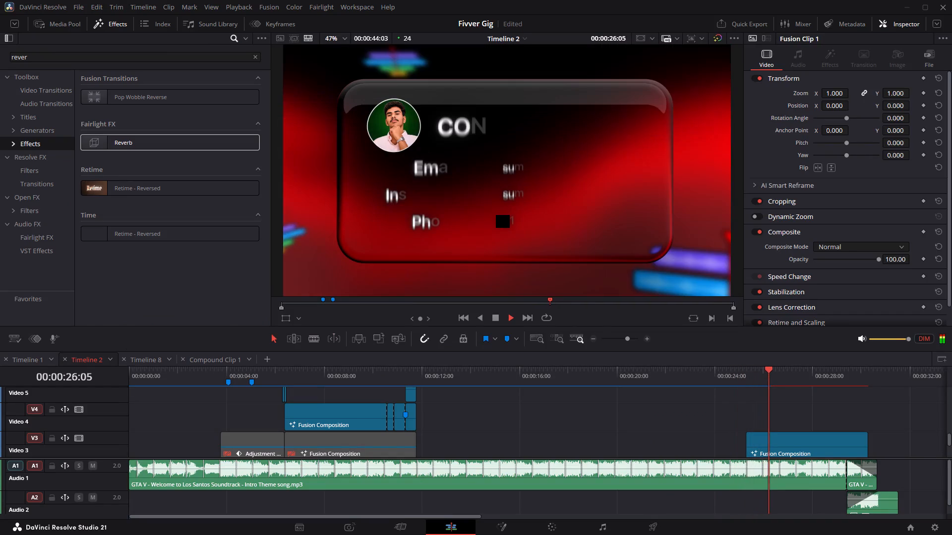
key("space")
Split the Video 3 Fusion Composition at 00:00:26:04 and move its short first part back to about 00:00:21:00, above Fusion Clip 1.
left_click_drag(776, 378, 771, 381)
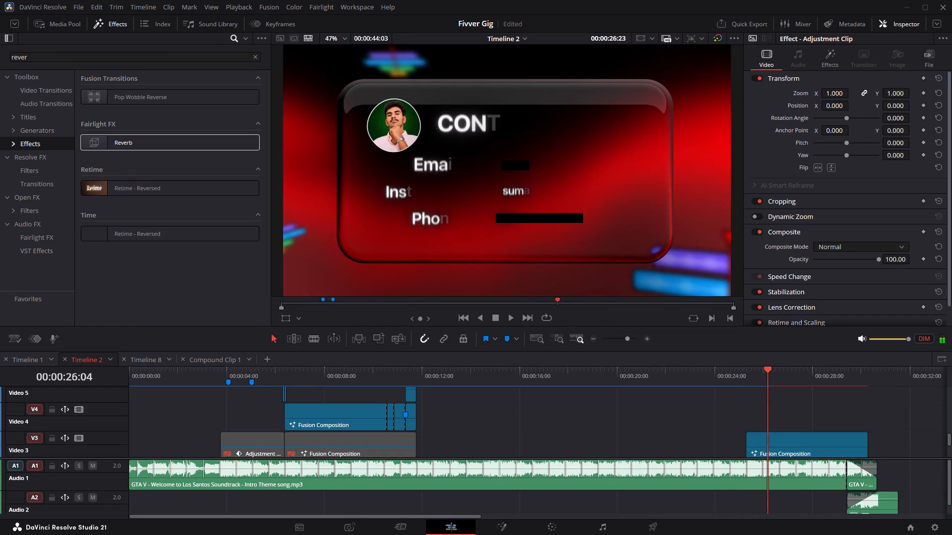
scroll(786, 408, "up", 2)
scroll(786, 408, "down", 3)
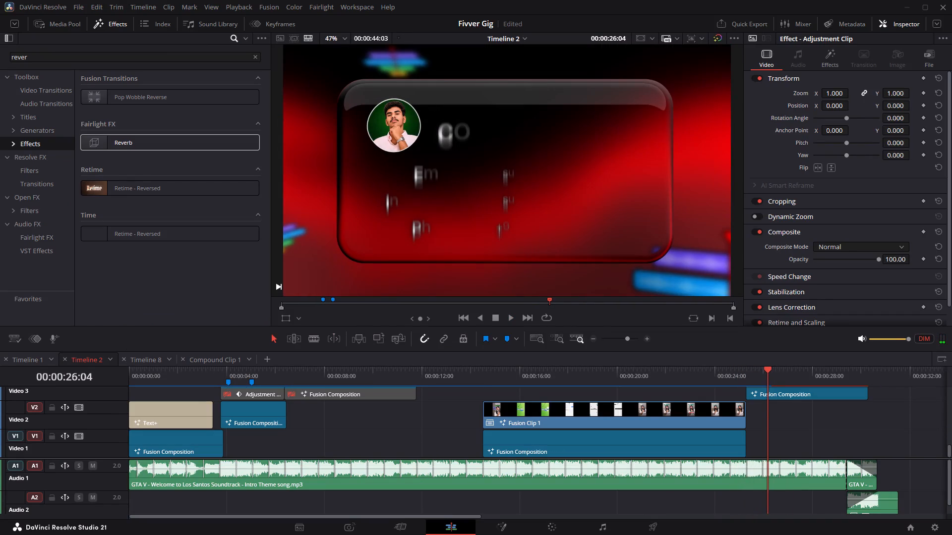
left_click(793, 396)
key("c")
left_click_drag(758, 391, 695, 393)
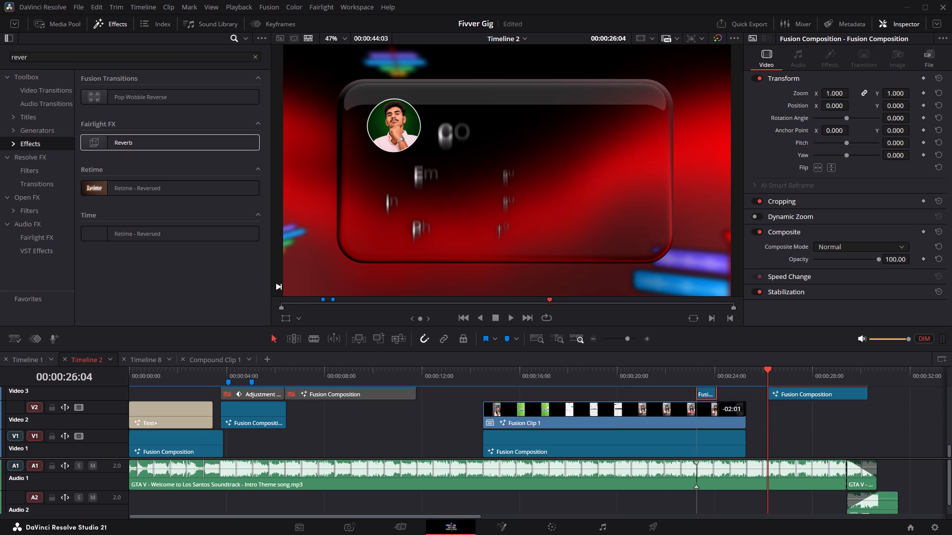
left_click_drag(695, 393, 648, 392)
Play Timeline 2 from the gap before the second composition part and from just before the moved short first part.
left_click_drag(761, 381, 749, 381)
key("space")
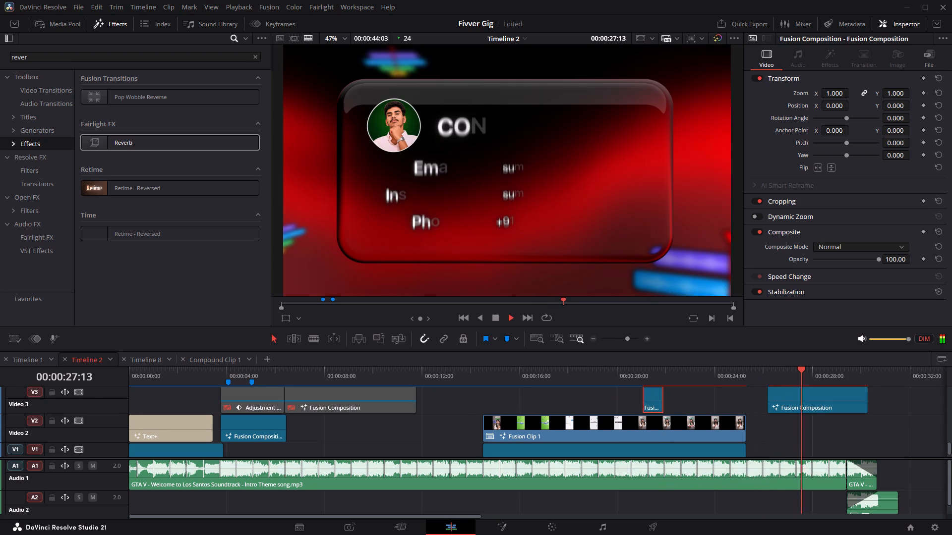
key("space")
left_click(631, 377)
key("space")
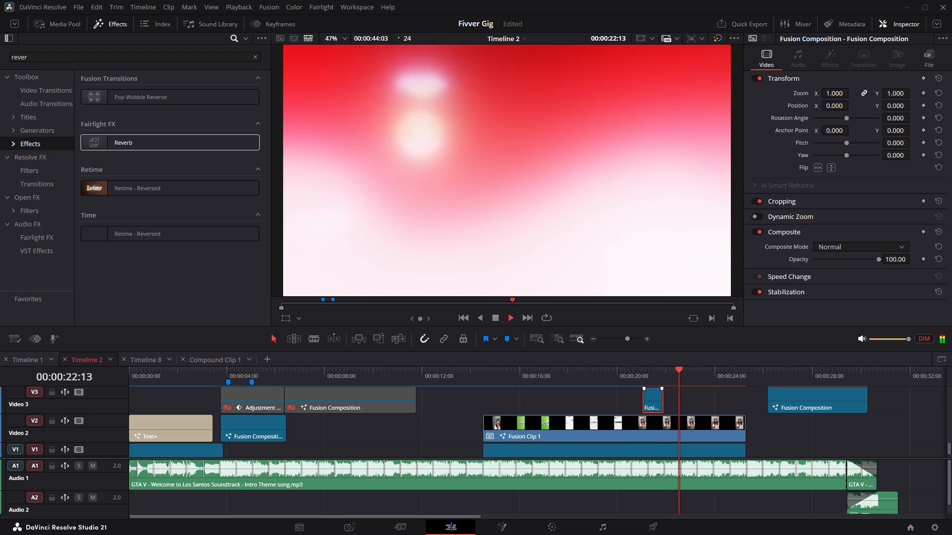
key("space")
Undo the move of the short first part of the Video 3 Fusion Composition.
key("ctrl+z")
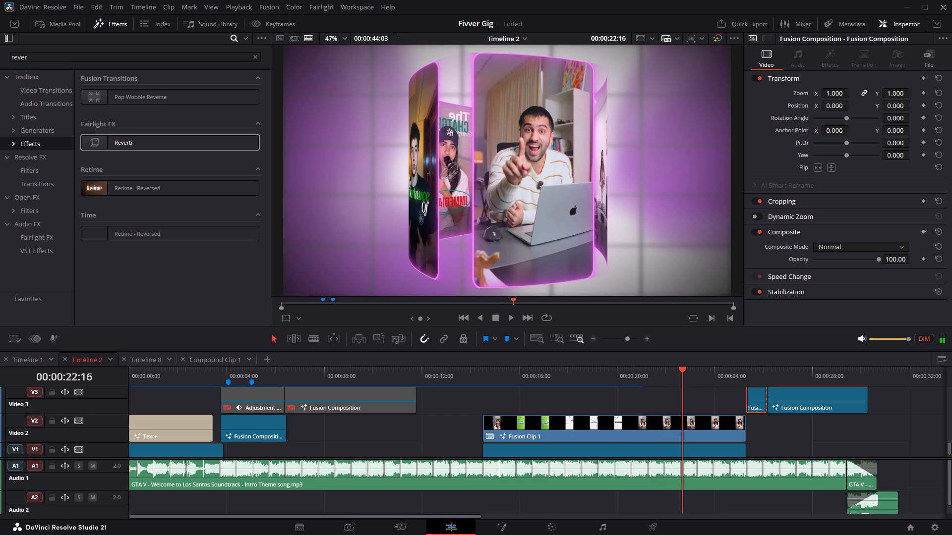
Play the contact card section on the Deliver page, restarting from 00:00:25:07.
left_click(725, 378)
left_click(657, 534)
key("space")
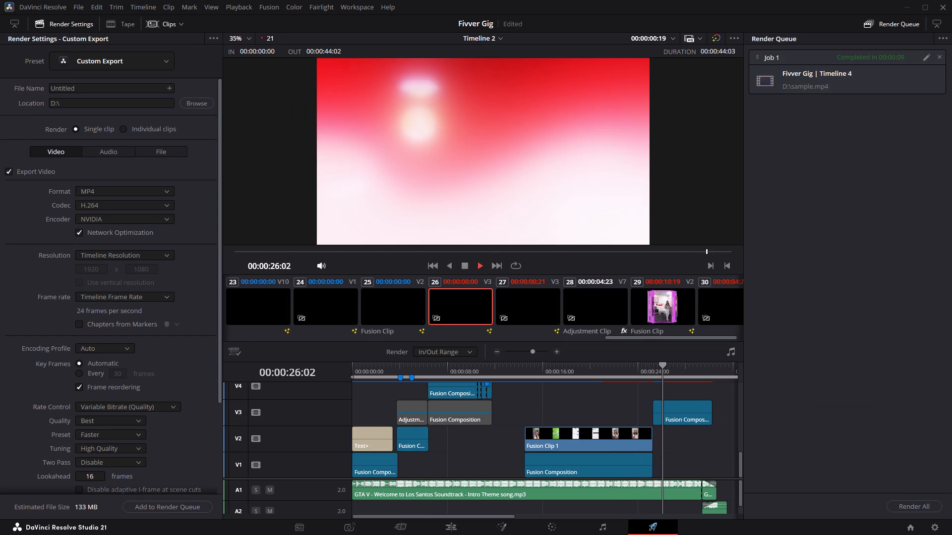
left_click(654, 373)
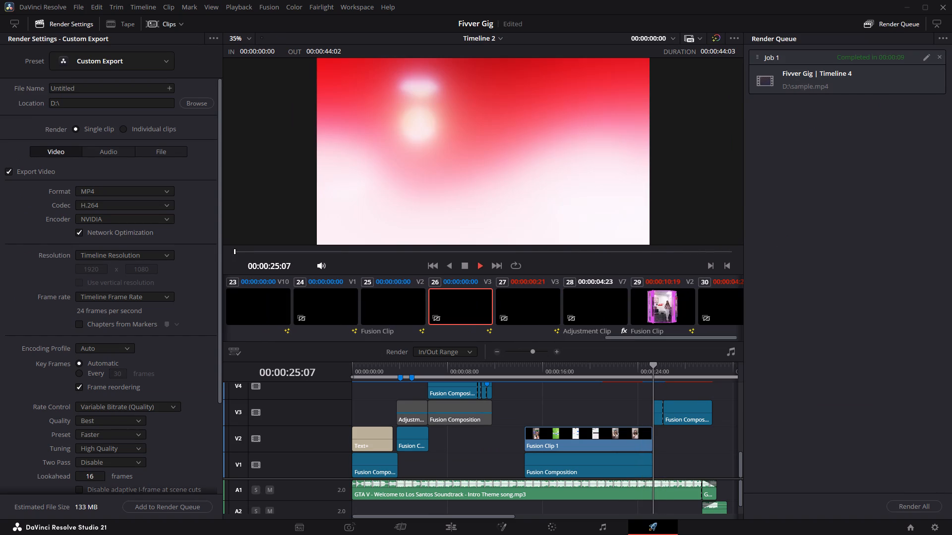
key("space")
key("space")
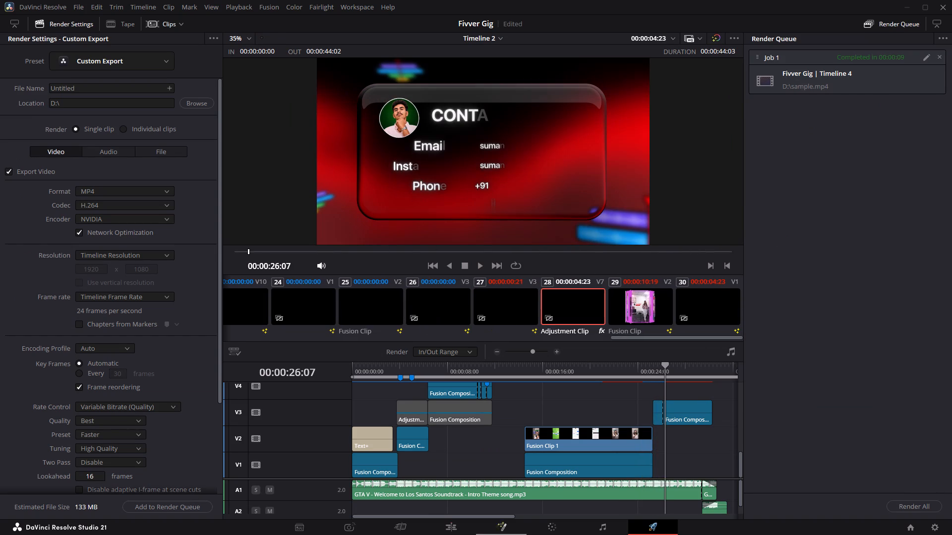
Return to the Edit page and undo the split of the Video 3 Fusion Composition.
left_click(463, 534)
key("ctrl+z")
Replace the existing content of Timeline 8 with a copy of Timeline 2's contact card Fusion Composition, placed at the start.
left_click(813, 408)
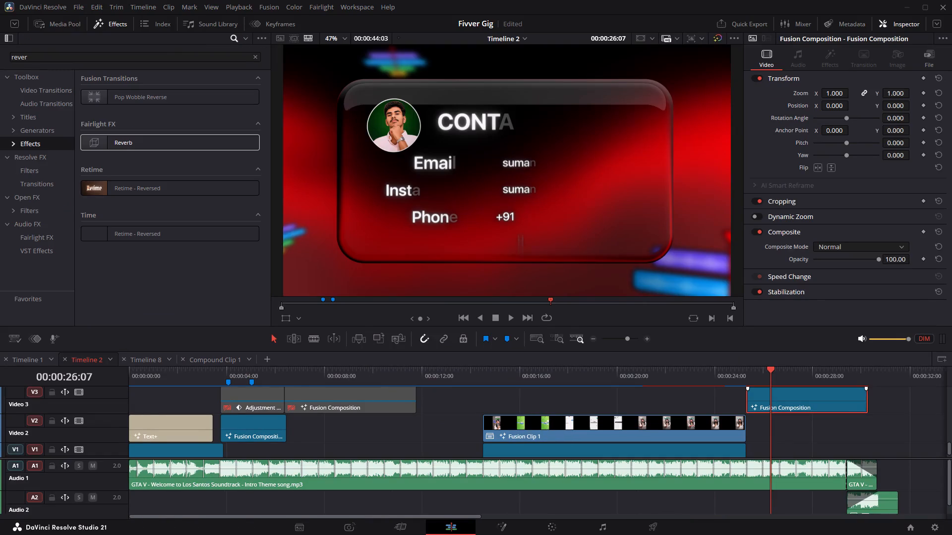
key("ctrl+c")
left_click(145, 362)
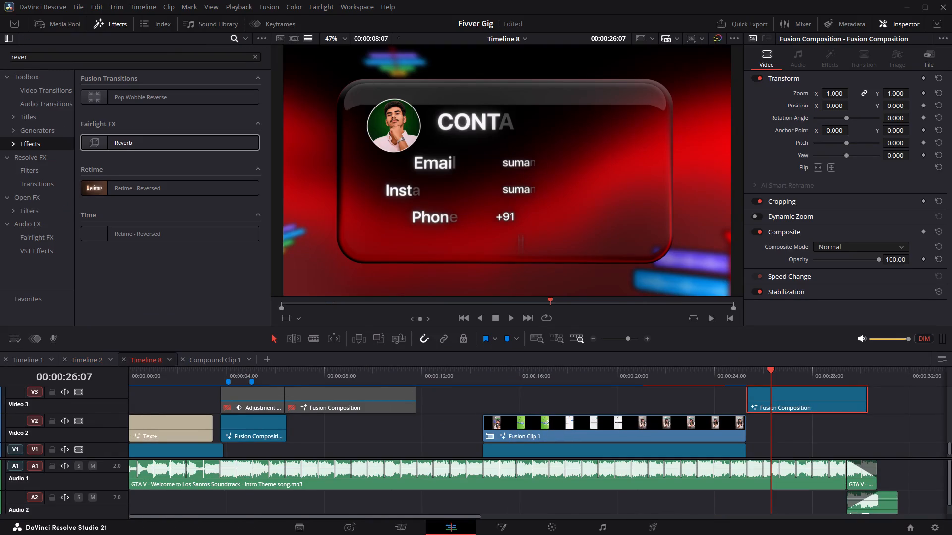
left_click(284, 397)
key("BackSpace")
left_click_drag(197, 380, 23, 392)
key("ctrl+v")
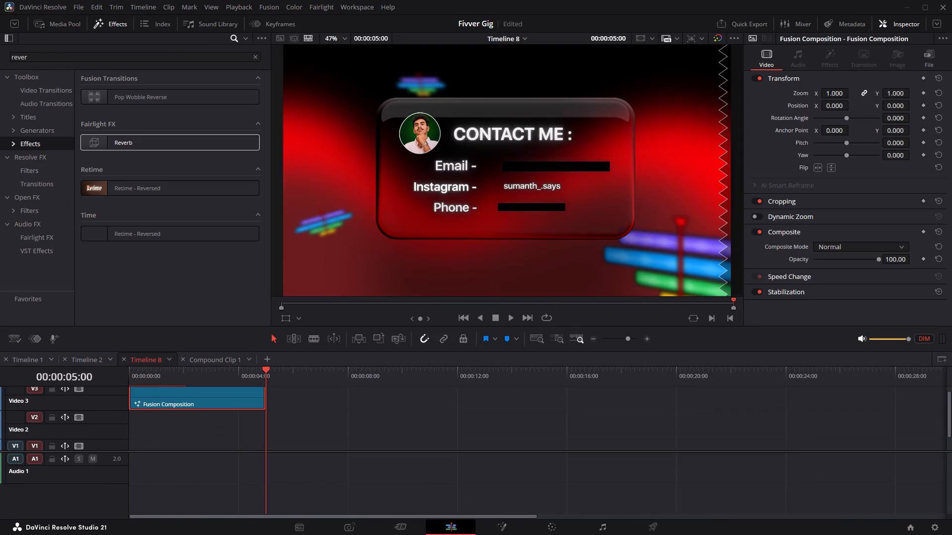
Examine the opening of the pasted composition frame by frame between 00:00:00:14 and 00:00:01:00, stopping at 00:00:00:20.
left_click_drag(178, 380, 44, 381)
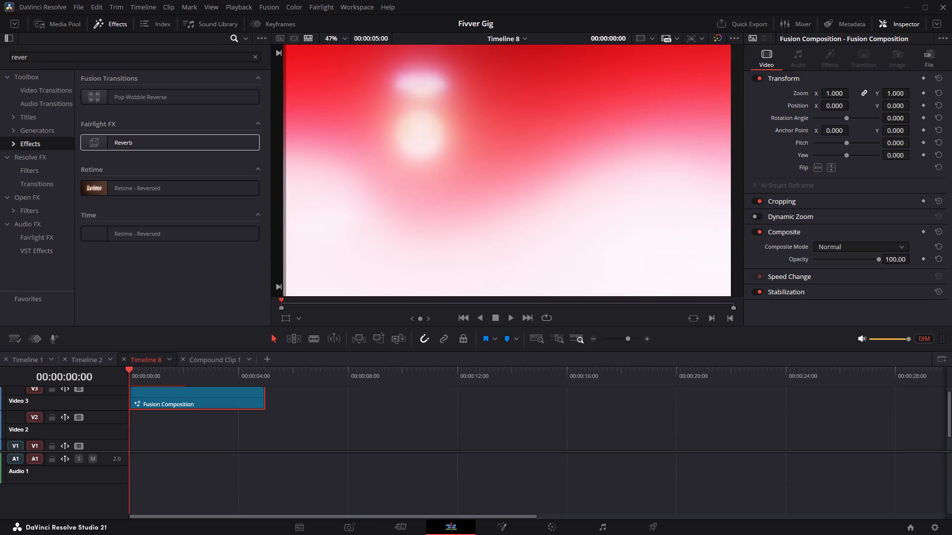
left_click(145, 381)
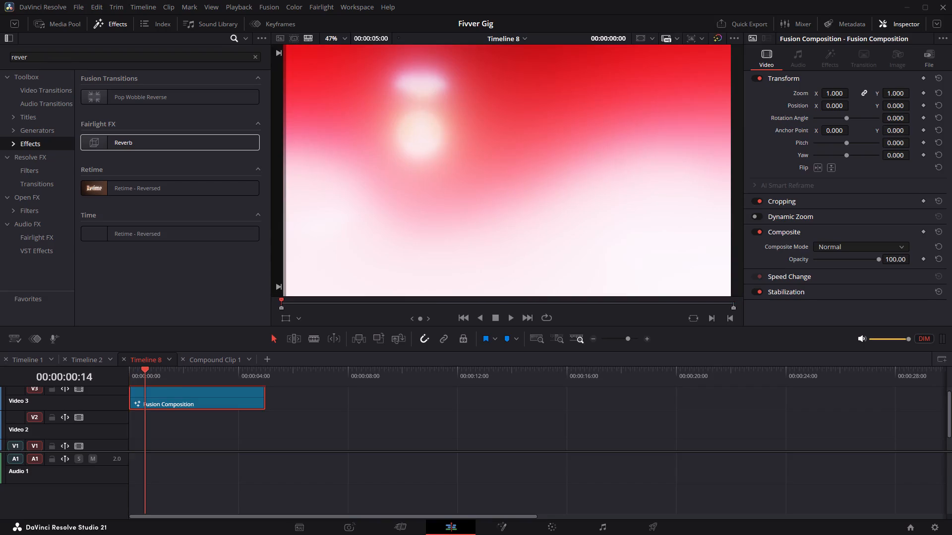
key("Right")
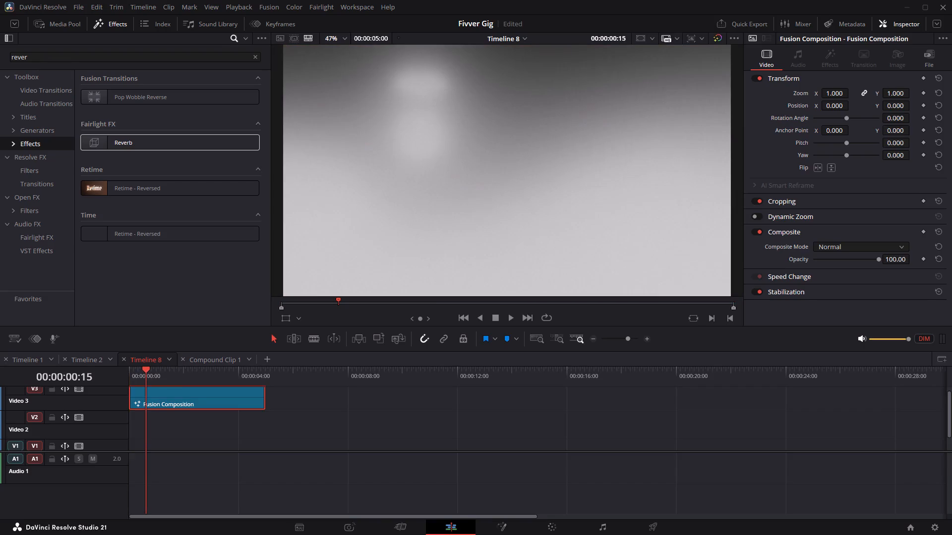
key("Right")
key("Right")
key("Right")
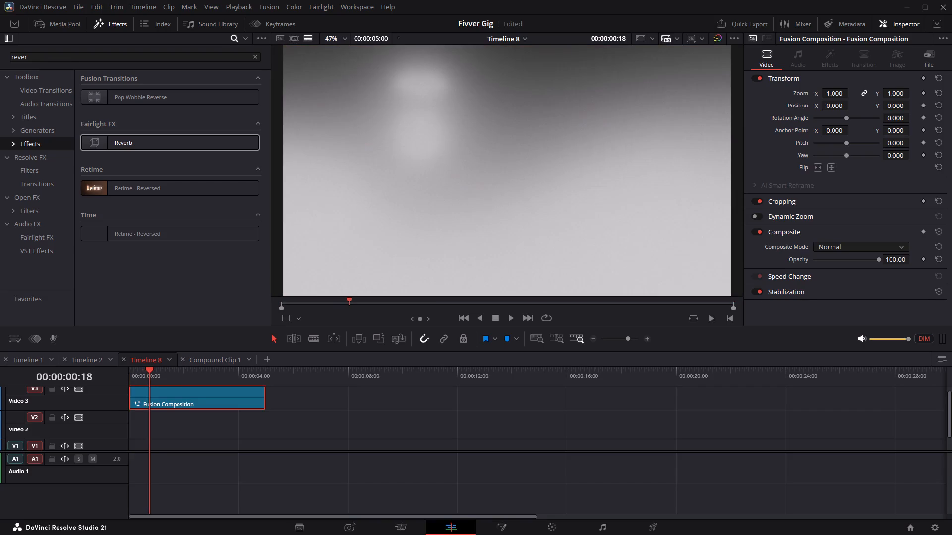
key("Right")
key("Right")
key("Right")
key("Right")
key("Right")
key("Right")
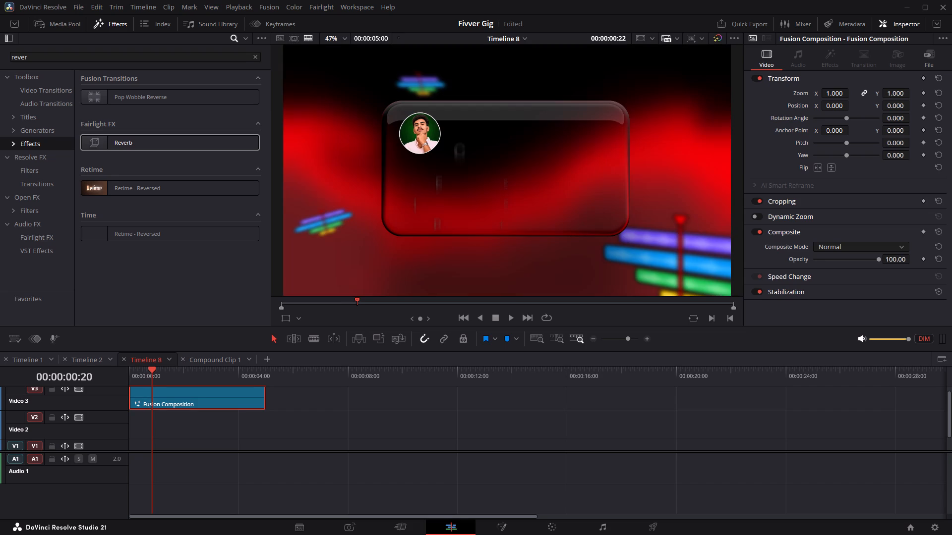
key("Left")
key("Left")
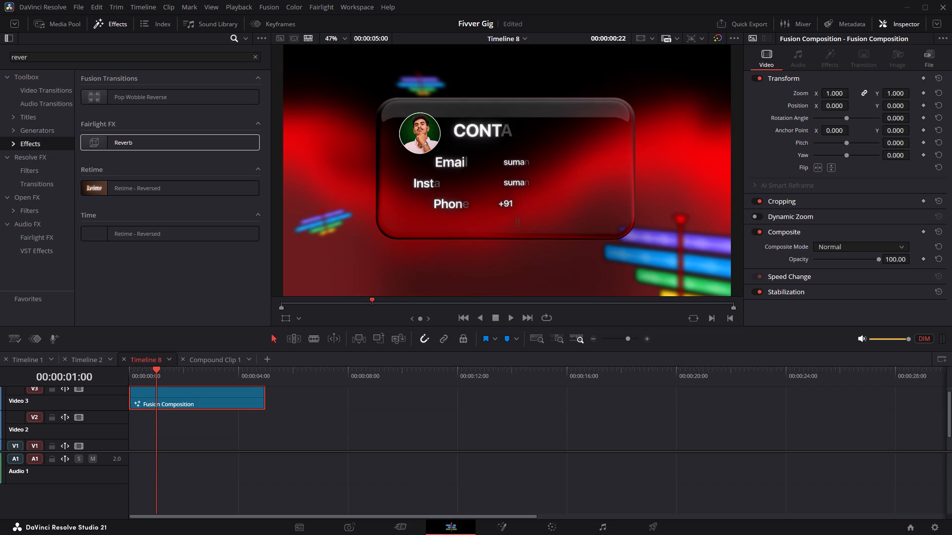
key("Left")
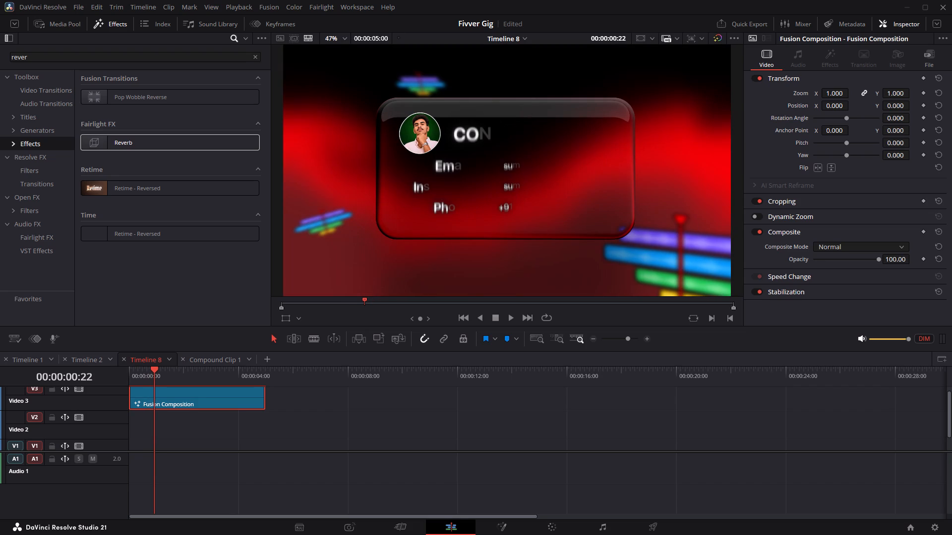
key("Left")
key("Left")
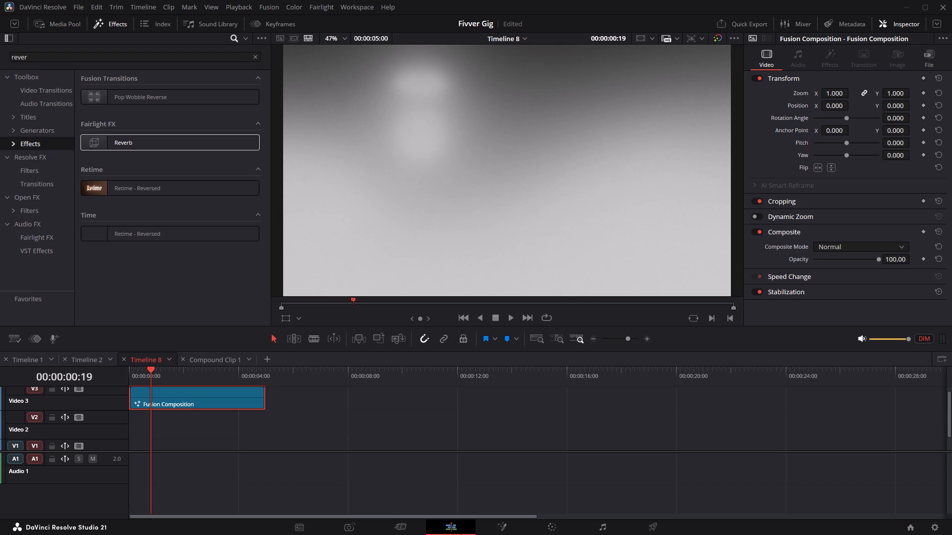
key("Right")
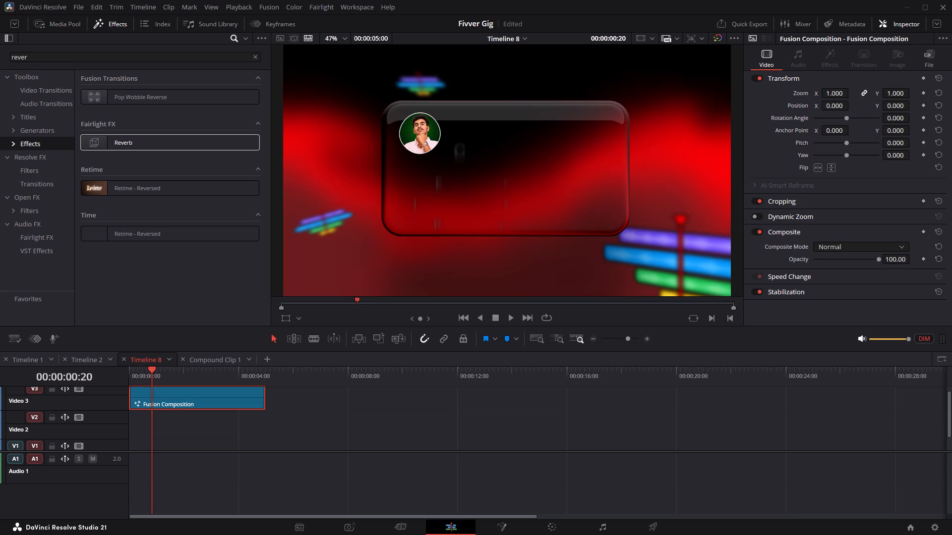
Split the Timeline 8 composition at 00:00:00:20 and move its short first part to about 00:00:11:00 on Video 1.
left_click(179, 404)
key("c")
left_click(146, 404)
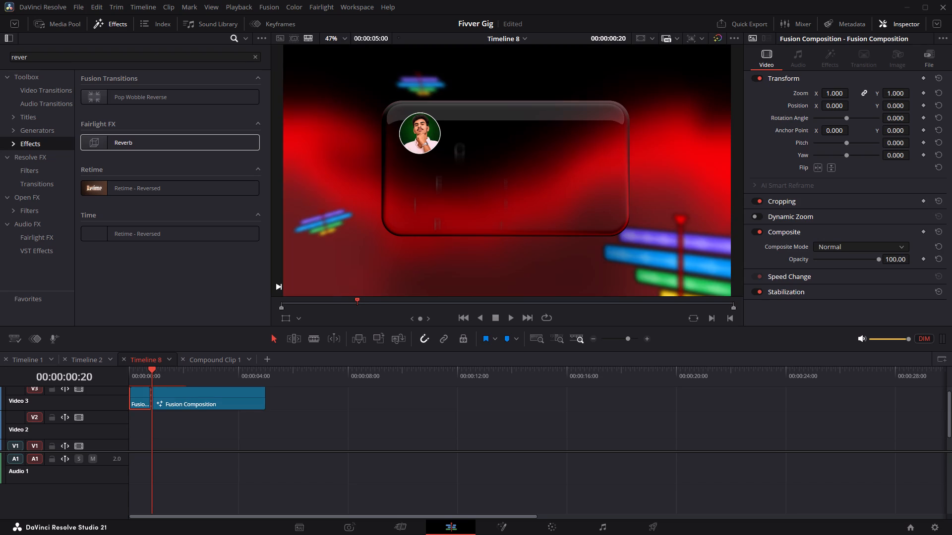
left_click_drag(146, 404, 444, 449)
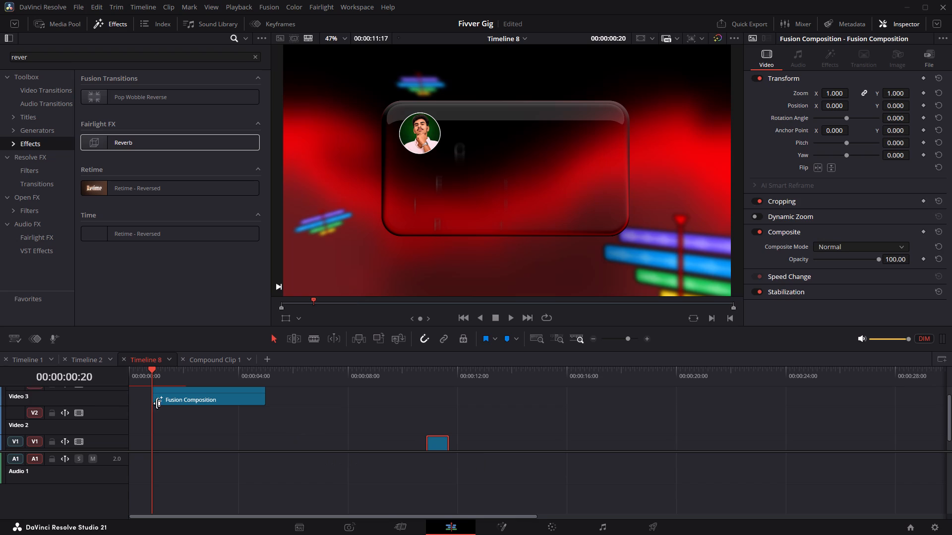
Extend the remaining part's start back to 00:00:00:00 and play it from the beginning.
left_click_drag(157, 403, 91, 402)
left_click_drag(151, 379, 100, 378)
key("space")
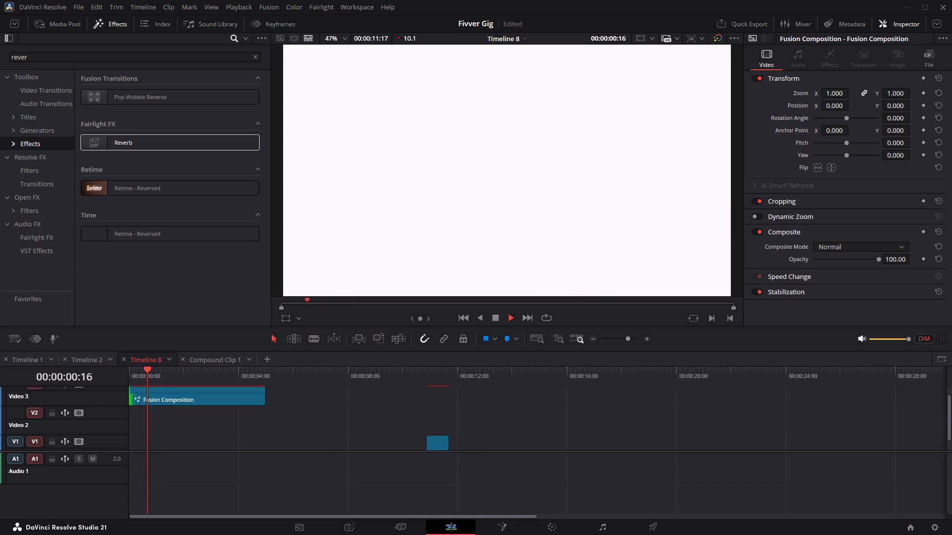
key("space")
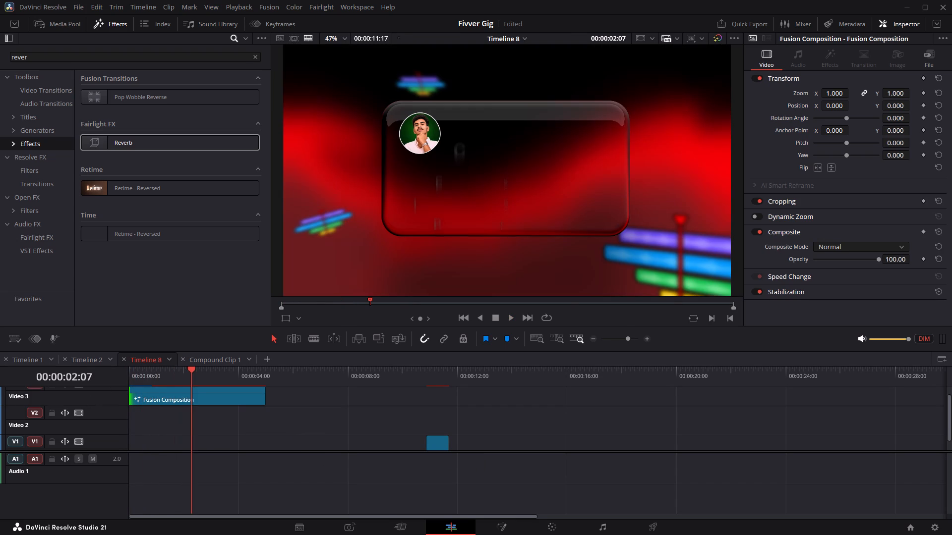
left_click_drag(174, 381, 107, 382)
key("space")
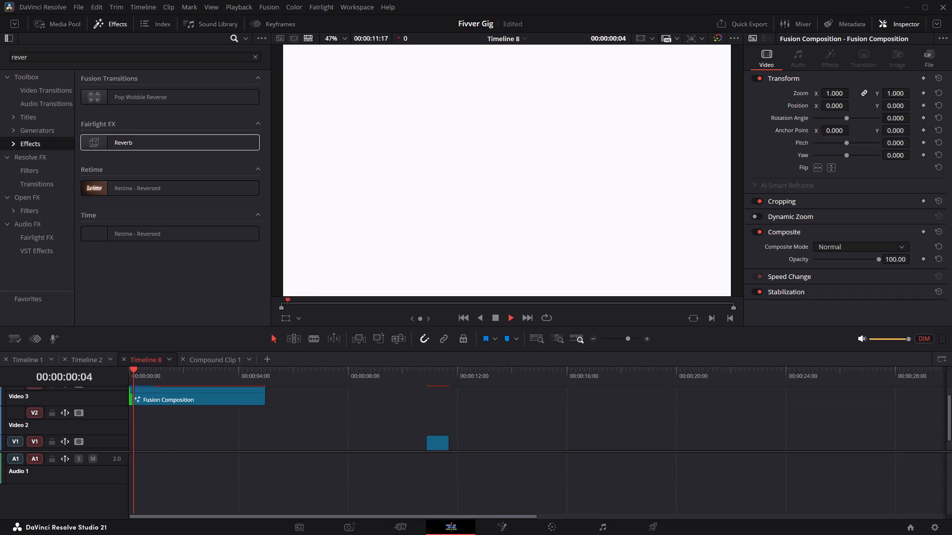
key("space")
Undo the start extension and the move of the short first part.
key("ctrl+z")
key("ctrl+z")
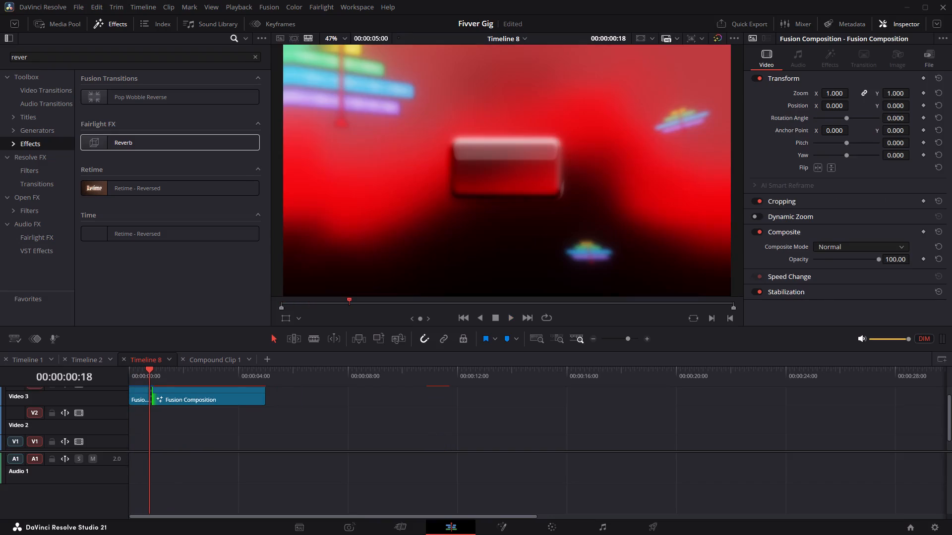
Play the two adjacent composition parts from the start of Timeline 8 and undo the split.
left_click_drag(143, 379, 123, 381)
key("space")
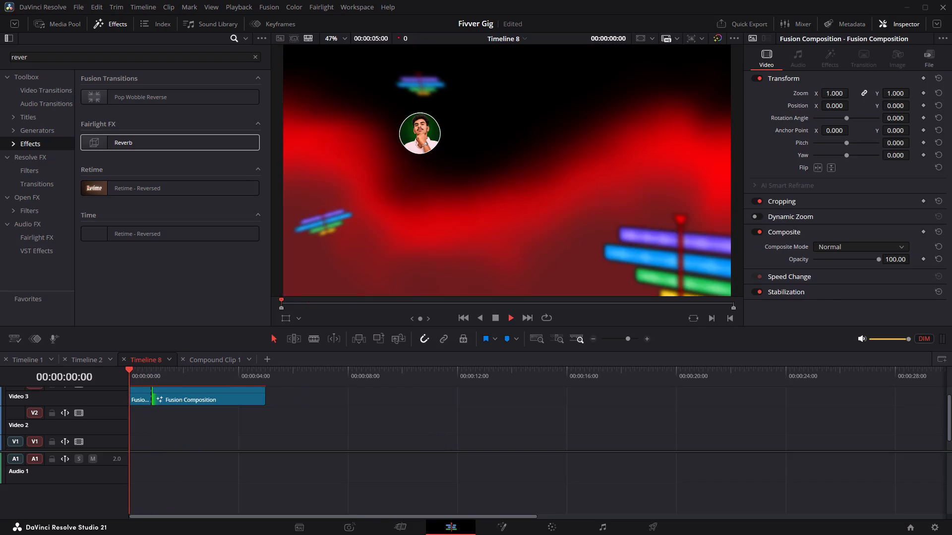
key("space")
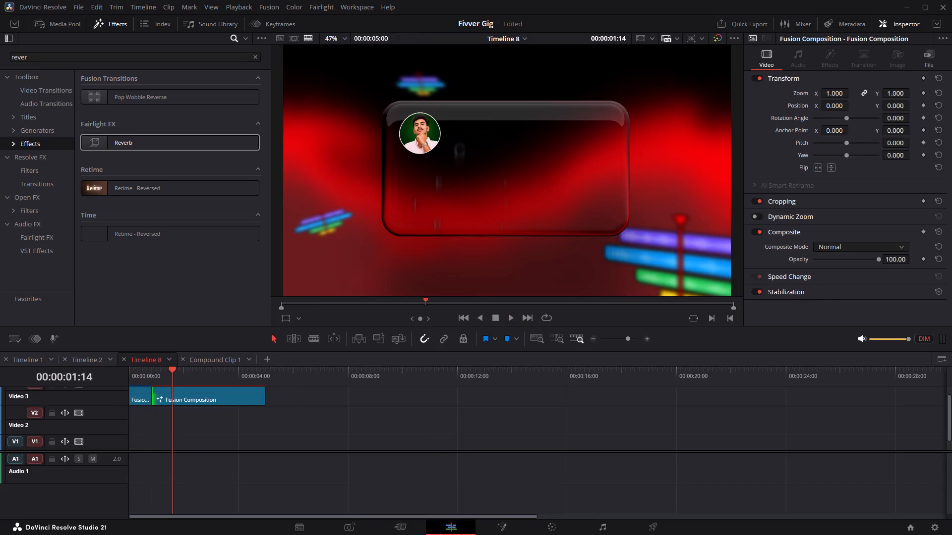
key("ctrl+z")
Play the unsplit composition from the start of Timeline 8.
left_click_drag(158, 379, 126, 382)
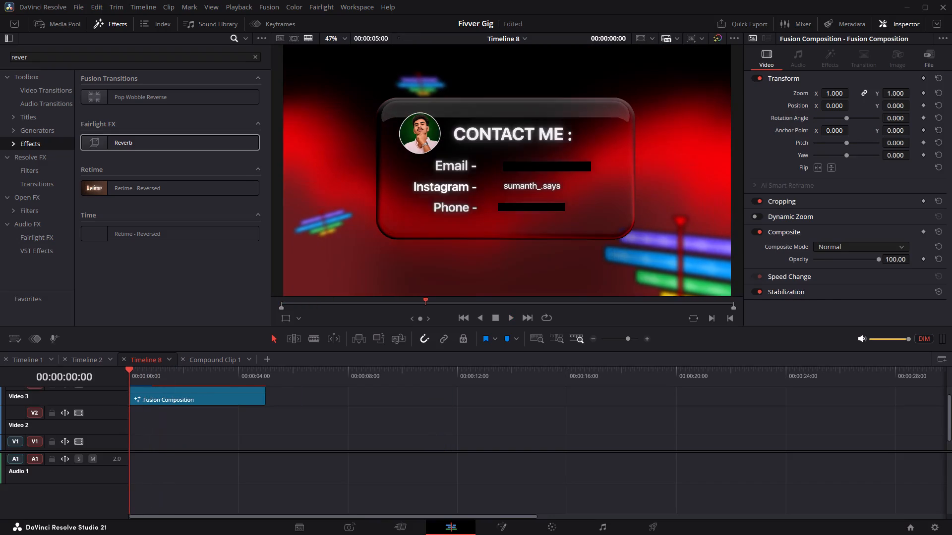
key("space")
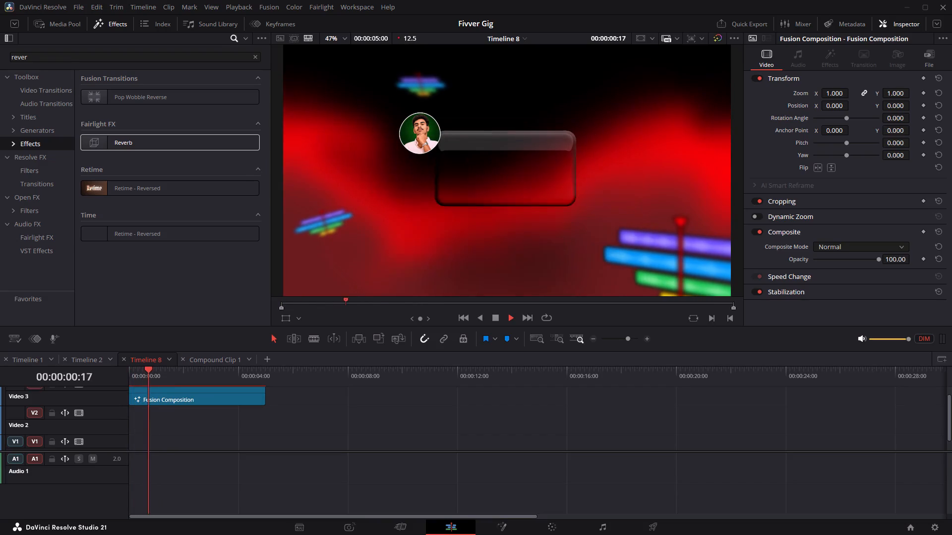
key("space")
Open Timeline 8's composition in Fusion and examine the Size keyframe of Transform1 and the Height keyframes of Rectangle2_1.
right_click(174, 391)
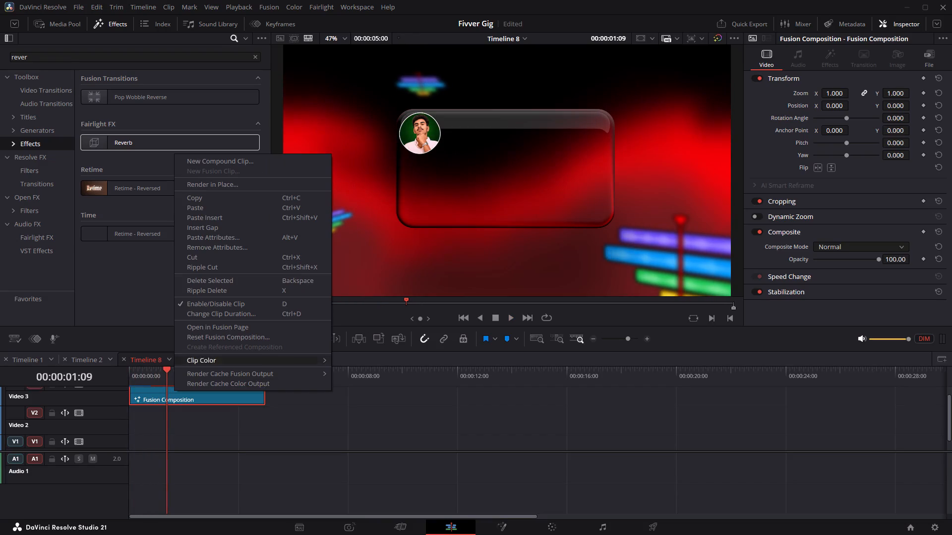
left_click(237, 324)
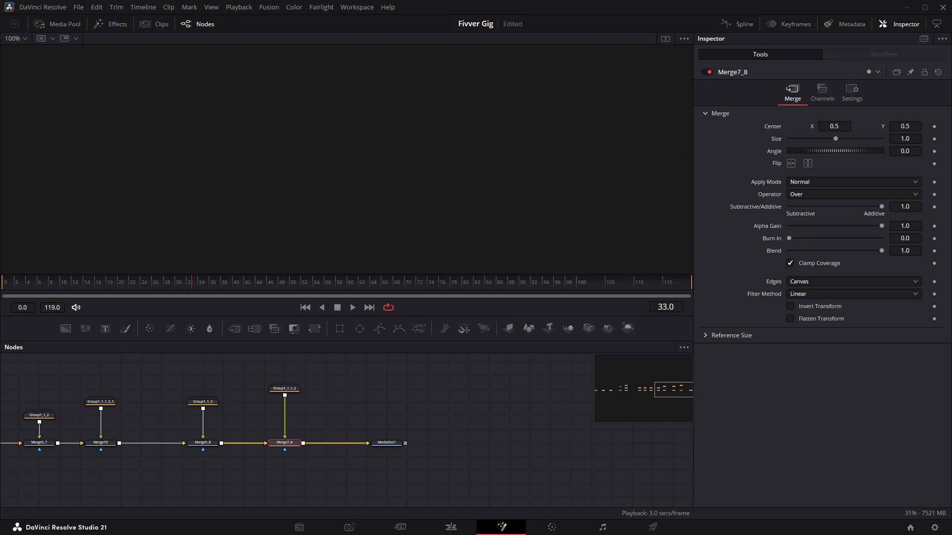
middle_click_drag(376, 411, 453, 415)
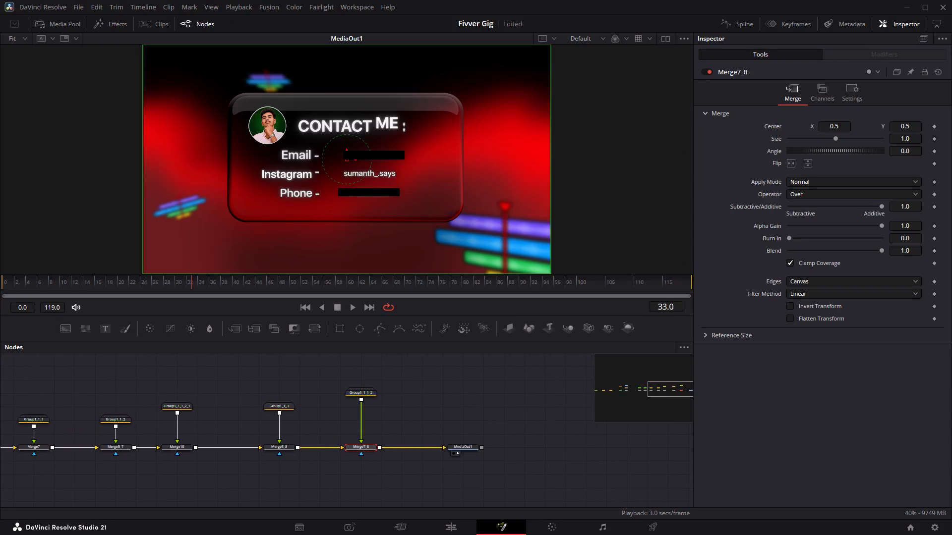
middle_click_drag(156, 394, 557, 405)
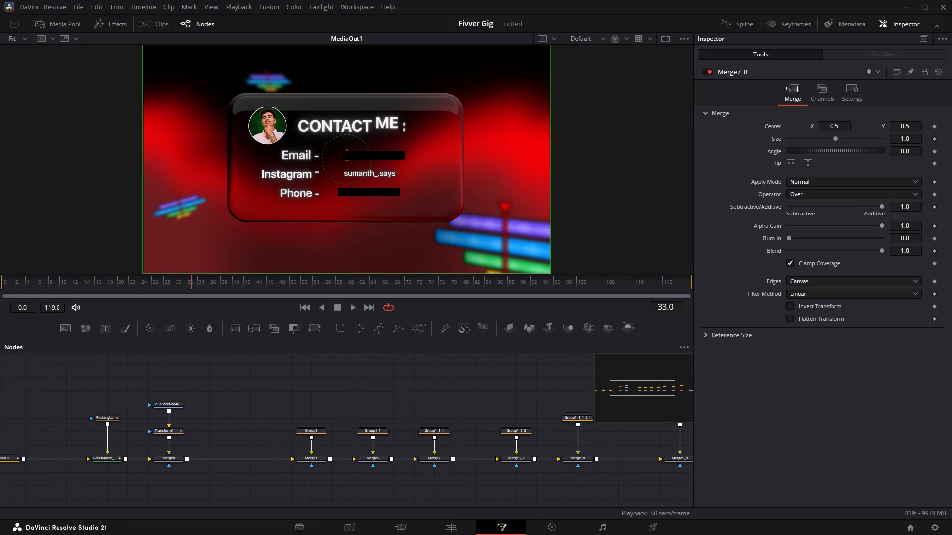
left_click(172, 432)
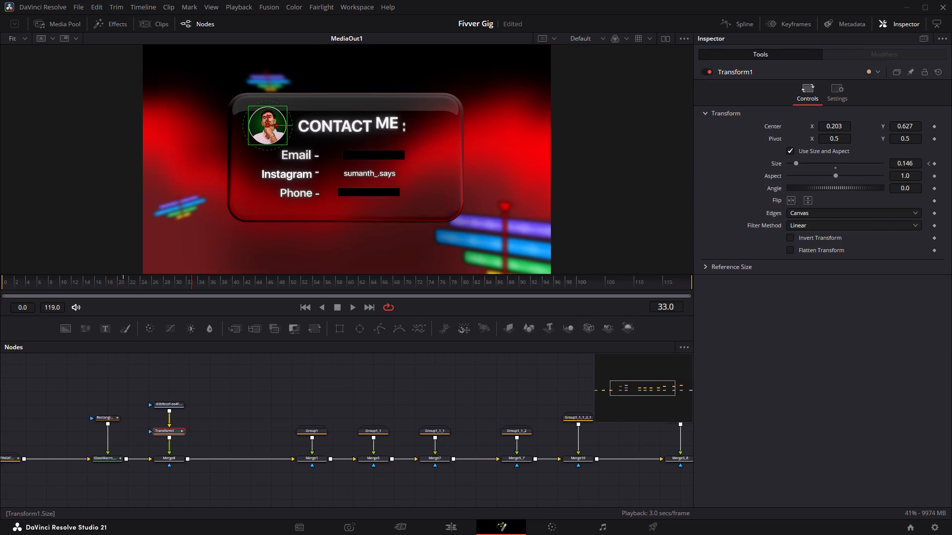
left_click(929, 163)
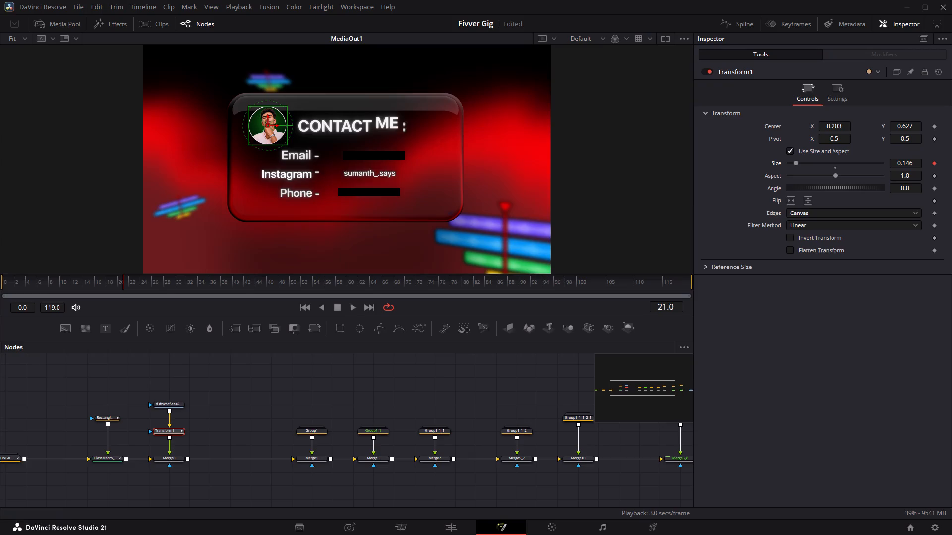
left_click(119, 421)
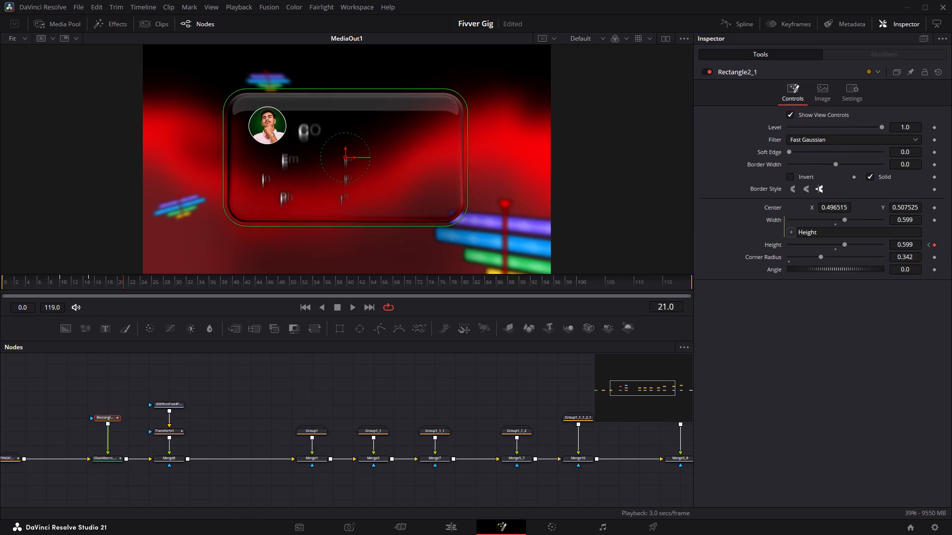
left_click(91, 286)
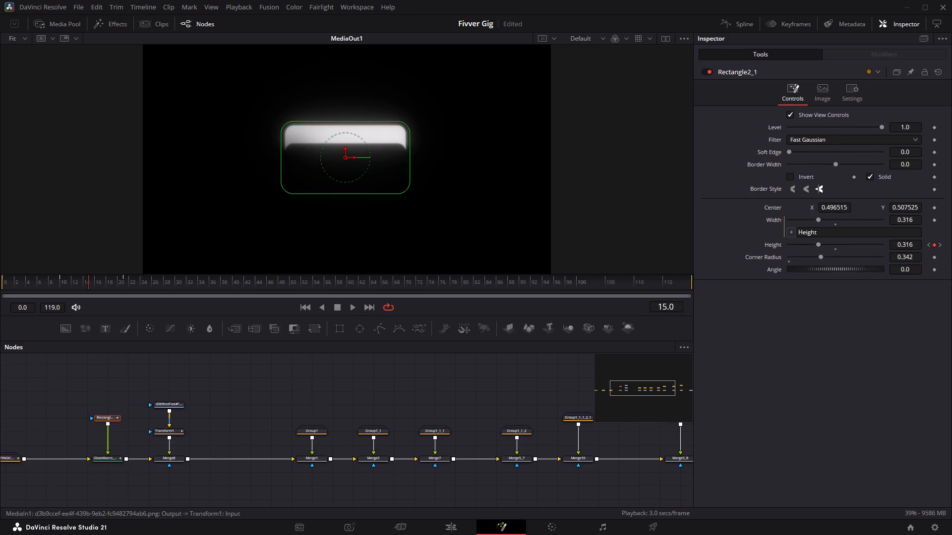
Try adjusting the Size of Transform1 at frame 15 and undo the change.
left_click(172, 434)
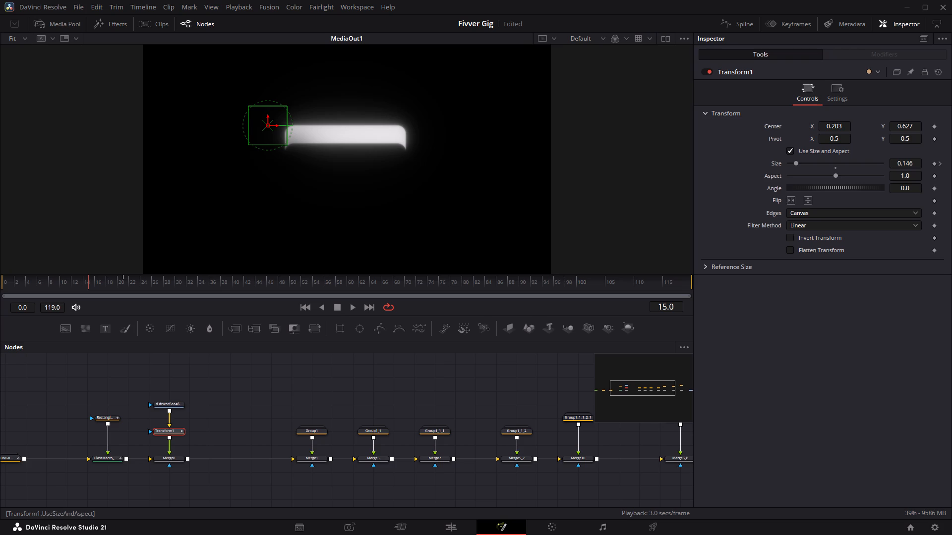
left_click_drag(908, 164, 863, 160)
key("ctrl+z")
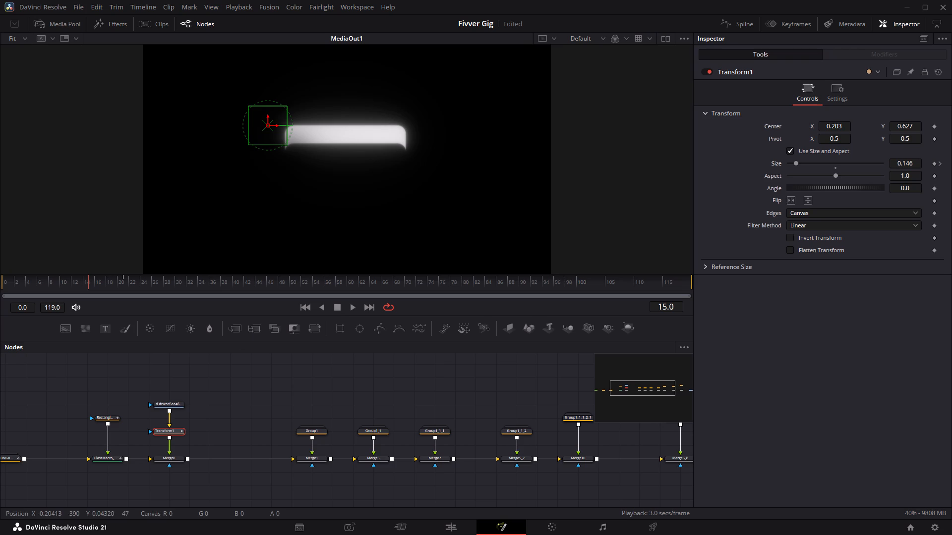
Scrub the Fusion composition back to frame 11, then return to the Edit page and play Timeline 8 from its start.
left_click_drag(99, 287, 78, 288)
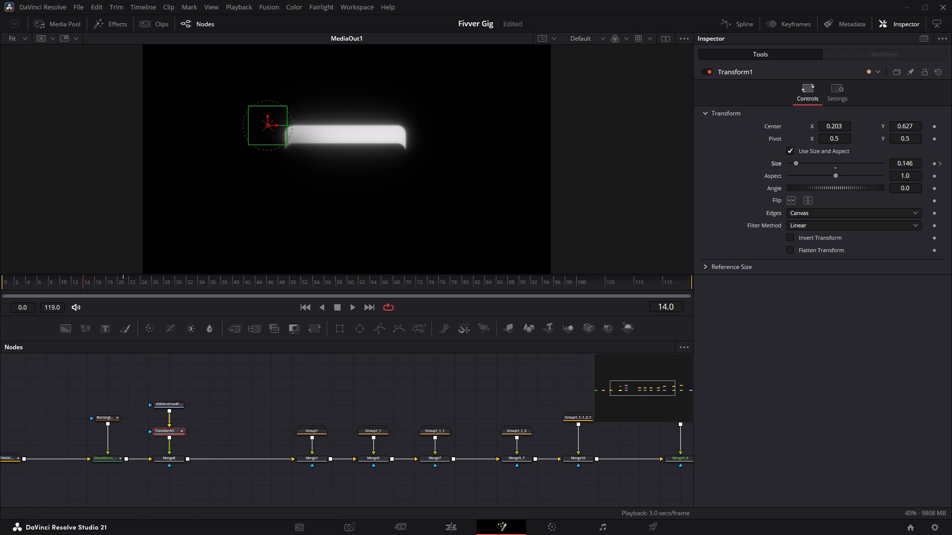
left_click_drag(78, 288, 68, 289)
left_click(439, 534)
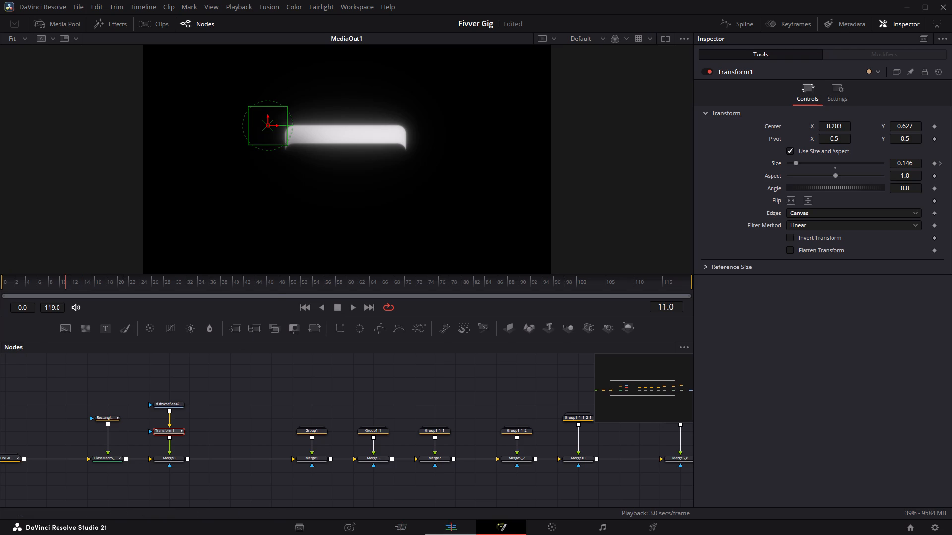
left_click_drag(188, 371, 119, 376)
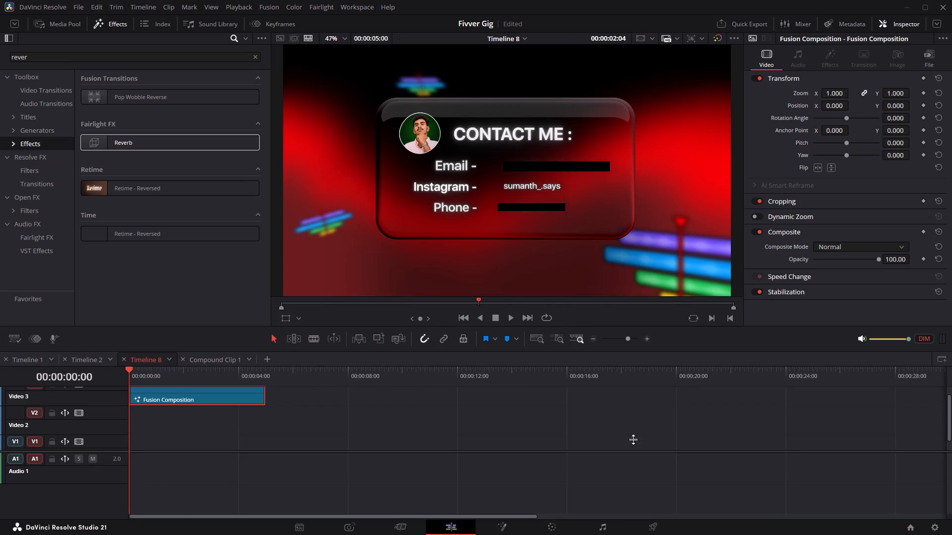
key("space")
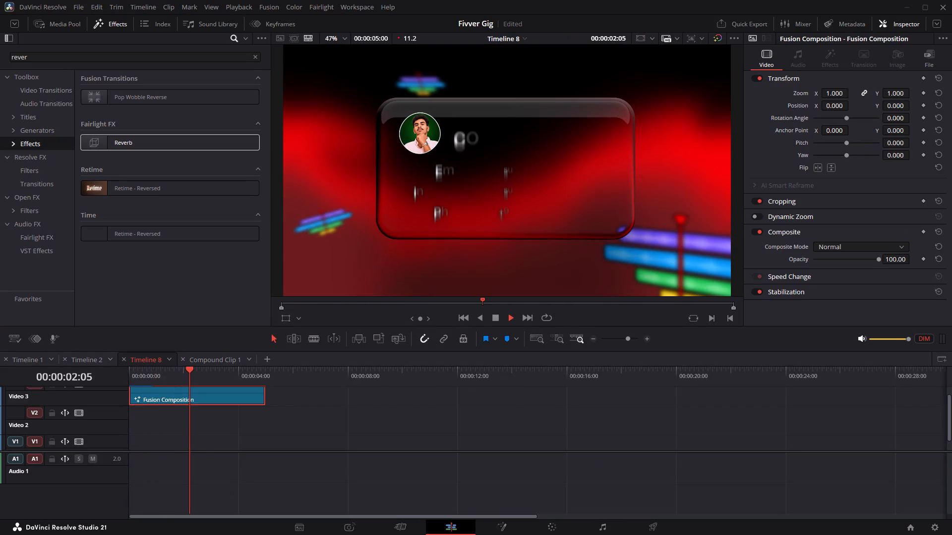
key("space")
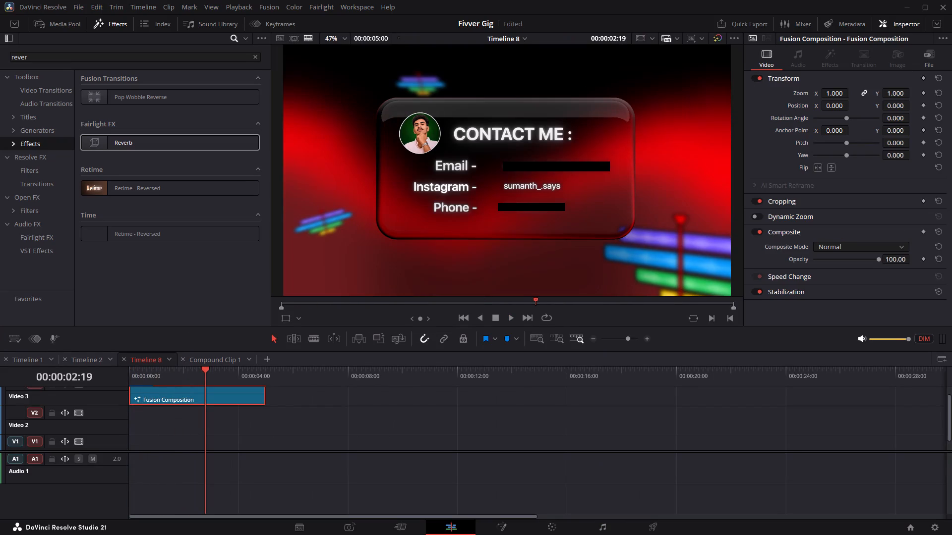
Play Timeline 8 from 00:00:00:00 on the Deliver page and return to the Edit page.
left_click_drag(189, 374, 128, 383)
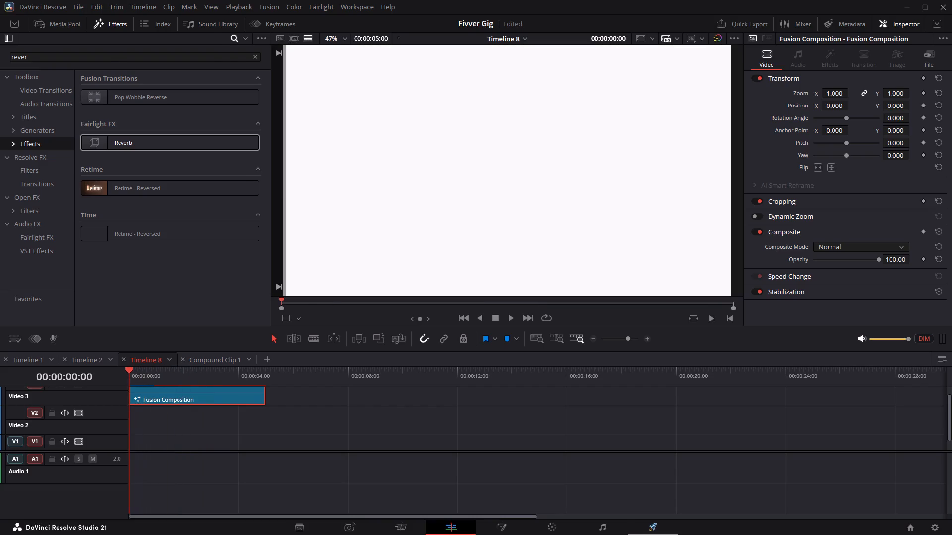
left_click(641, 534)
key("space")
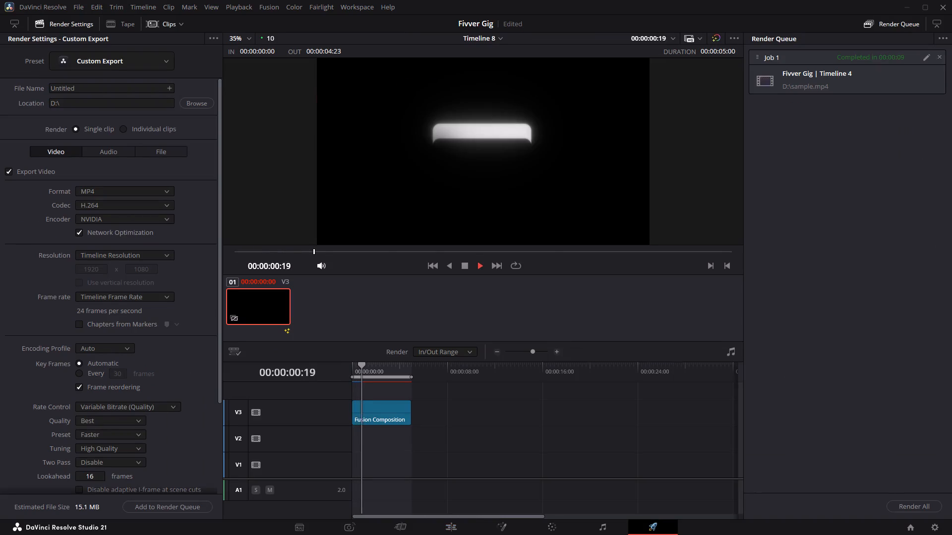
key("space")
left_click(446, 529)
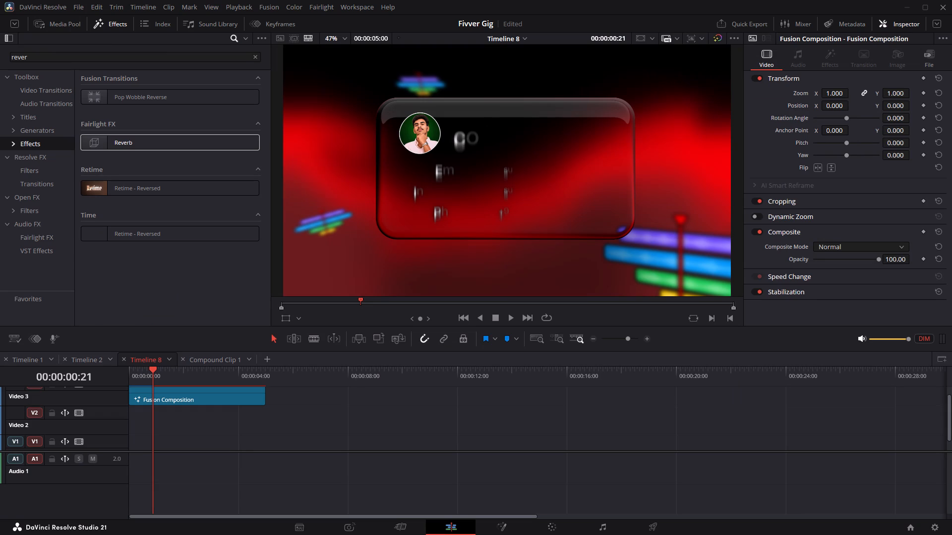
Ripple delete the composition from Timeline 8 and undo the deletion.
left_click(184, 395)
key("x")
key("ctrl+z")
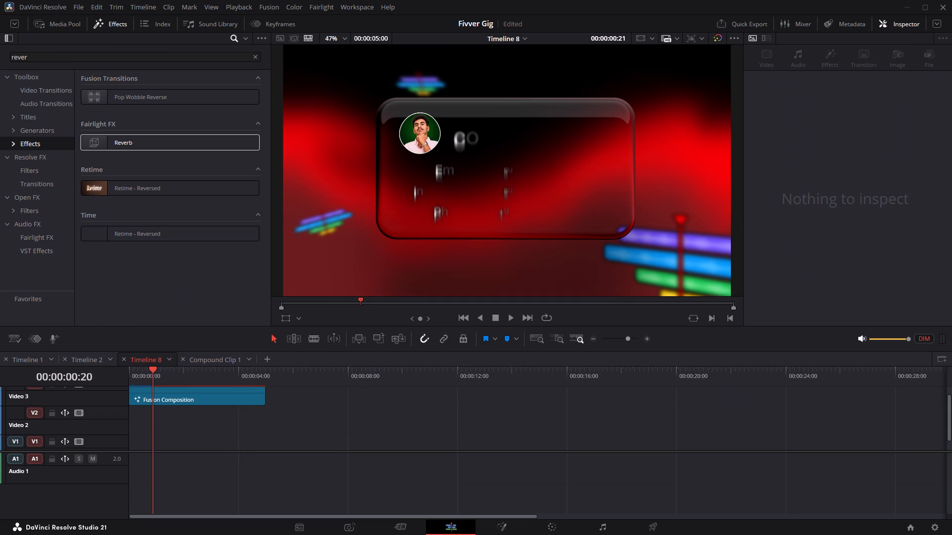
Play the composition from the start of Timeline 8 and stop at 00:00:00:21.
left_click_drag(155, 375, 90, 384)
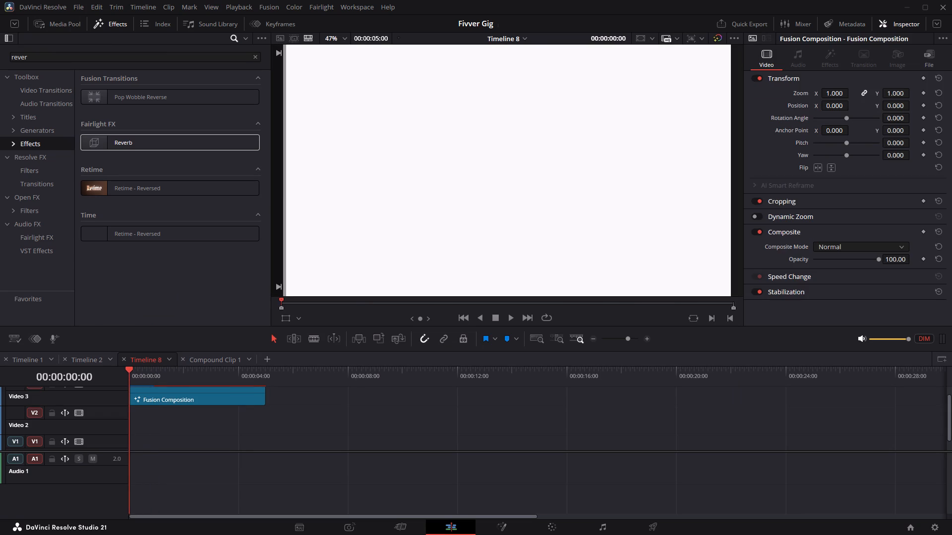
key("space")
key("space")
key("space")
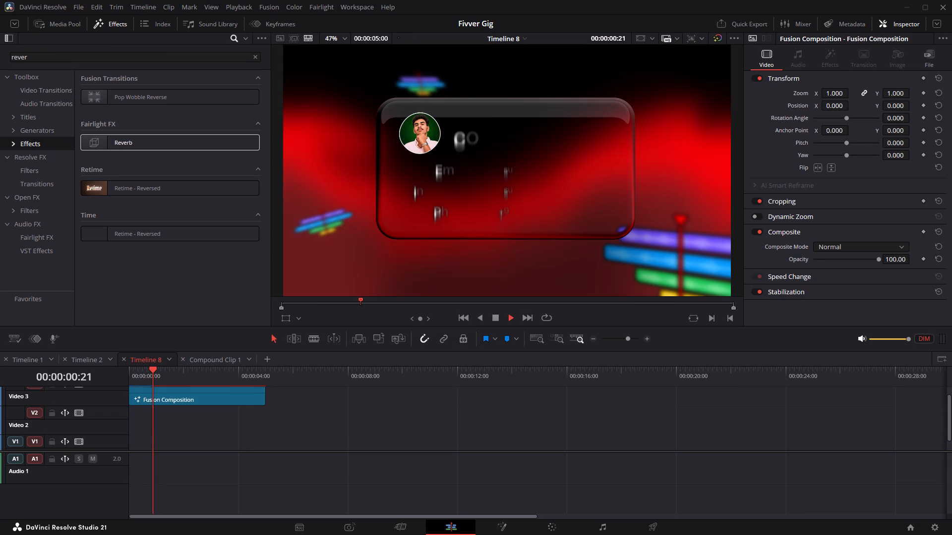
key("space")
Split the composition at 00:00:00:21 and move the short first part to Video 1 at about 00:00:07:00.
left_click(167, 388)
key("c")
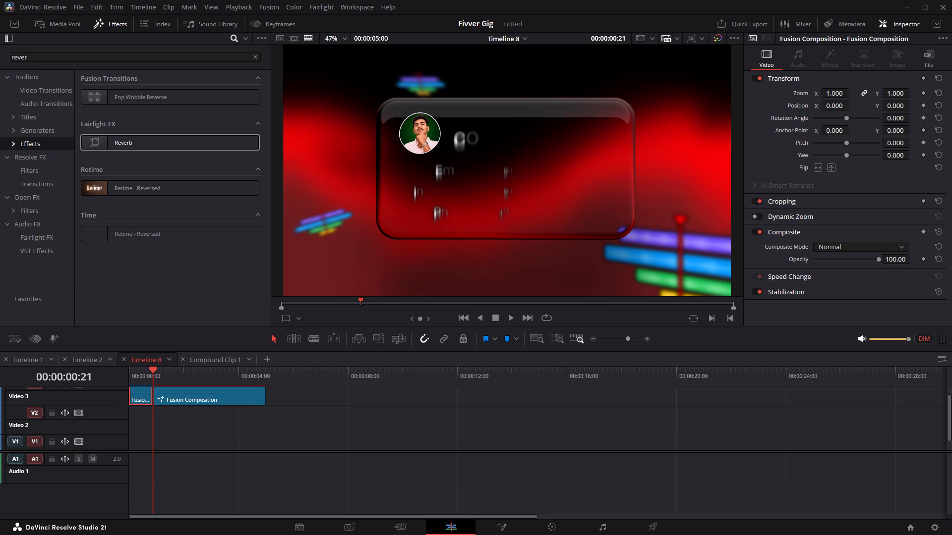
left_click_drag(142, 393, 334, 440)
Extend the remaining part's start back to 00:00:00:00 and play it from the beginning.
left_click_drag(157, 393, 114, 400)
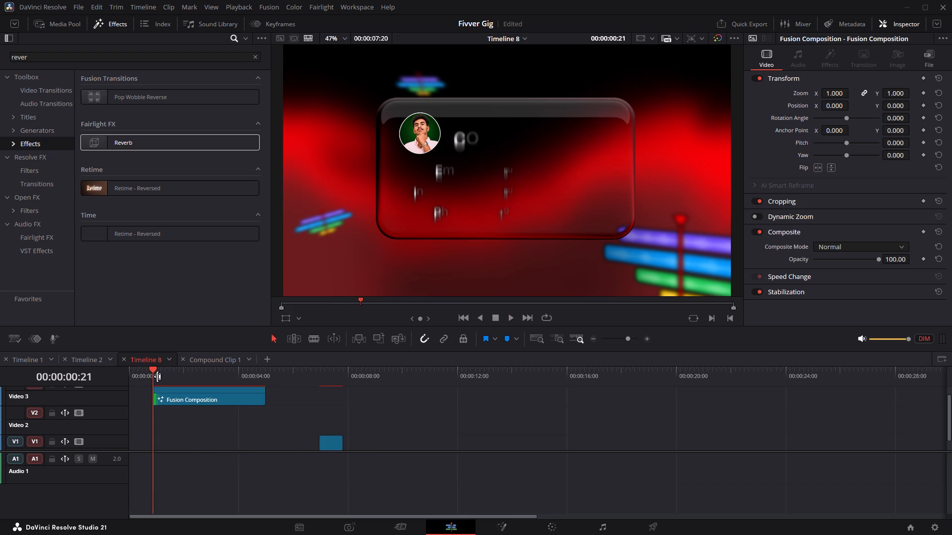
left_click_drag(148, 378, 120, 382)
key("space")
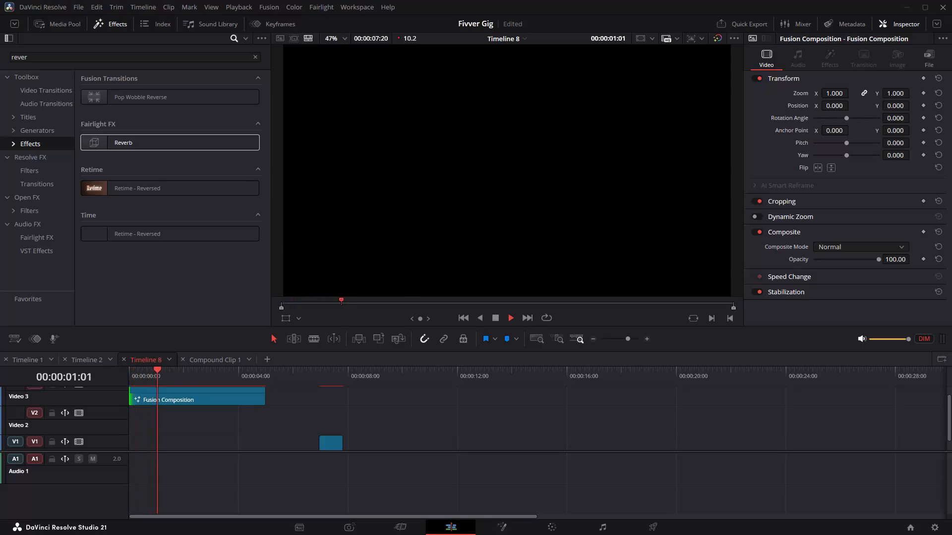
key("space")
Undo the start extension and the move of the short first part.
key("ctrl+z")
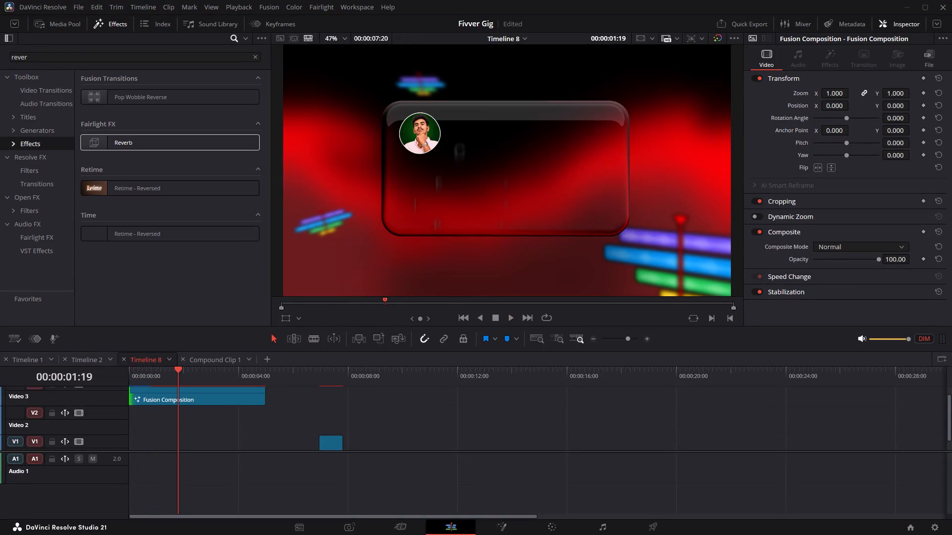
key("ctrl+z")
Play the two adjacent composition parts repeatedly from the start of Timeline 8 to check the opening frames.
left_click_drag(155, 379, 77, 380)
key("space")
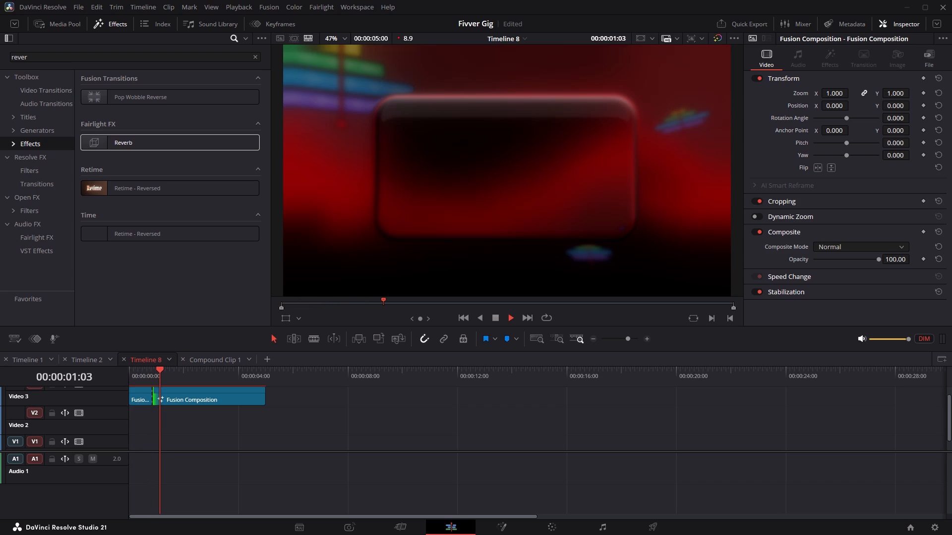
key("space")
left_click_drag(147, 384, 124, 385)
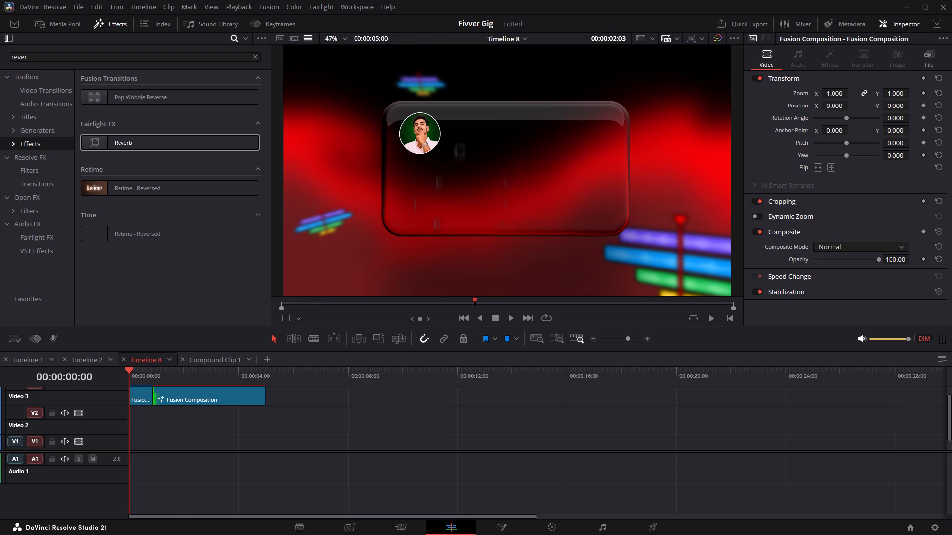
key("space")
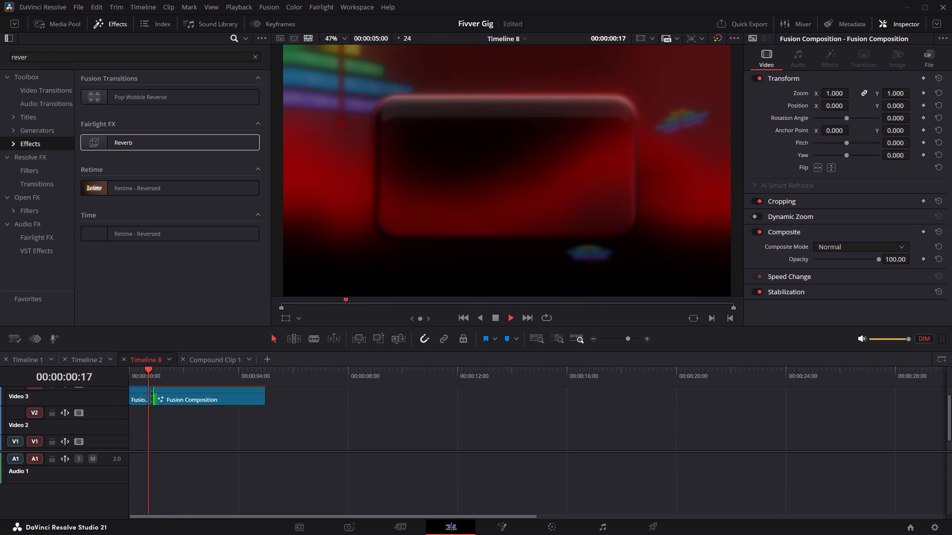
key("space")
left_click_drag(143, 379, 132, 383)
key("space")
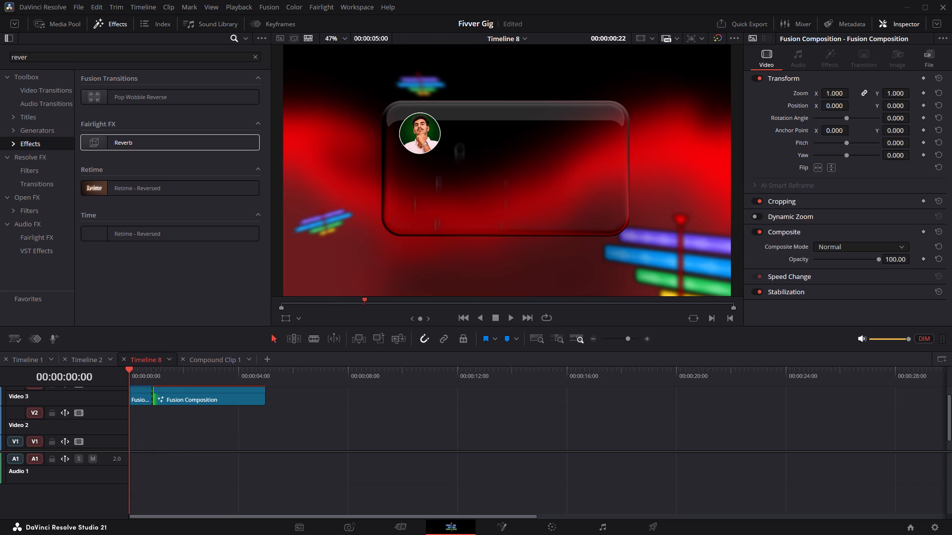
key("space")
key("space")
key("space")
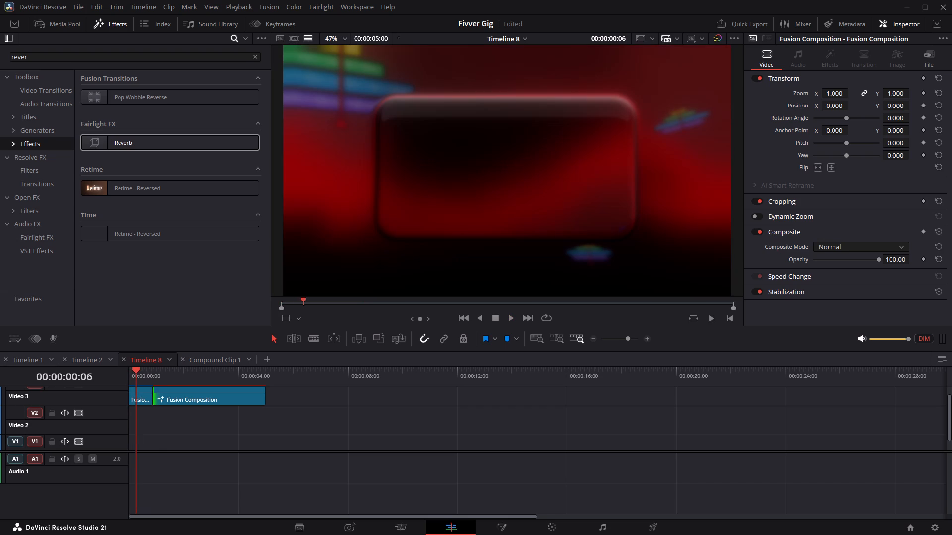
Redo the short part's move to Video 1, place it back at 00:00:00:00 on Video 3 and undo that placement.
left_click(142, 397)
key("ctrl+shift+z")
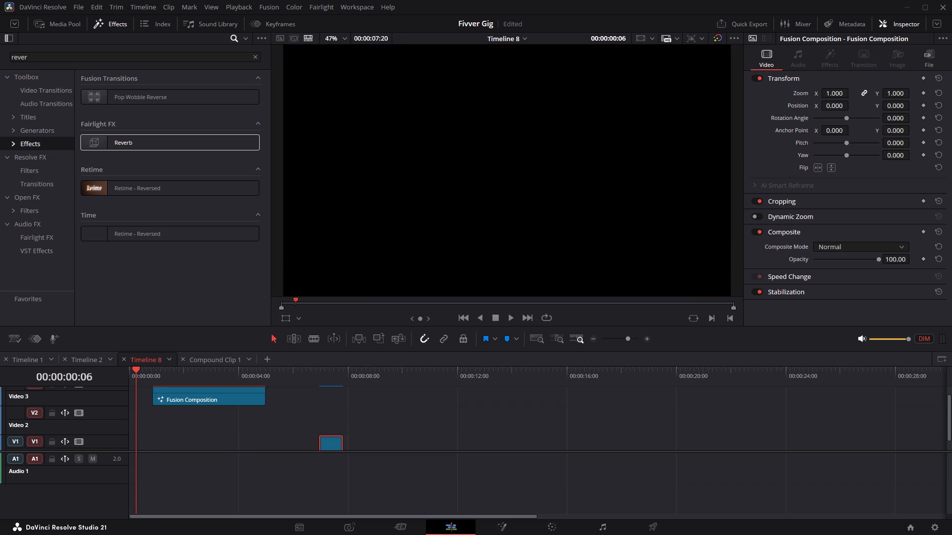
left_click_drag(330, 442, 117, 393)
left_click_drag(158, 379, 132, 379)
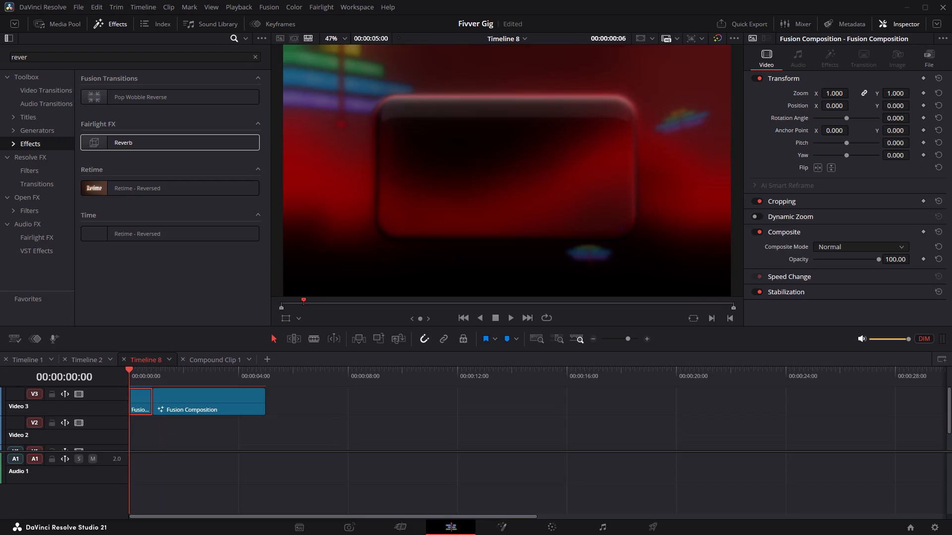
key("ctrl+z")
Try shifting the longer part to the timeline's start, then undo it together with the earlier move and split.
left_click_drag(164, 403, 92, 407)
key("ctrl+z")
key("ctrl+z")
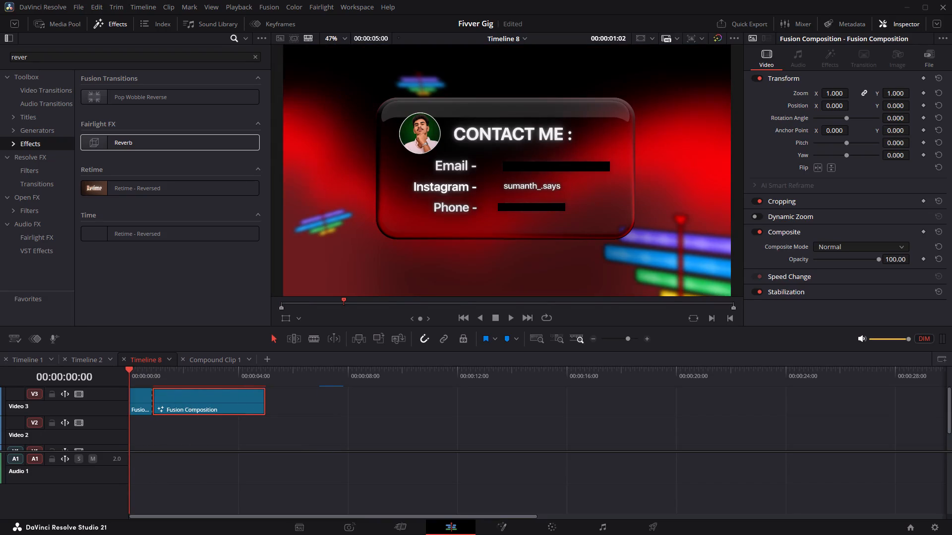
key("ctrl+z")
Play Timeline 8 from 00:00:00:00.
key("space")
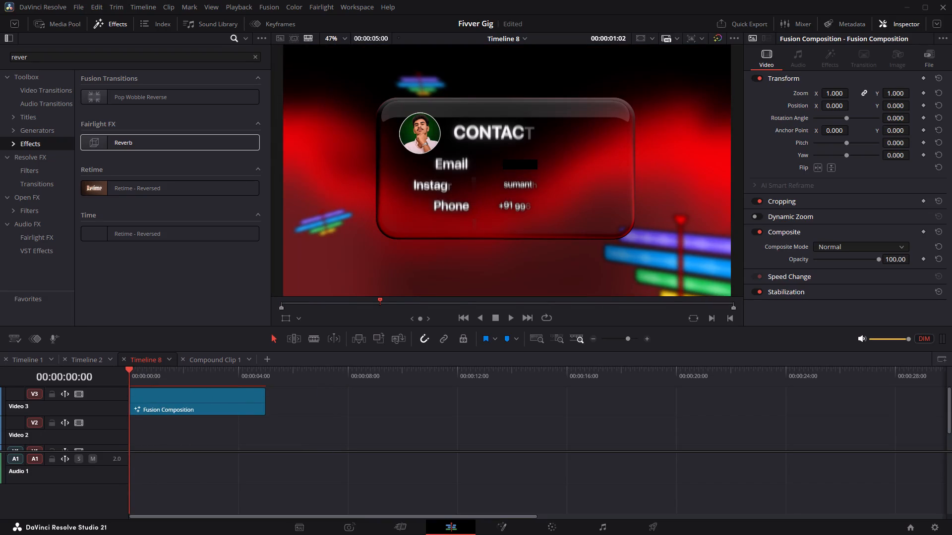
Switch to the Deliver page and play Timeline 8 from 00:00:00:00 to check the contact-card animation there.
left_click(632, 522)
left_click(651, 531)
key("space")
left_click(651, 531)
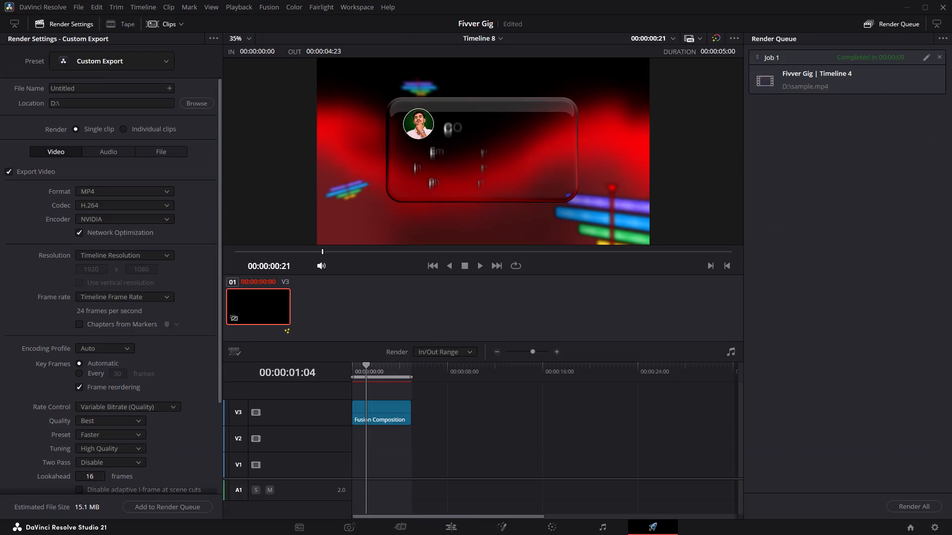
left_click_drag(377, 369, 259, 369)
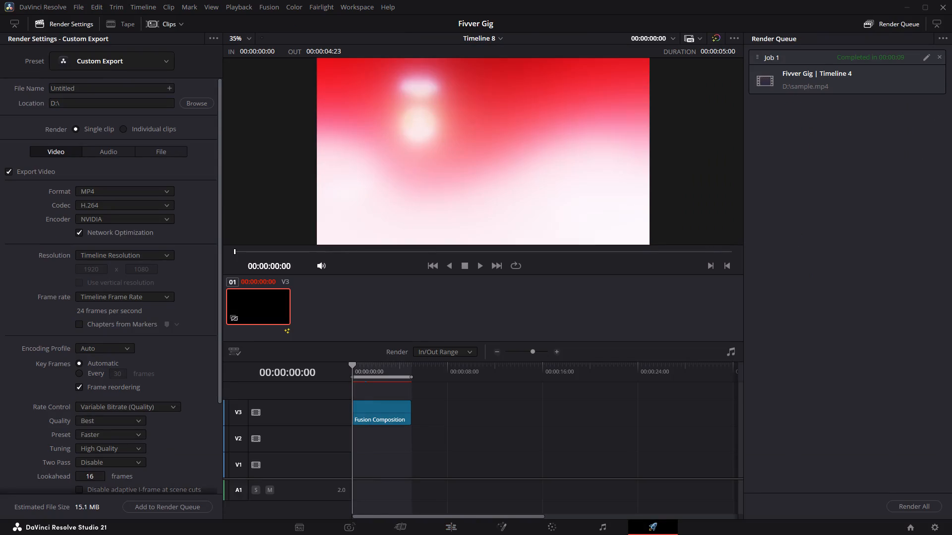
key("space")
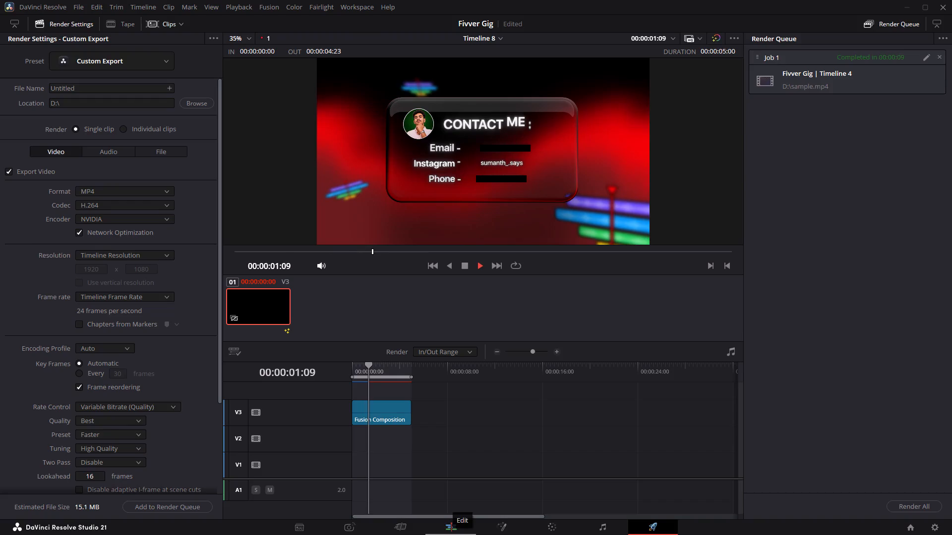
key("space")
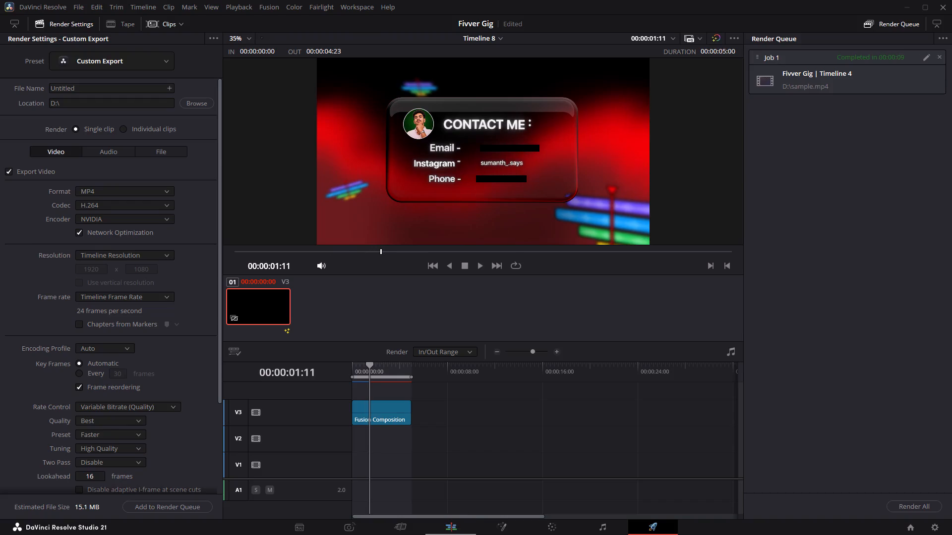
Return to the Edit page and replay the Fusion Composition twice from 00:00:00:00 to compare its opening frames.
left_click_drag(147, 375, 117, 378)
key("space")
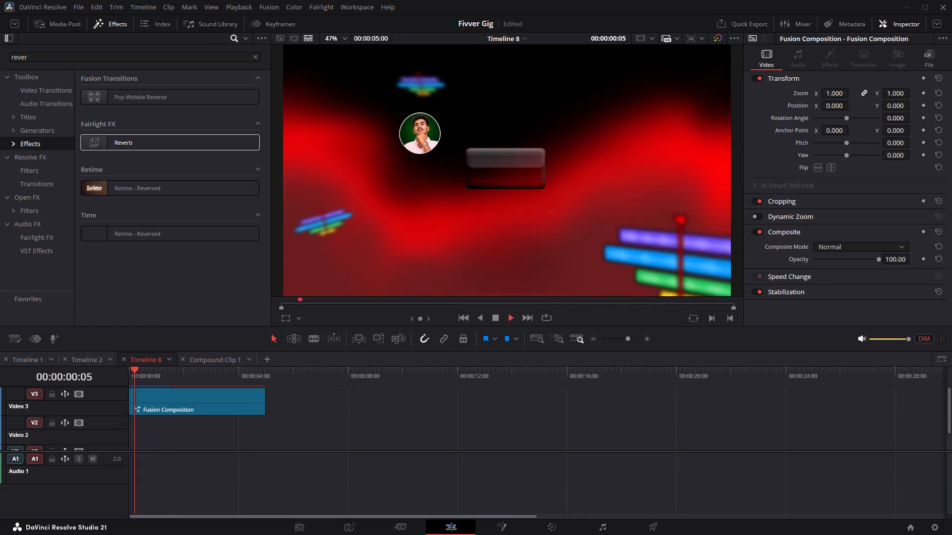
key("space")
left_click_drag(137, 378, 108, 379)
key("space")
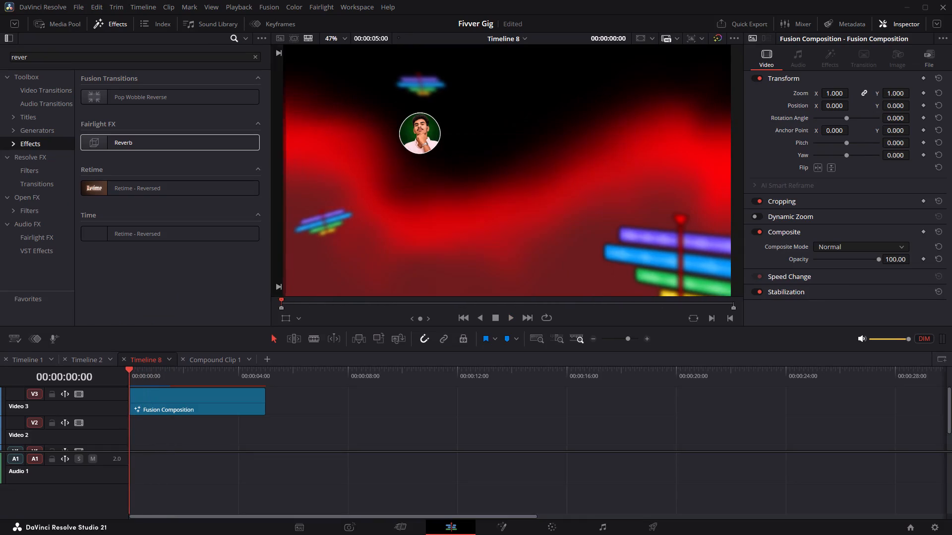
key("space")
Open the Fusion Composition on Video 3 in the Fusion page to examine its node graph around the Transform1 branch.
right_click(174, 402)
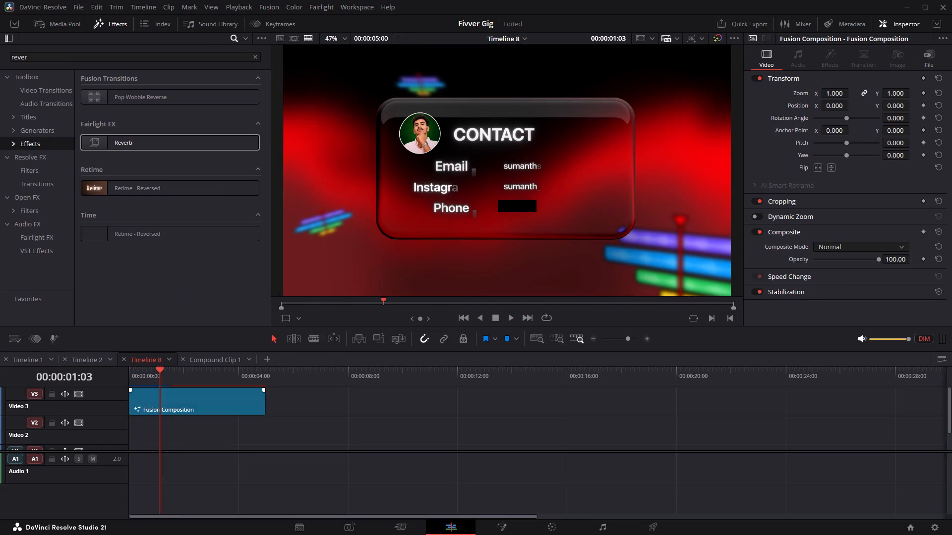
left_click(248, 340)
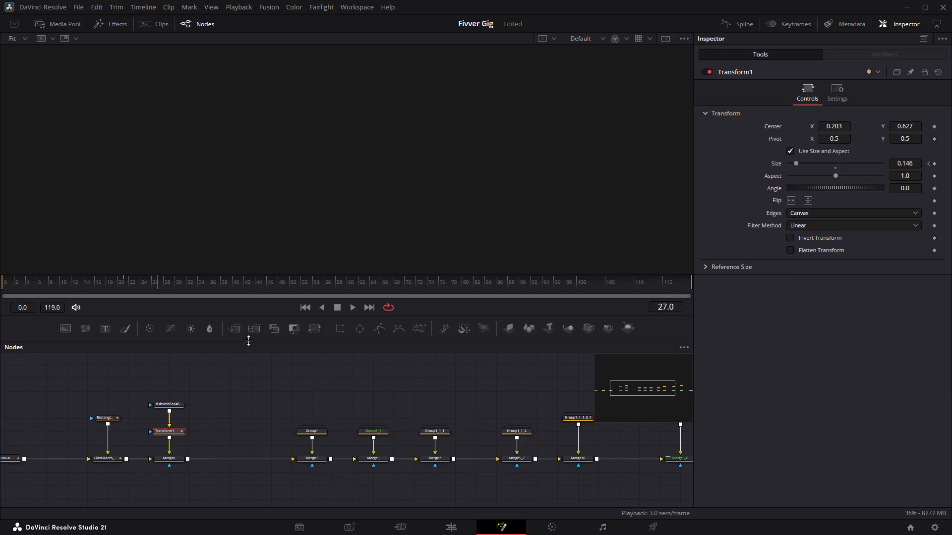
middle_click_drag(206, 408, 269, 412)
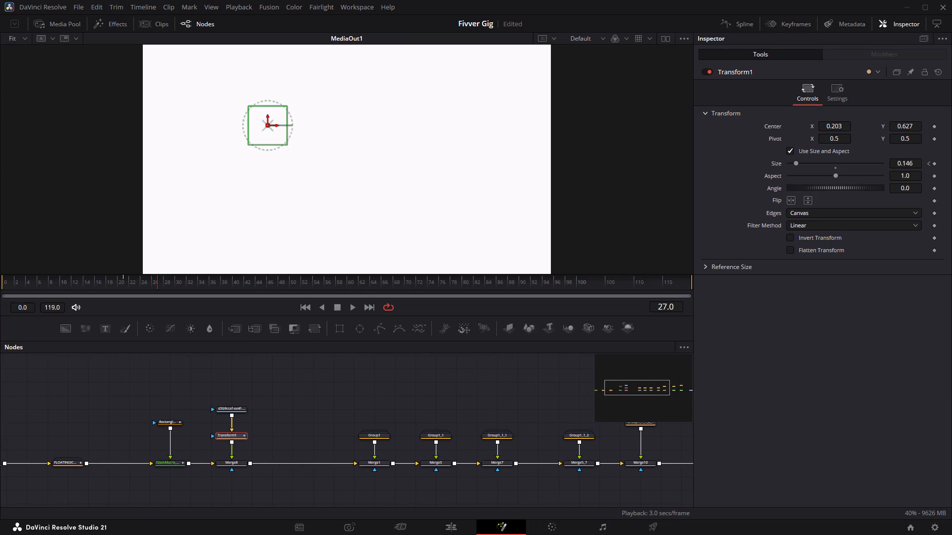
Add a Center keyframe to Transform1 at frame 21, holding the profile picture at X 0.203, Y 0.627.
left_click(121, 280)
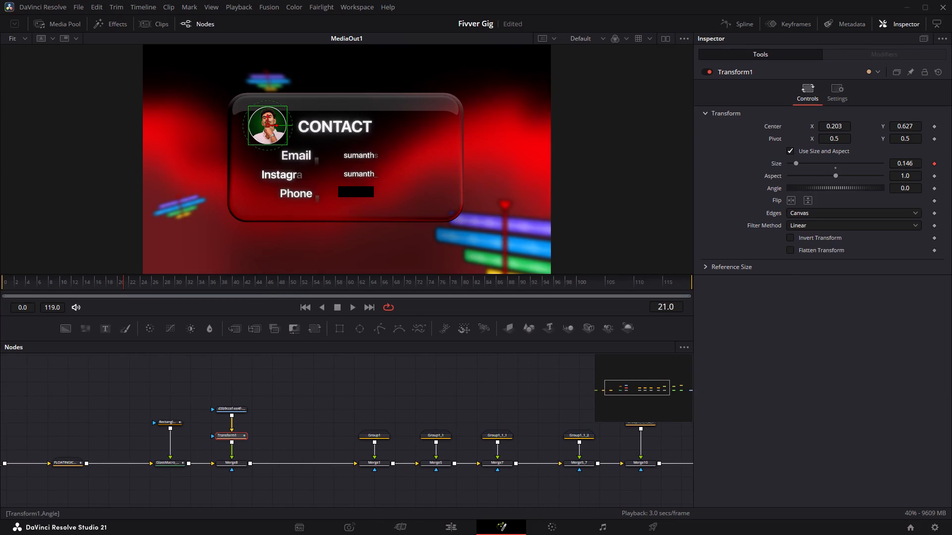
left_click(934, 125)
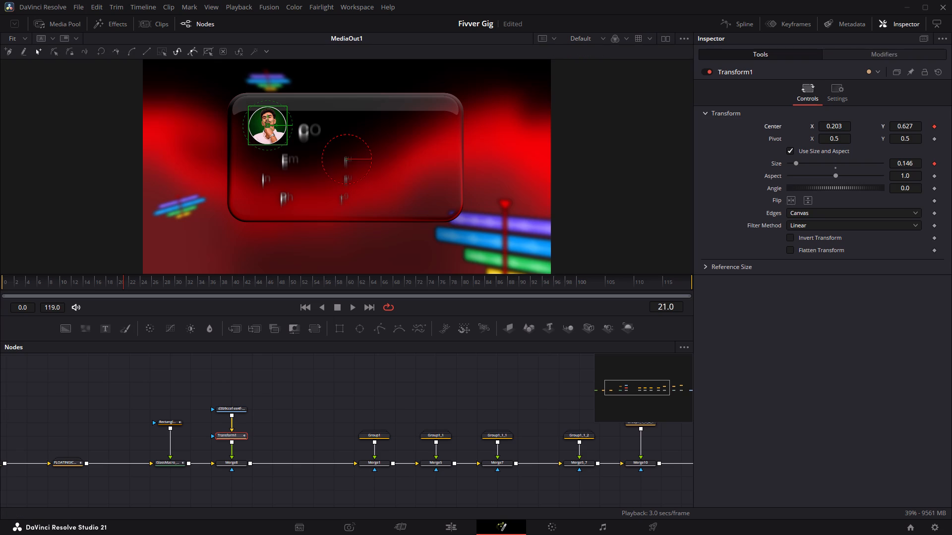
At frame 15, the card rectangle's keyframe, set Transform1's Center to X 0.388 and Y 0.507.
left_click(170, 423)
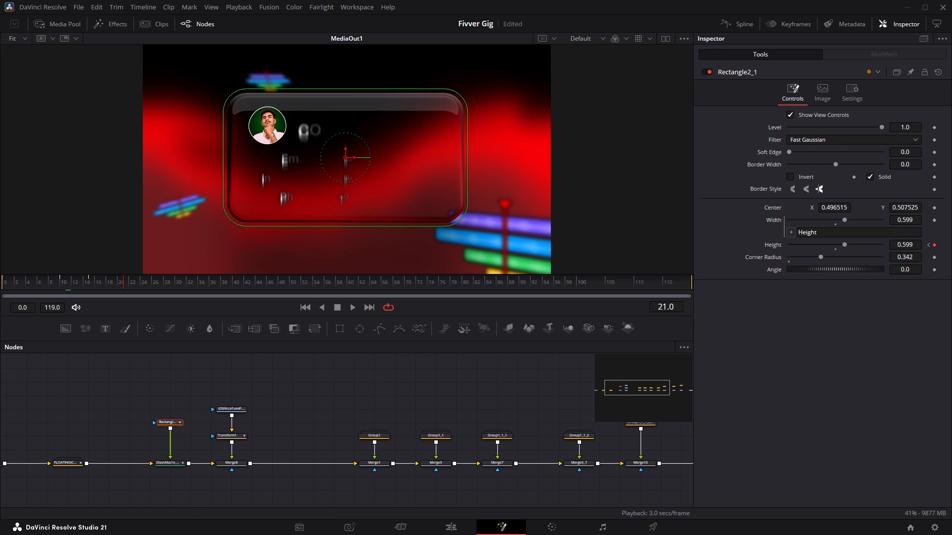
left_click(90, 286)
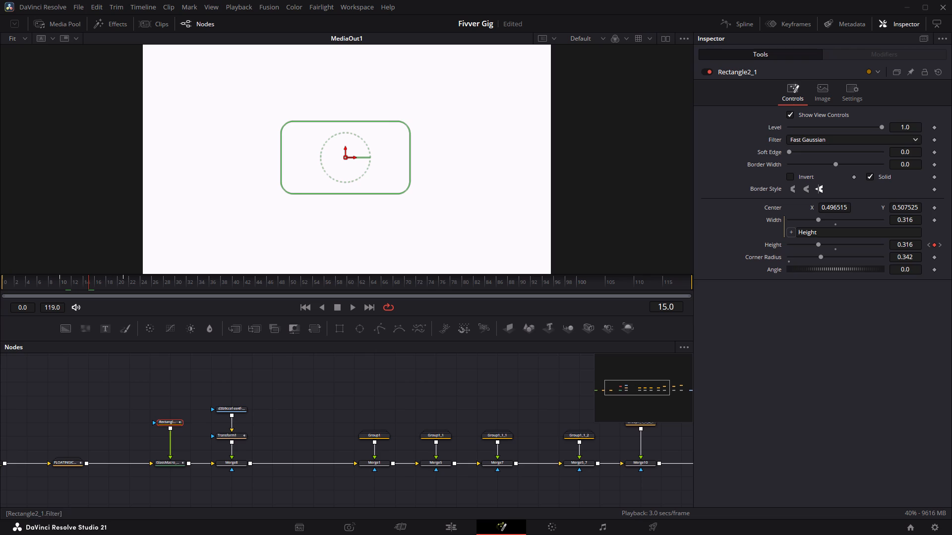
left_click(234, 436)
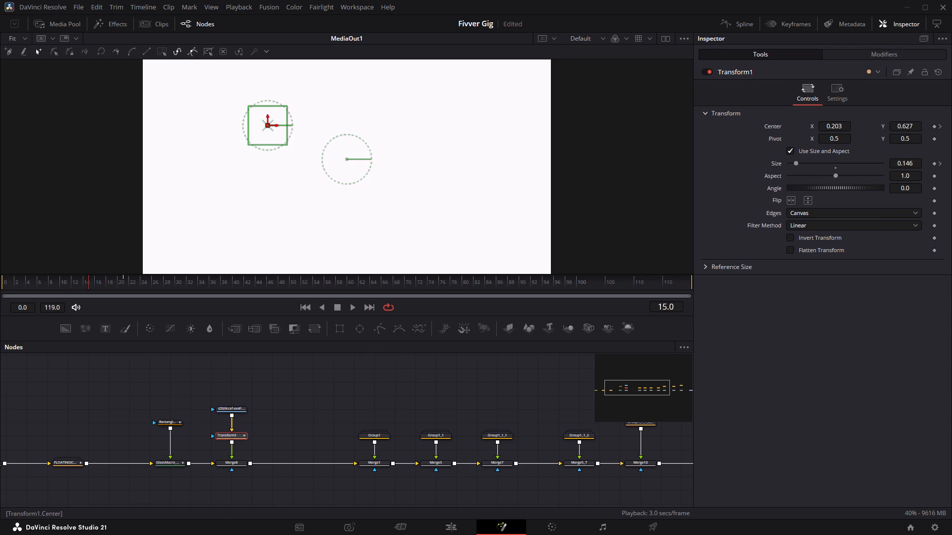
left_click_drag(822, 130, 913, 146)
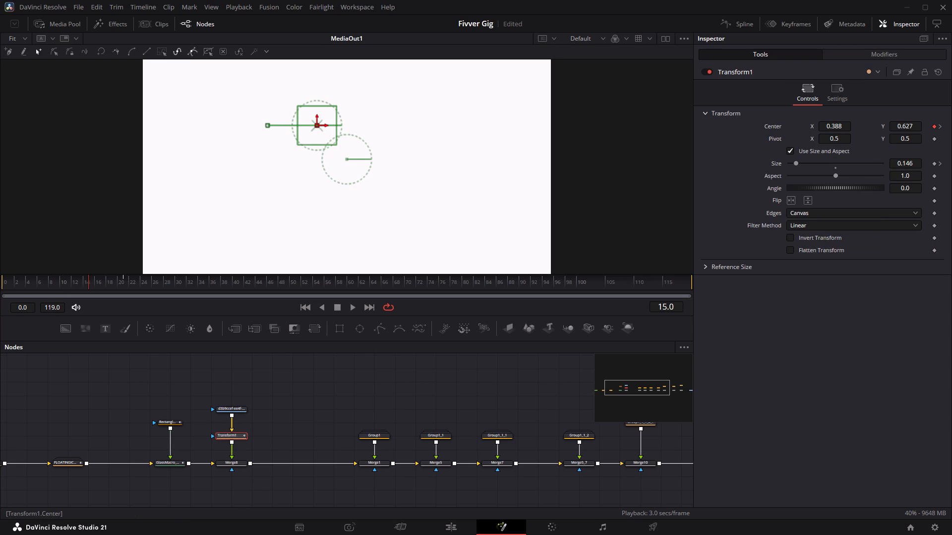
left_click_drag(912, 128, 852, 135)
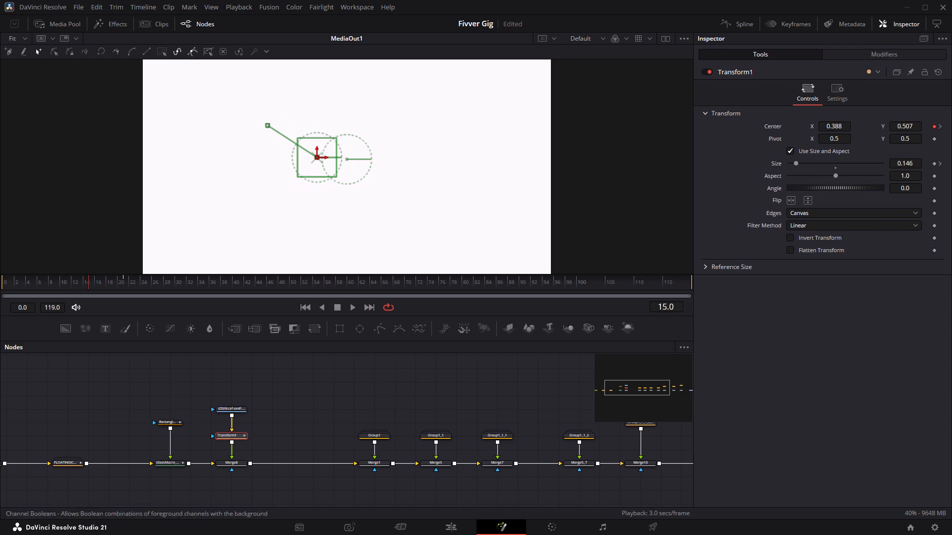
Set up dual viewers with MediaOut1 in the first and the card mask Rectangle2_1 in the second.
left_click(176, 423)
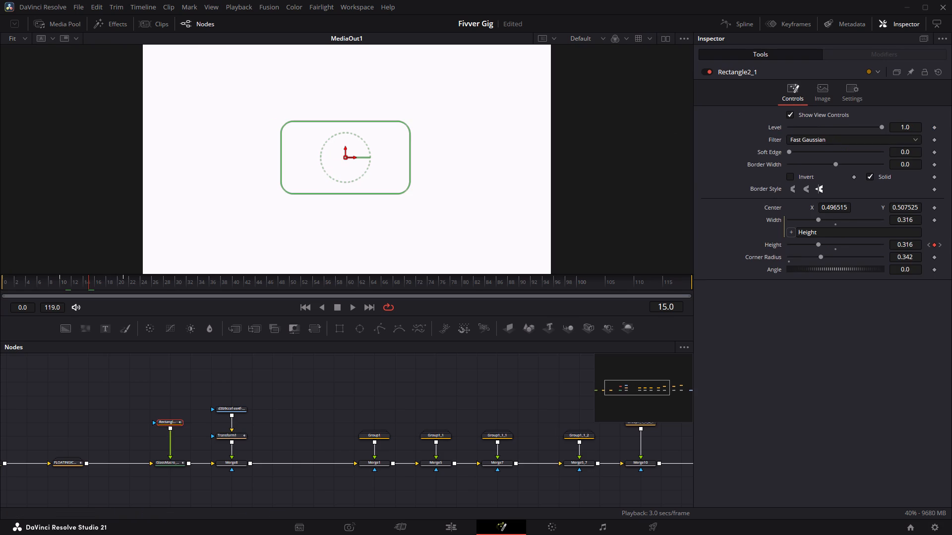
left_click(667, 40)
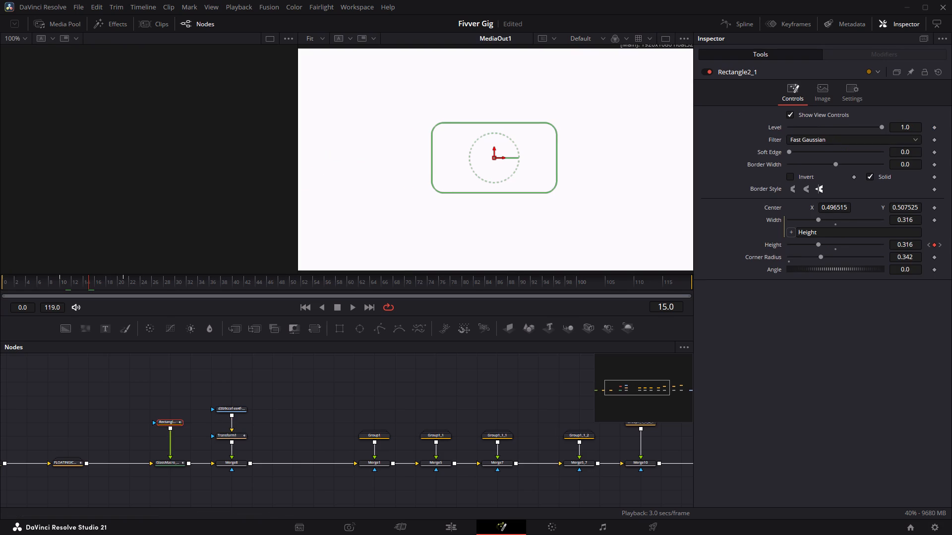
key("2")
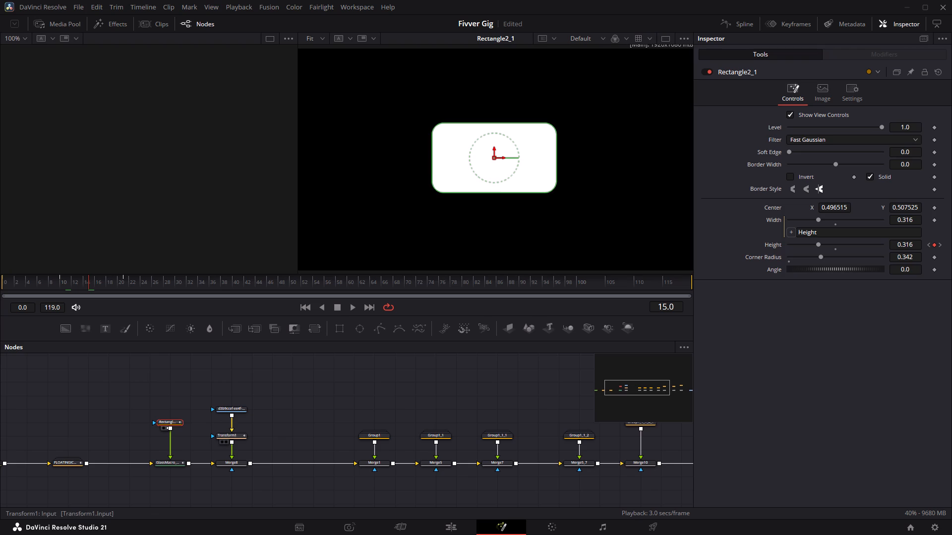
middle_click_drag(559, 414, 355, 428)
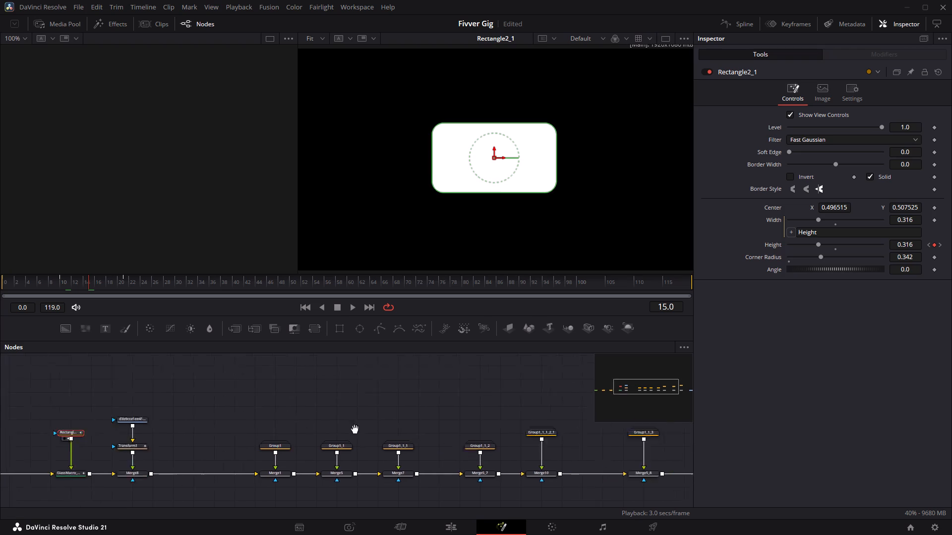
middle_click_drag(355, 428, 341, 428)
middle_click_drag(623, 467, 534, 463)
left_click(617, 474)
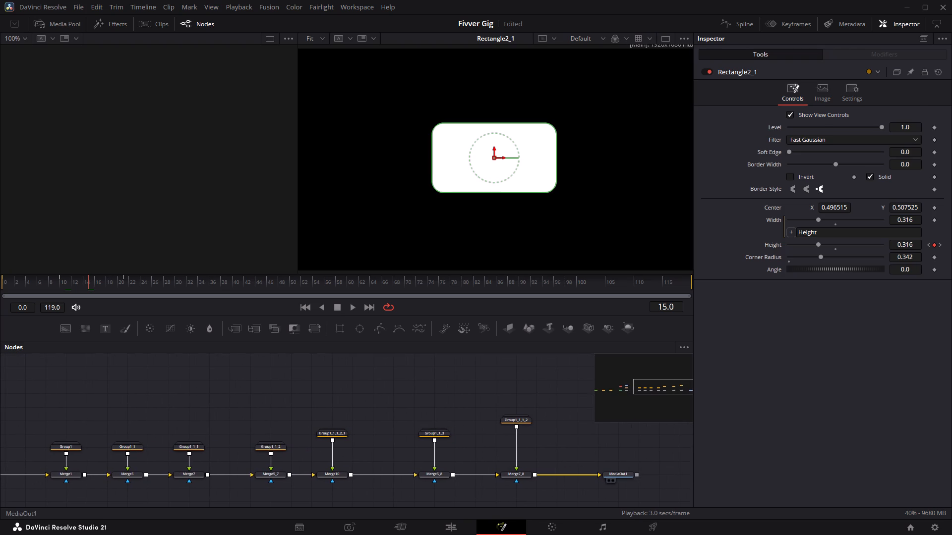
key("1")
middle_click_drag(256, 402, 606, 403)
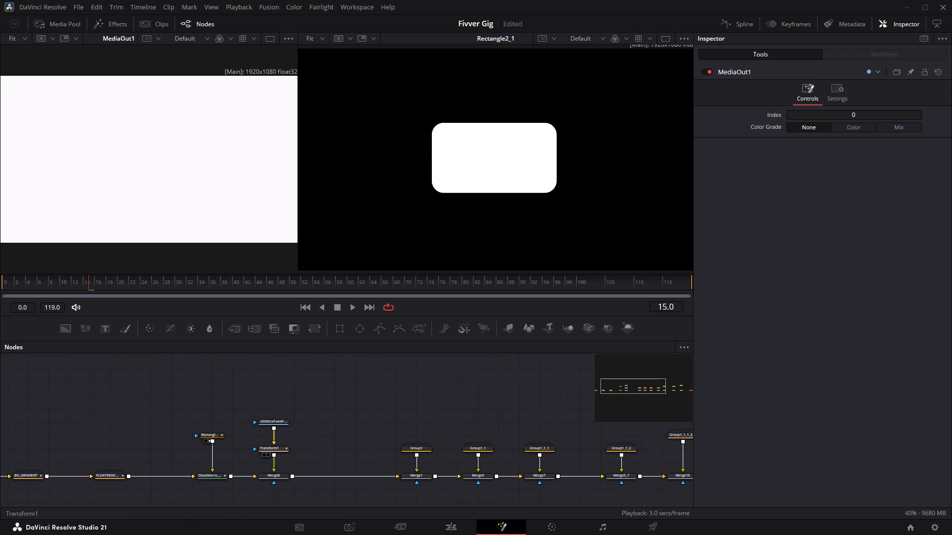
At frame 15, fit Transform1 inside the rectangle with Size 0.076 and Center X 0.403, Y about 0.554.
left_click(267, 450)
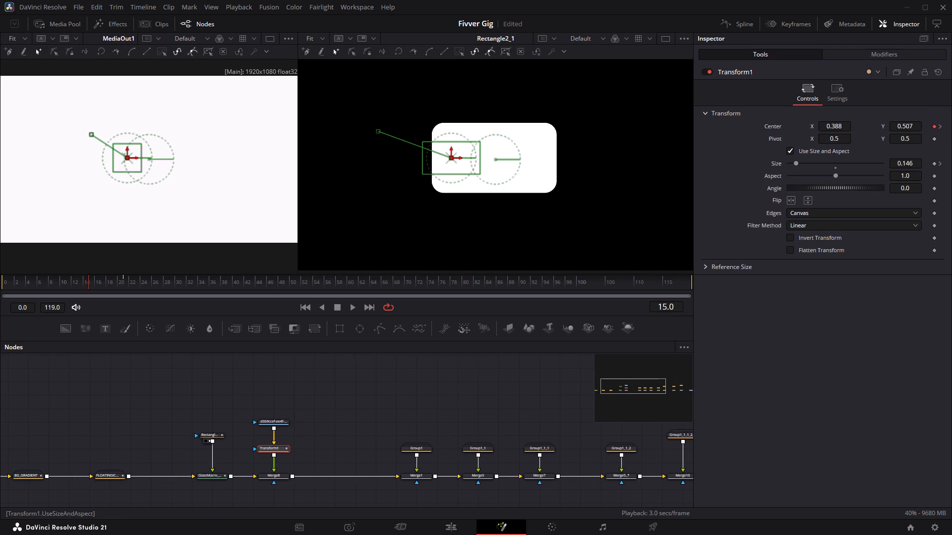
left_click_drag(837, 126, 848, 130)
left_click_drag(918, 166, 888, 166)
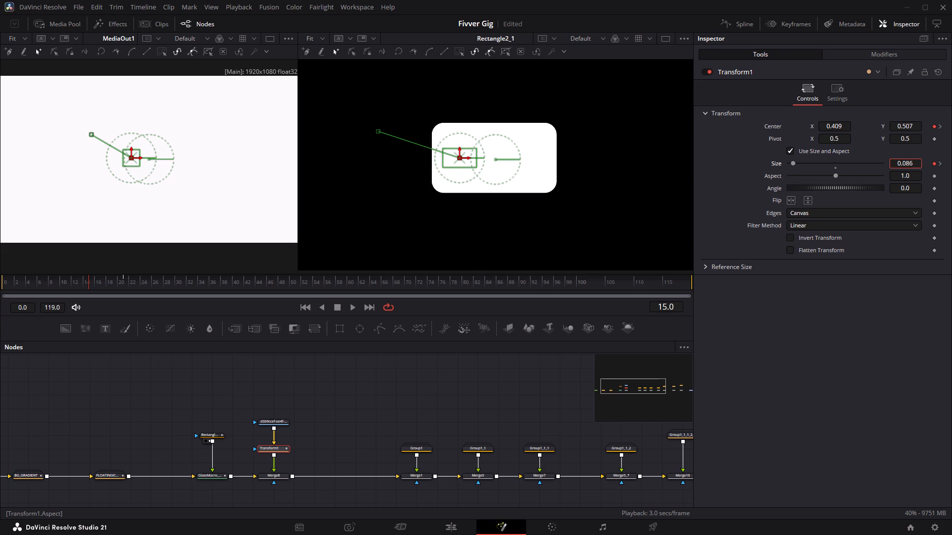
left_click_drag(888, 166, 883, 167)
left_click(843, 123)
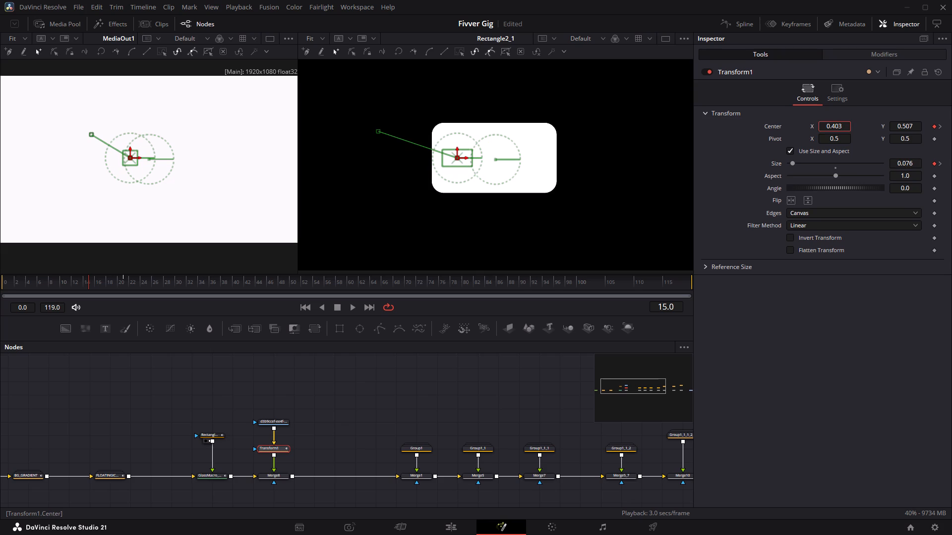
left_click_drag(896, 125, 449, 138)
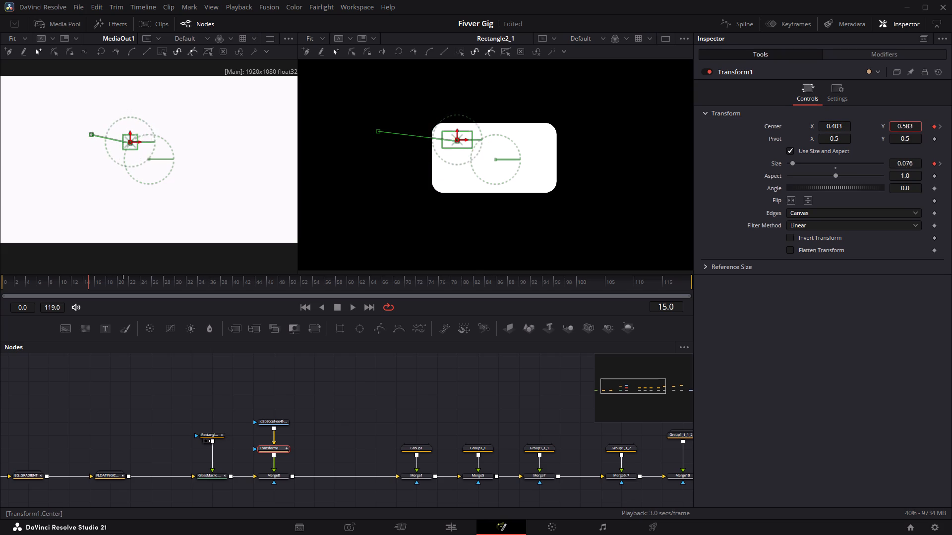
left_click_drag(449, 138, 459, 138)
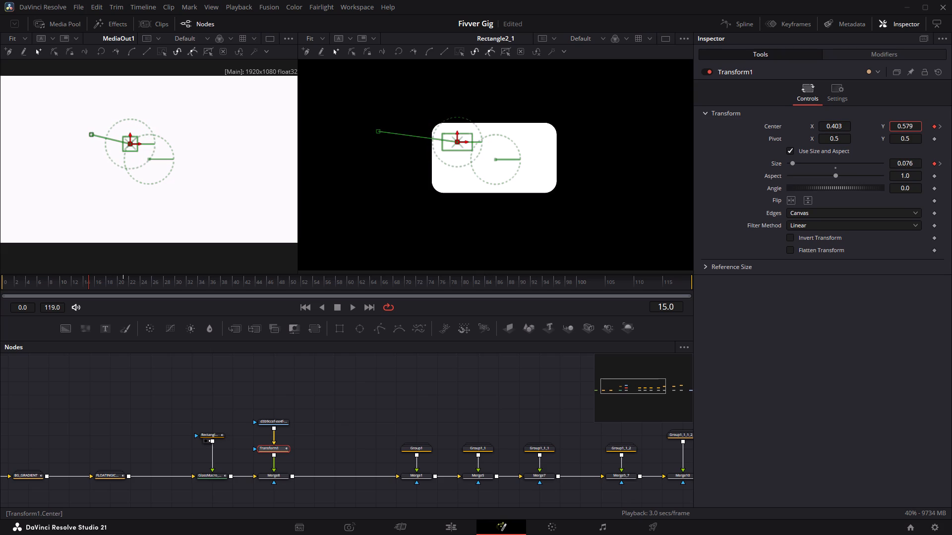
left_click_drag(459, 138, 448, 141)
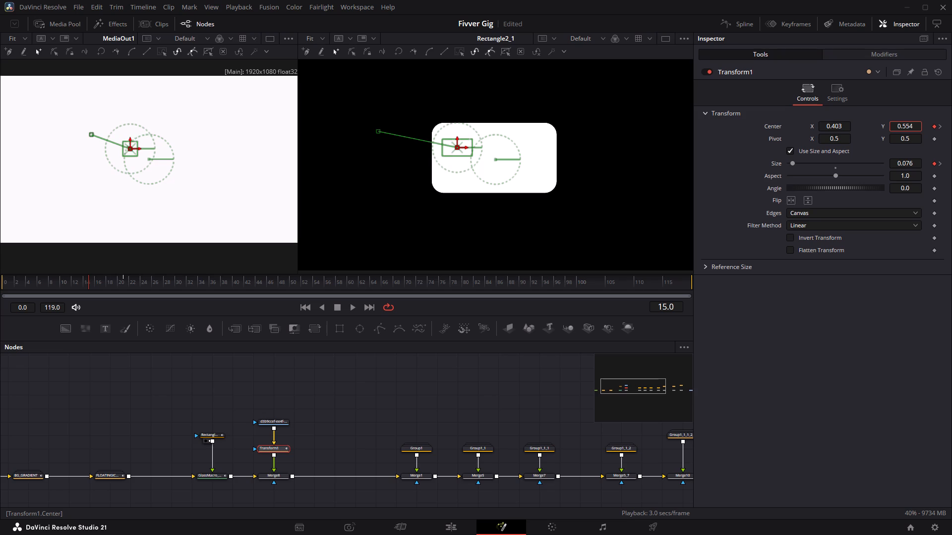
left_click_drag(448, 141, 450, 142)
Switch to the Deliver page and play Timeline 8 from 00:00:00:00 to check the card animation.
left_click(673, 534)
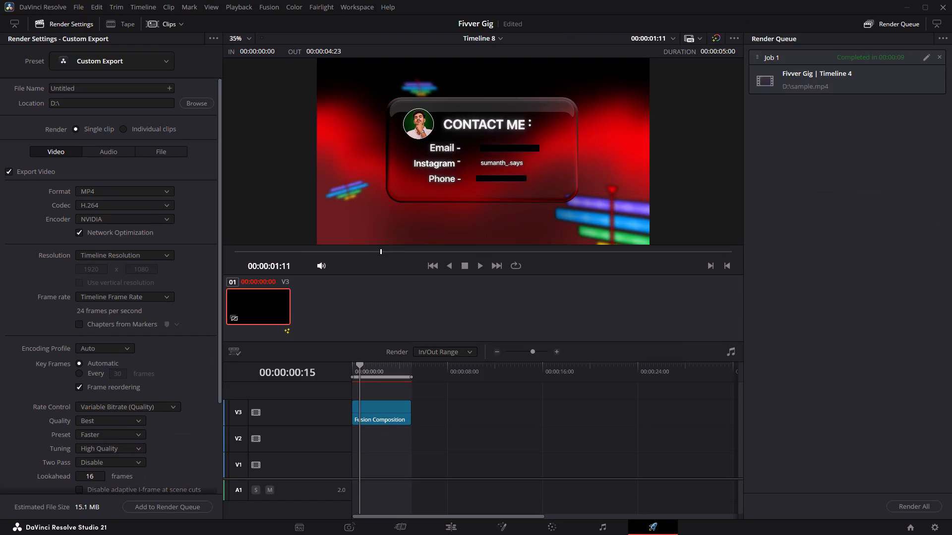
left_click_drag(365, 372, 353, 372)
key("space")
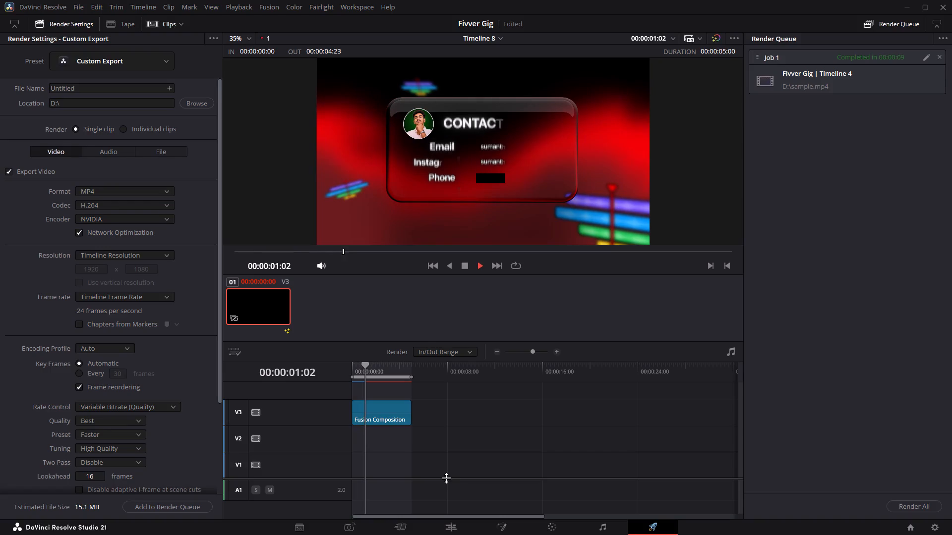
key("space")
Return to the Edit page, play Timeline 8 from the start and examine the frames within its first second.
left_click(453, 534)
left_click_drag(155, 377, 119, 382)
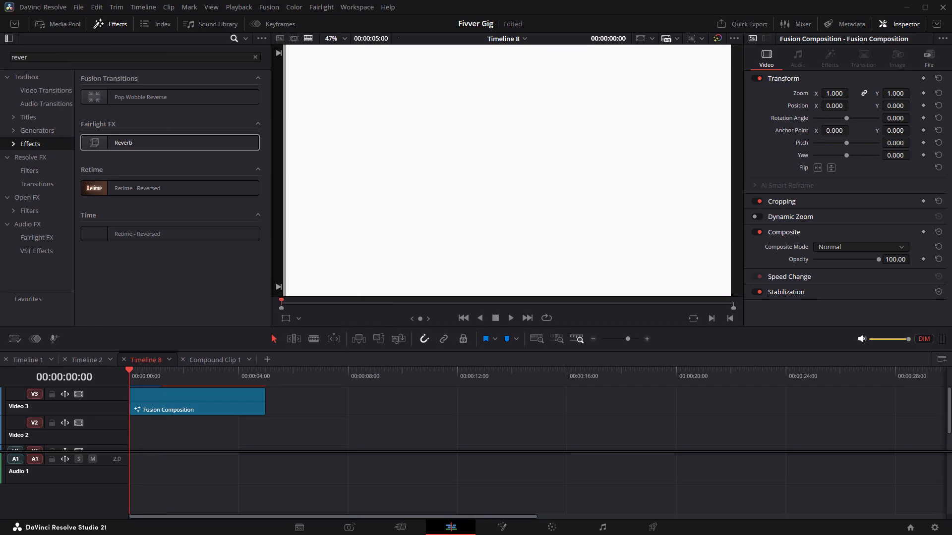
key("space")
key("space")
left_click(154, 378)
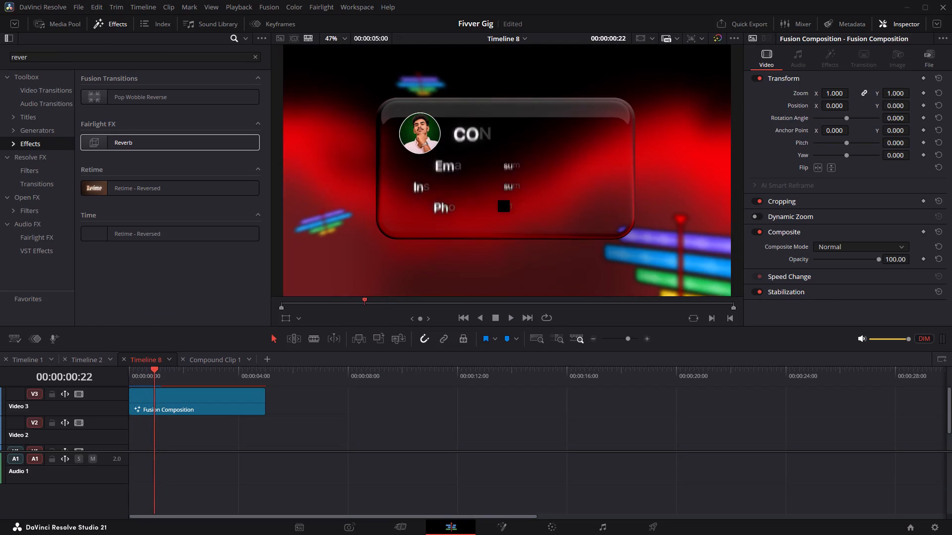
left_click(154, 378)
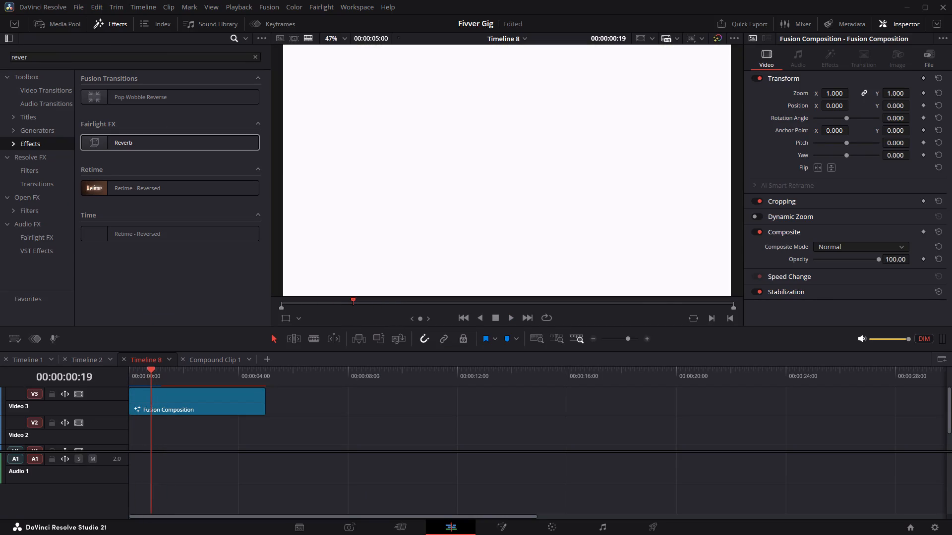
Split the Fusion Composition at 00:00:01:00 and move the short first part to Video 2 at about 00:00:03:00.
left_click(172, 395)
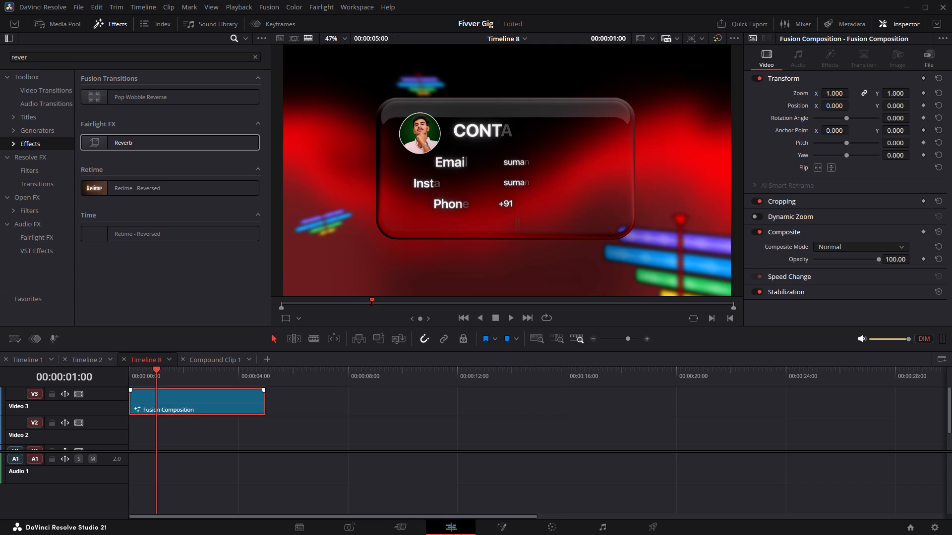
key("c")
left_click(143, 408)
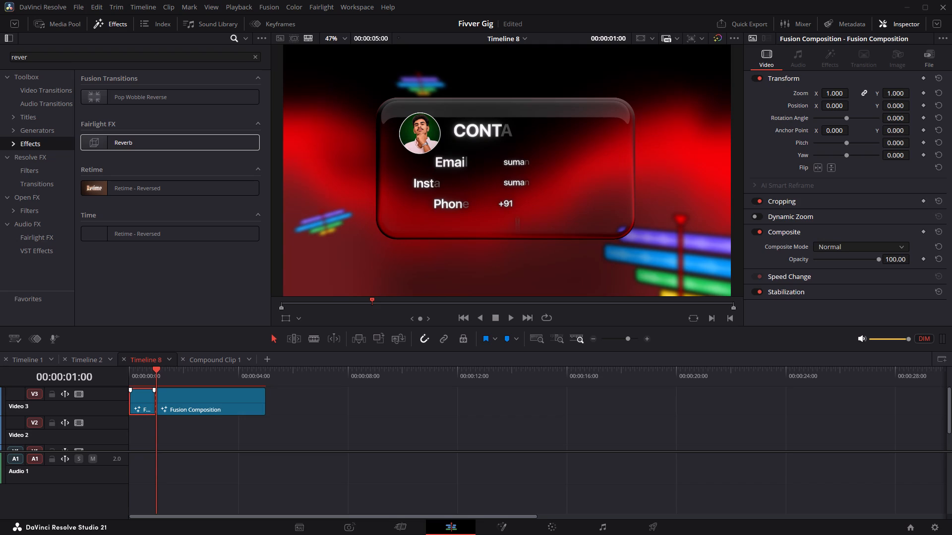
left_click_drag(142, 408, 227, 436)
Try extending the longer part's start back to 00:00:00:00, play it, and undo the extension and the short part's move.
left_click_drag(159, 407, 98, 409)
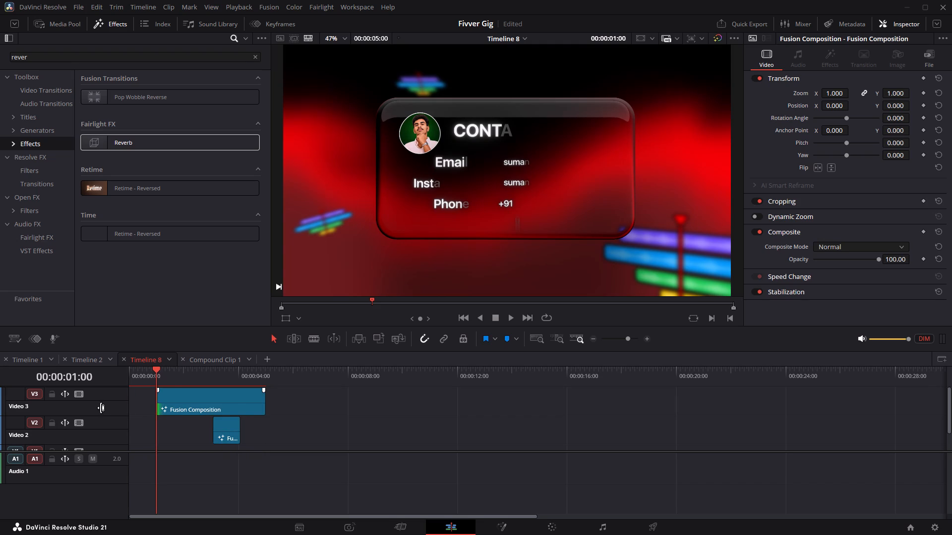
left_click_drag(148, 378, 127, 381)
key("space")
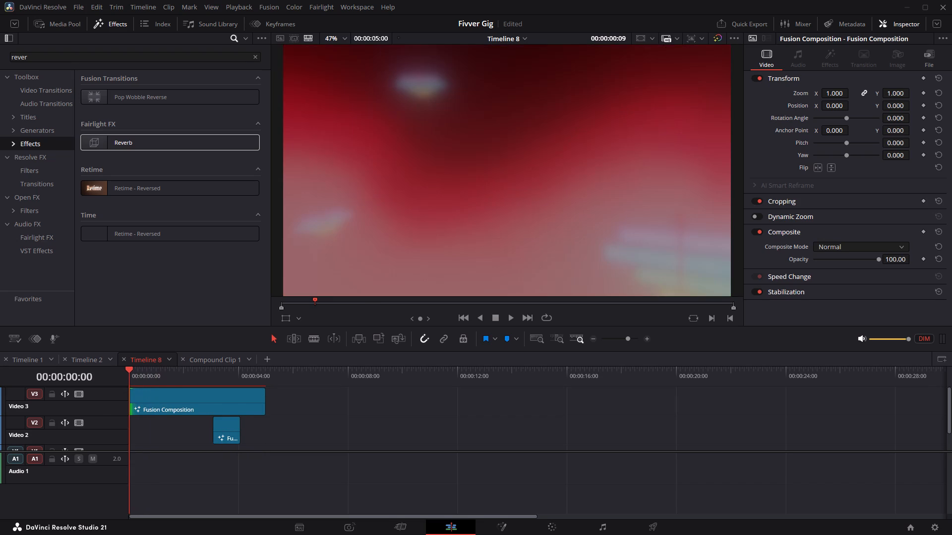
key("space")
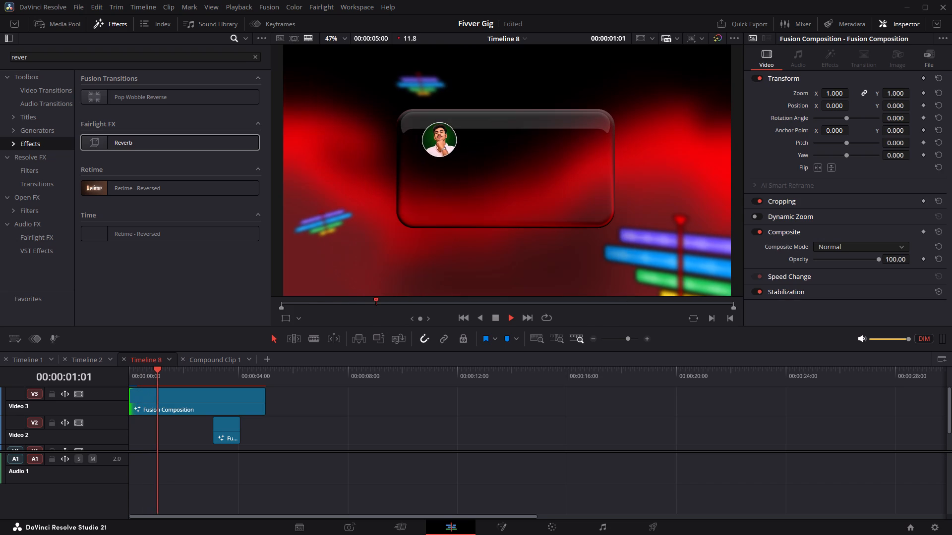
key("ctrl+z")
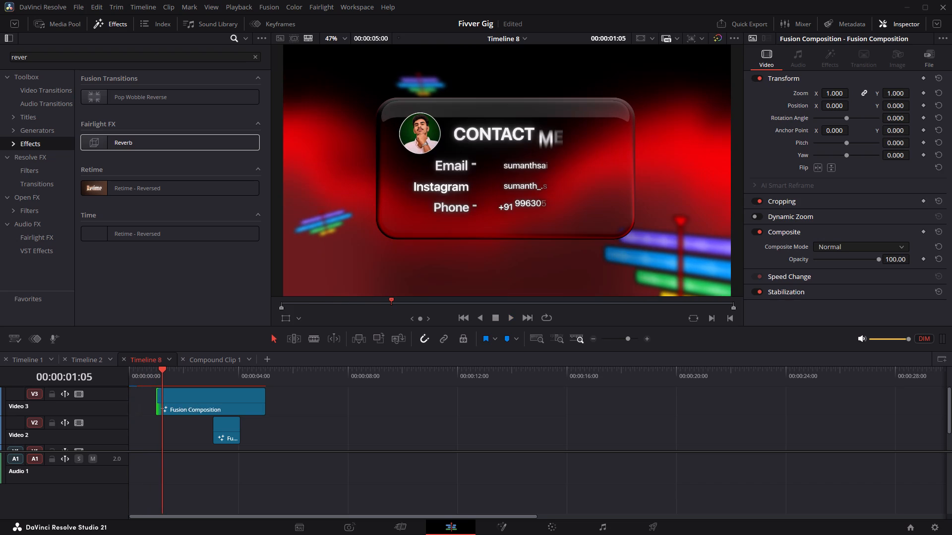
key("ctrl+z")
Play the two adjacent composition parts from the start of Timeline 8 and replay them to check the opening frames.
left_click_drag(151, 380, 114, 381)
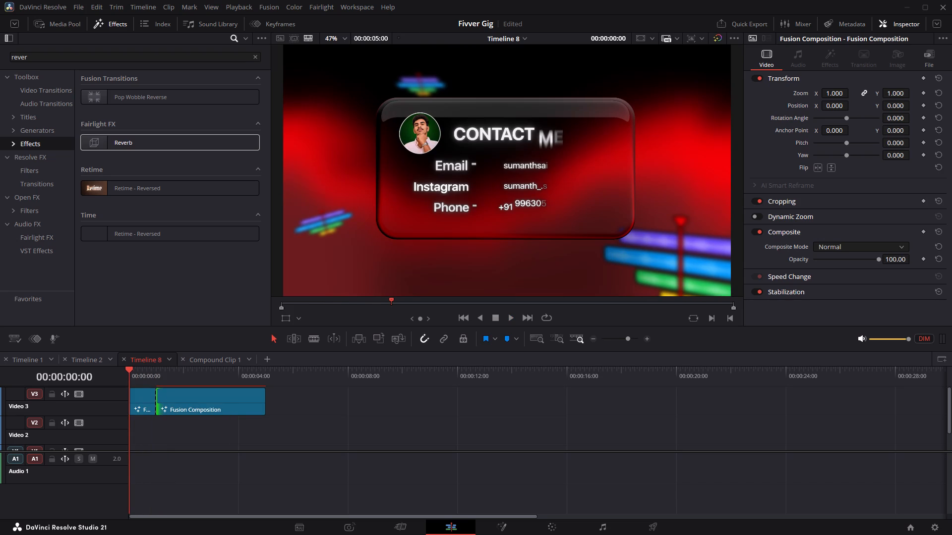
key("space")
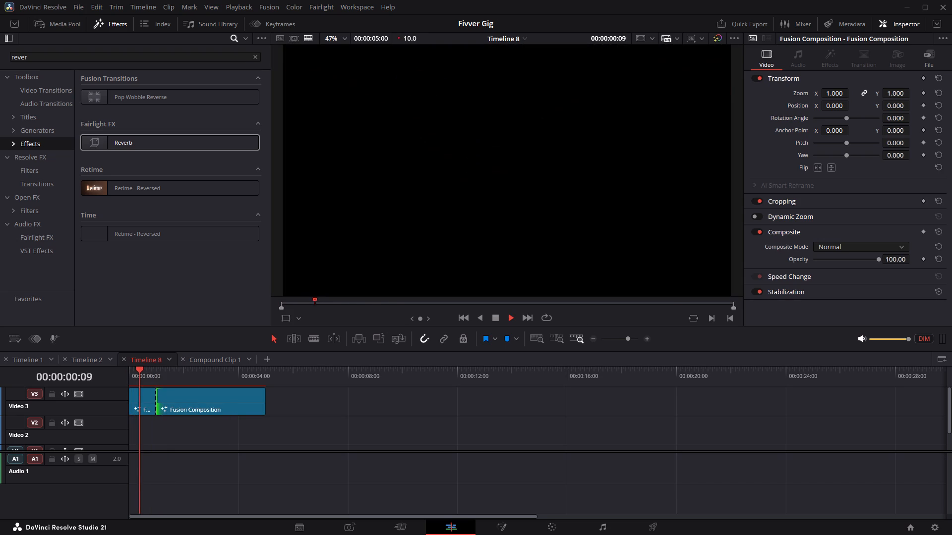
left_click_drag(139, 375, 90, 377)
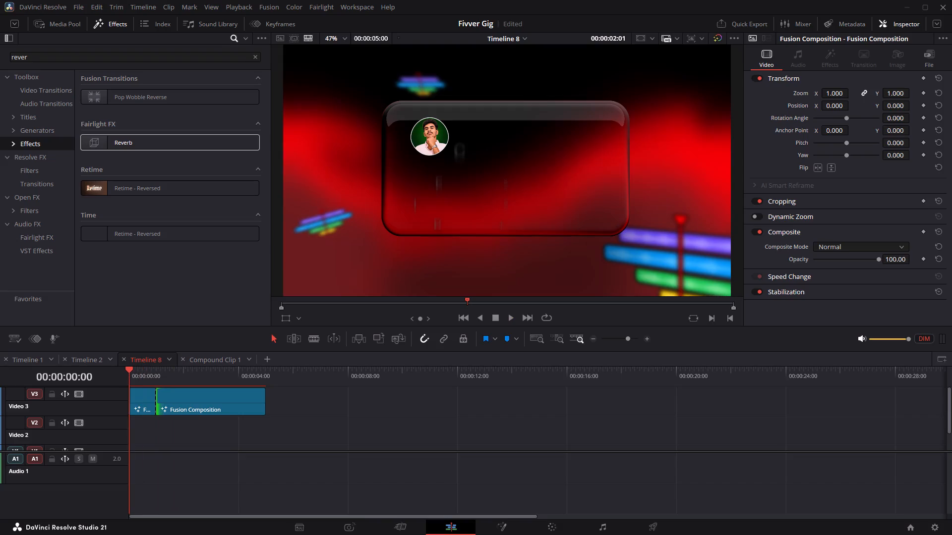
key("space")
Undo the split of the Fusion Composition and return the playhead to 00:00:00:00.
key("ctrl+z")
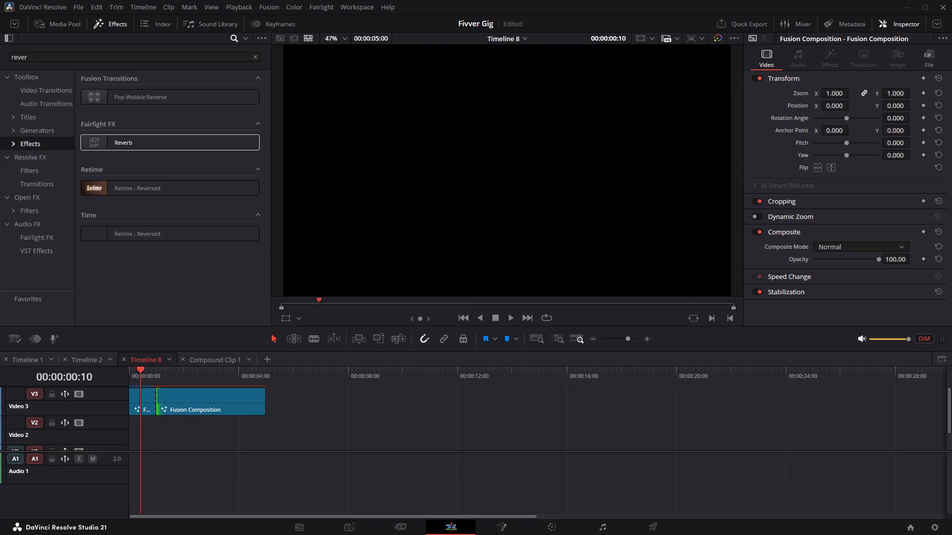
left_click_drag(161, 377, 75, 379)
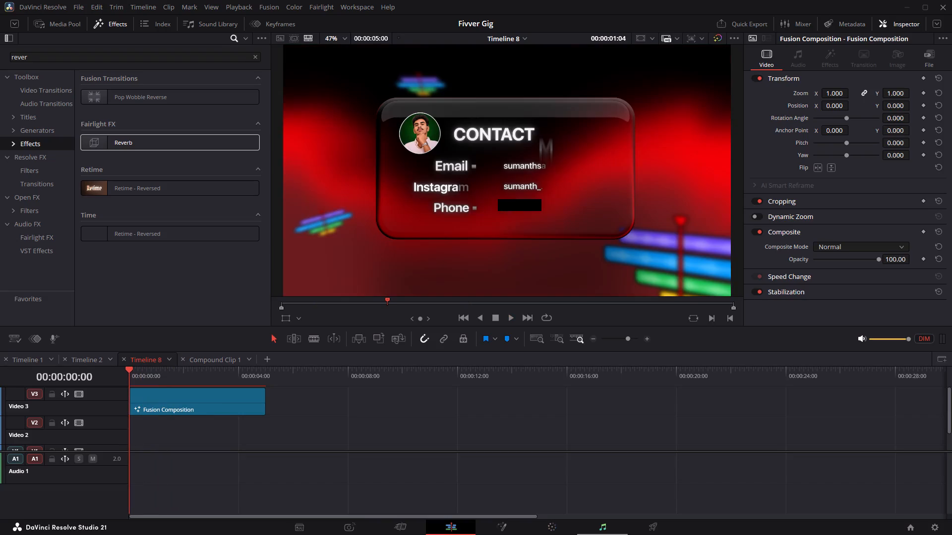
Play Timeline 8's opening on the Deliver page and replay it from 00:00:00:00 on the Edit page.
left_click(641, 534)
key("space")
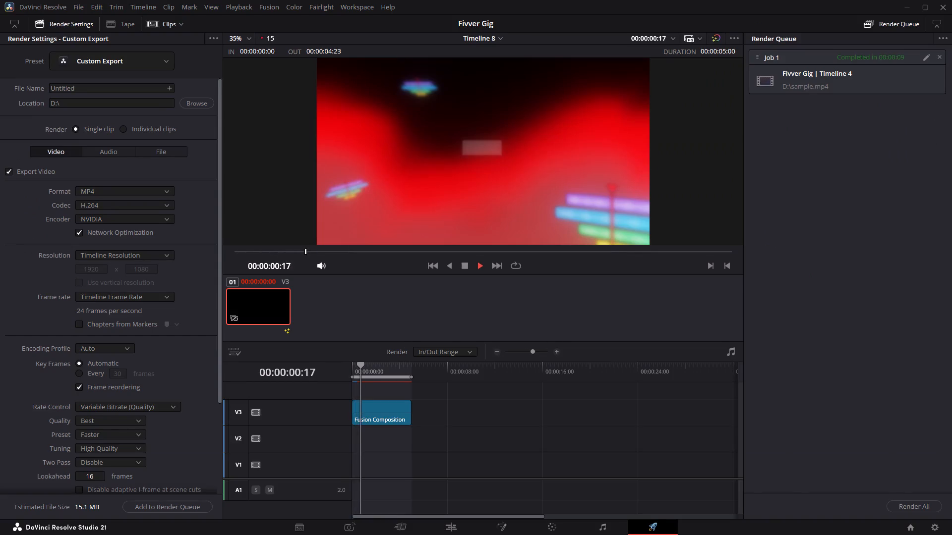
left_click(441, 524)
key("space")
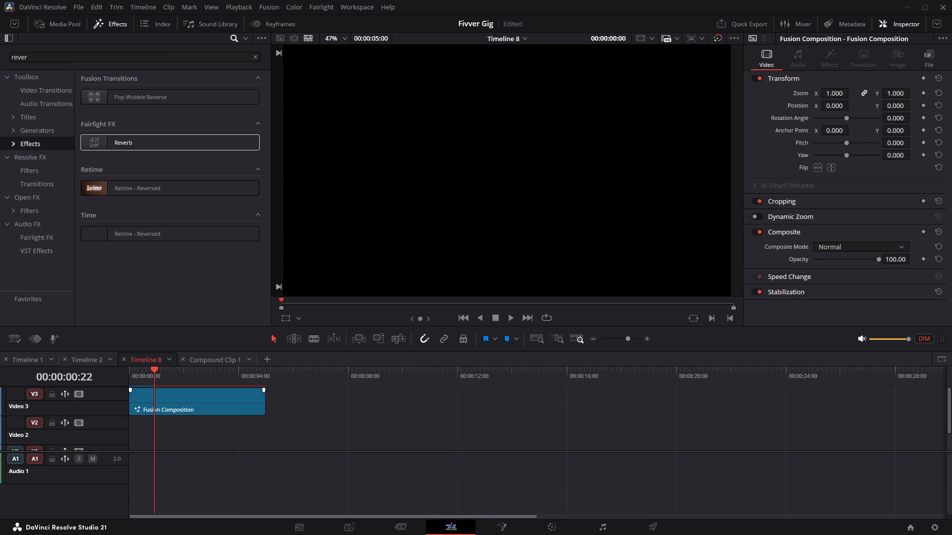
left_click_drag(157, 379, 112, 383)
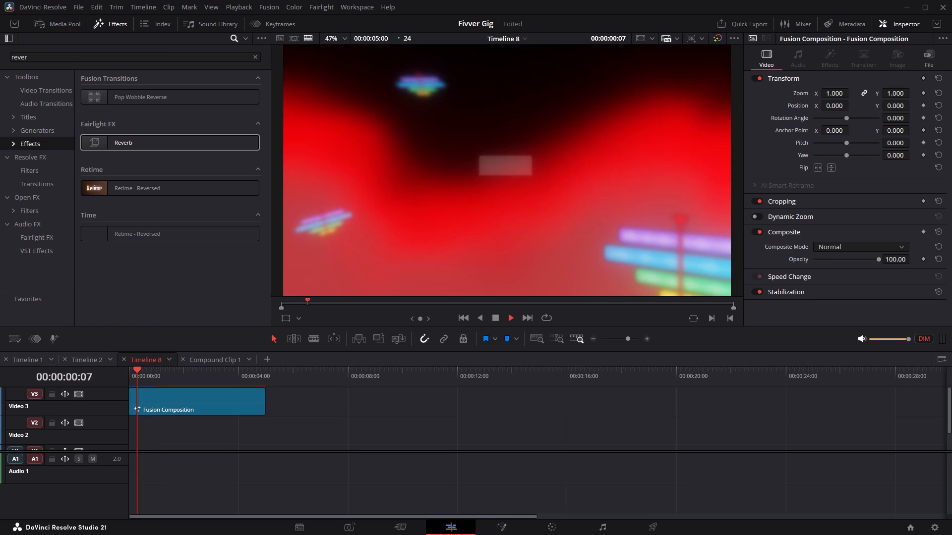
left_click_drag(159, 377, 118, 383)
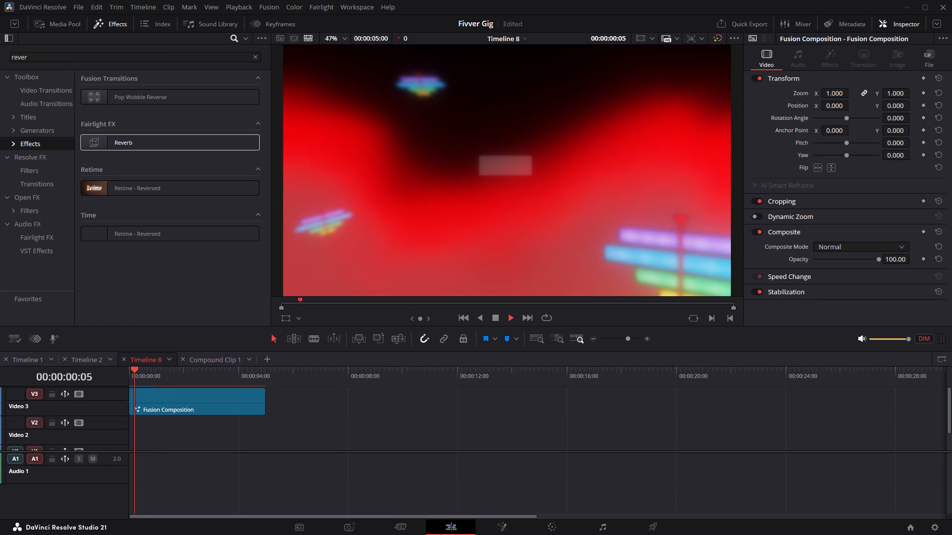
left_click_drag(151, 376, 133, 378)
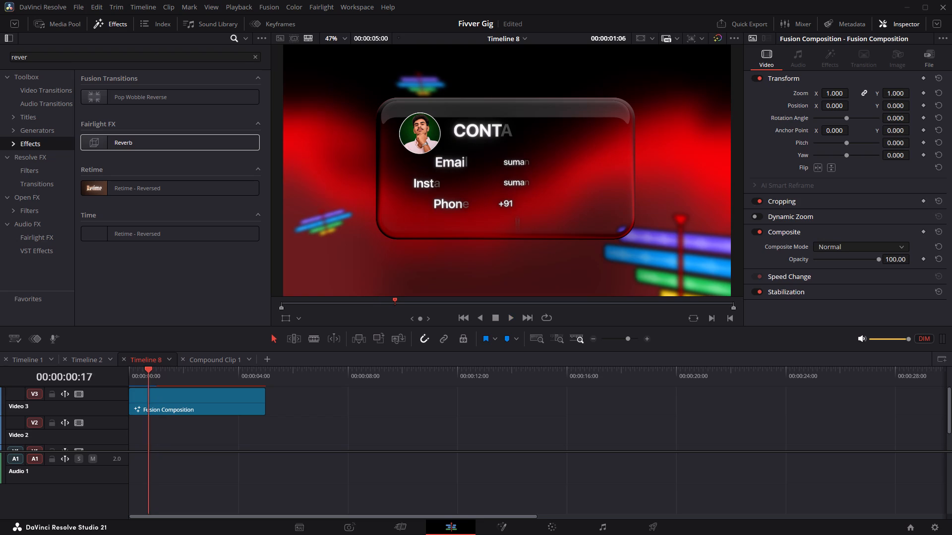
left_click_drag(133, 378, 132, 379)
key("space")
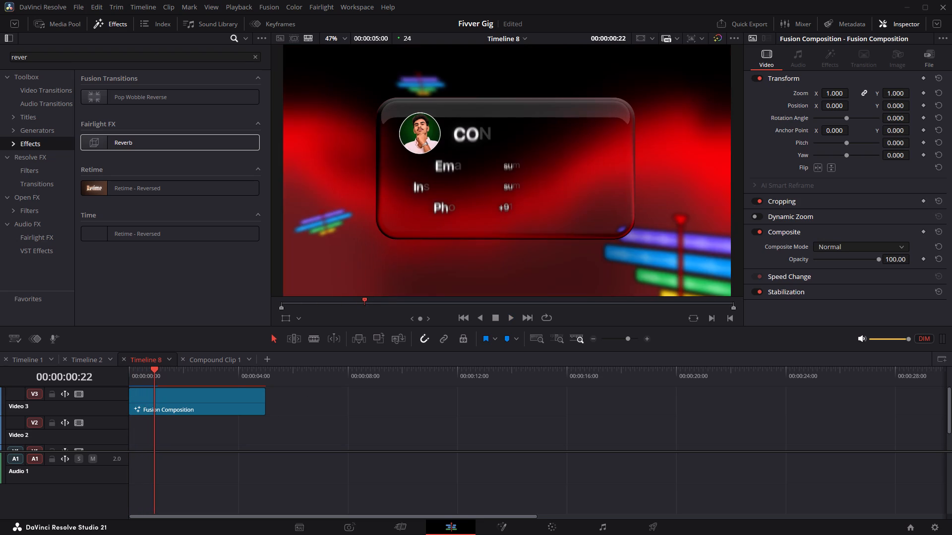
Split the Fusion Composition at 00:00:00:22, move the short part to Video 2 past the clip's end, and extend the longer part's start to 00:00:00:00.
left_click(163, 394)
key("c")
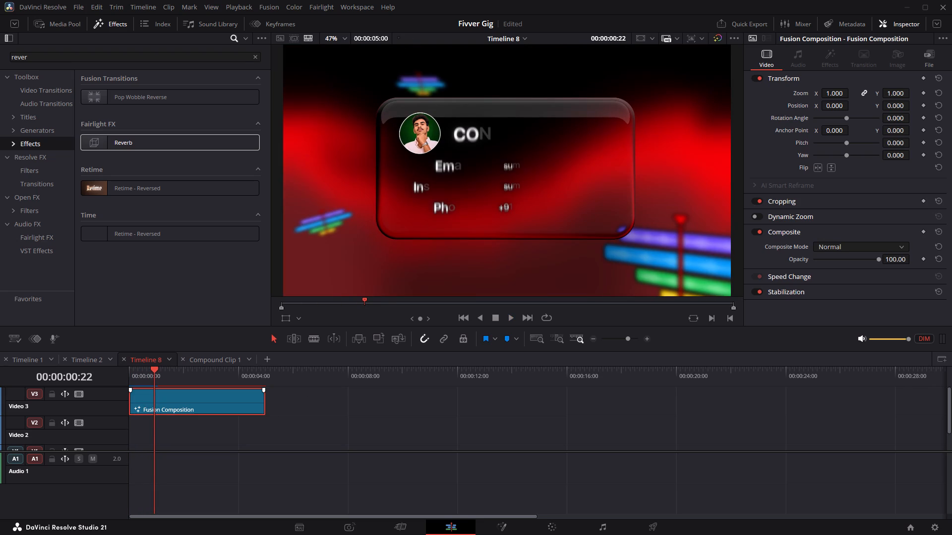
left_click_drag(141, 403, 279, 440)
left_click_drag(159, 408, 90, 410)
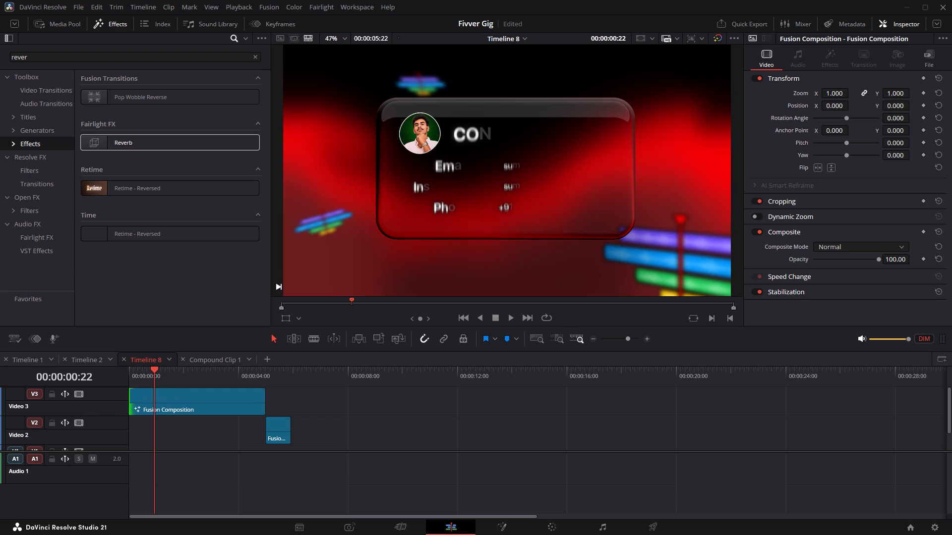
Play Timeline 8's opening from 00:00:00:00 on the Deliver page and replay it, pausing repeatedly to check the contact card's opening frames.
left_click_drag(137, 376, 93, 379)
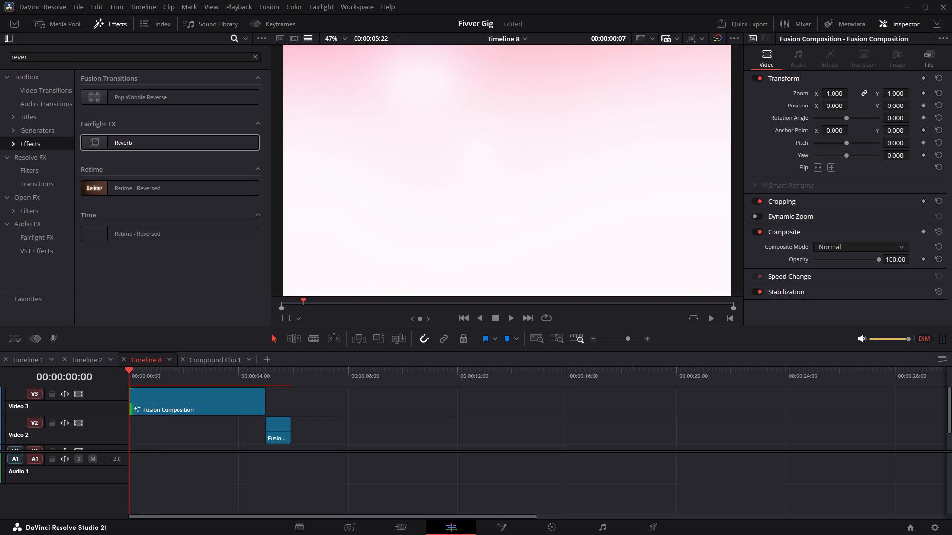
left_click(645, 533)
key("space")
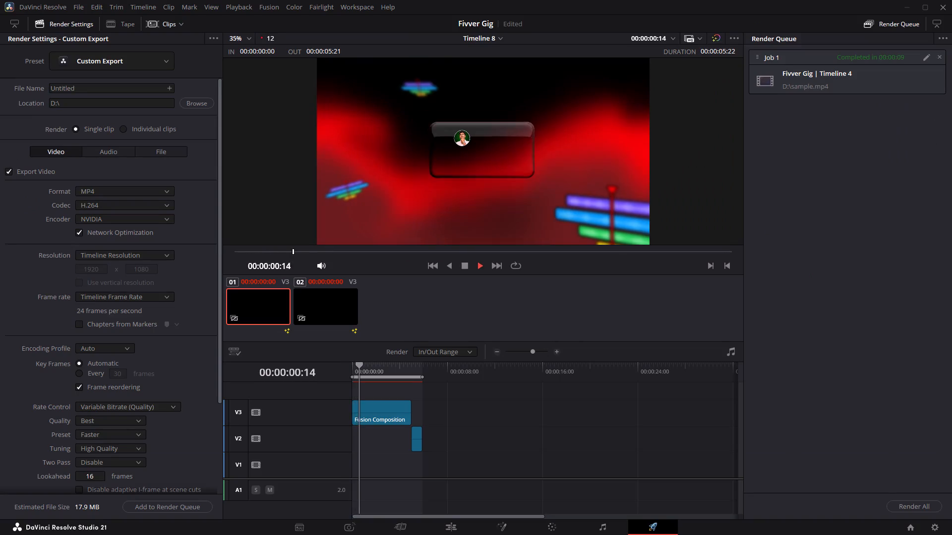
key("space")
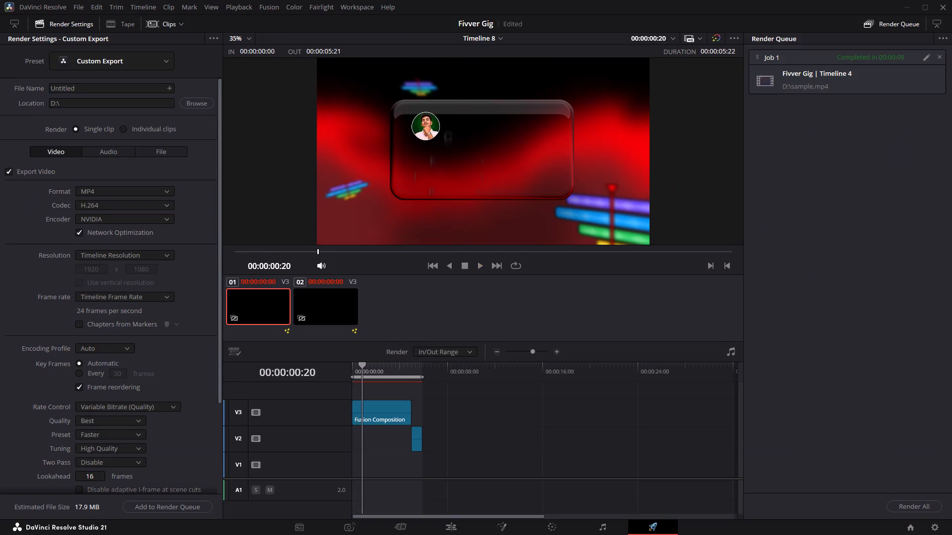
left_click_drag(369, 374, 351, 378)
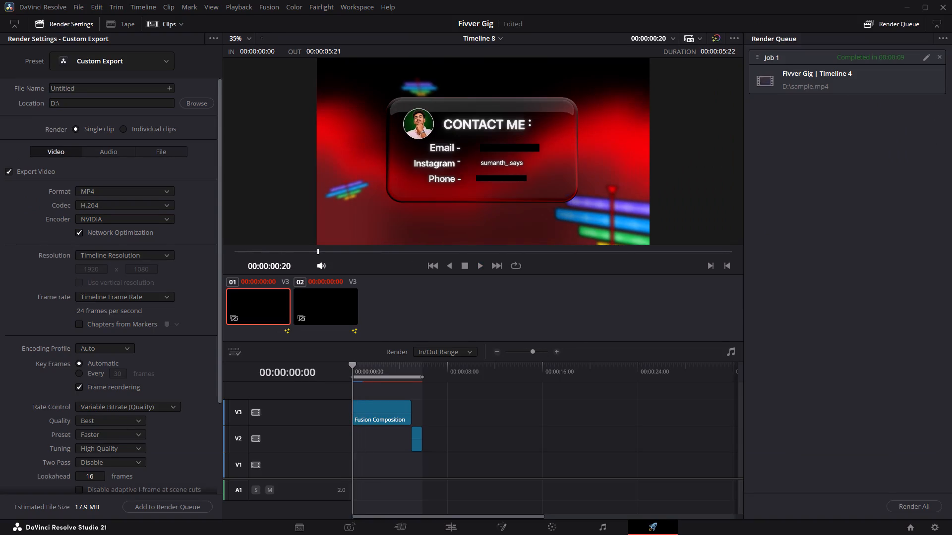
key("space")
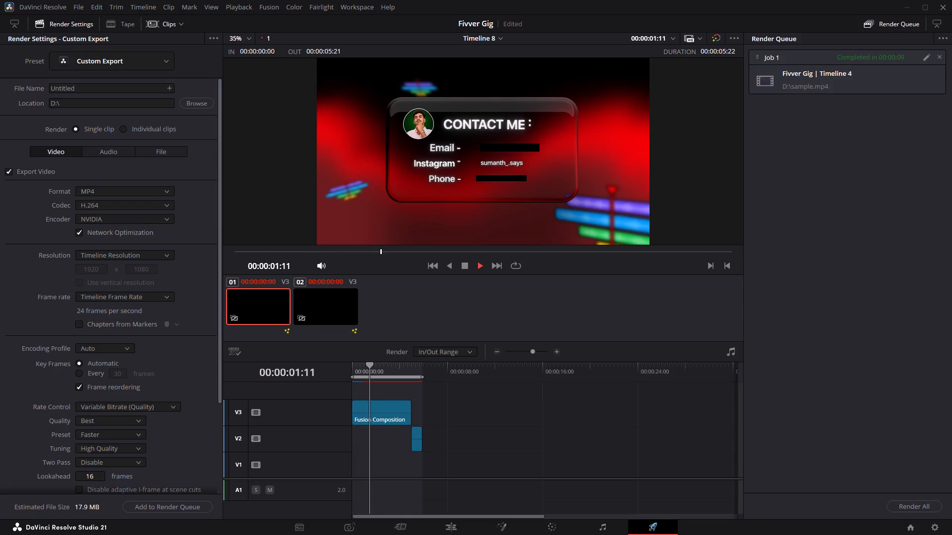
left_click_drag(366, 374, 351, 375)
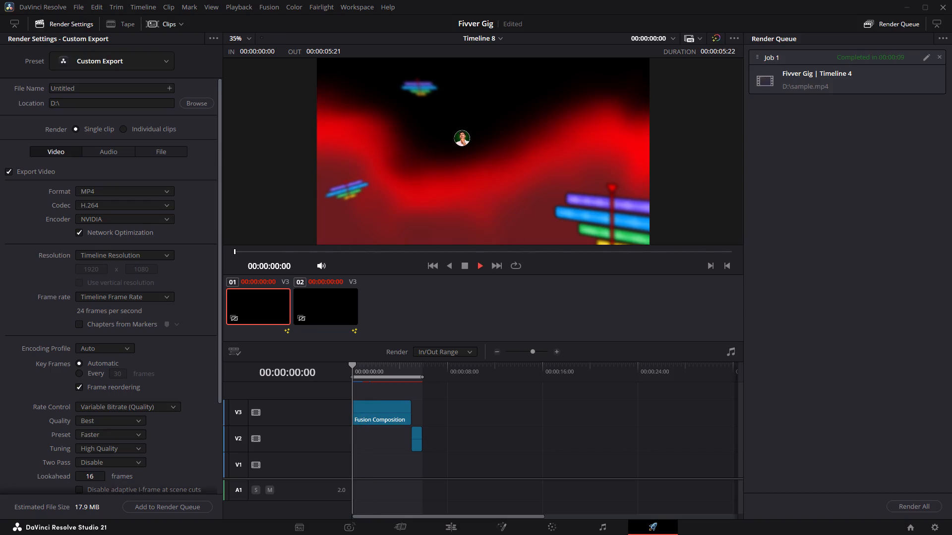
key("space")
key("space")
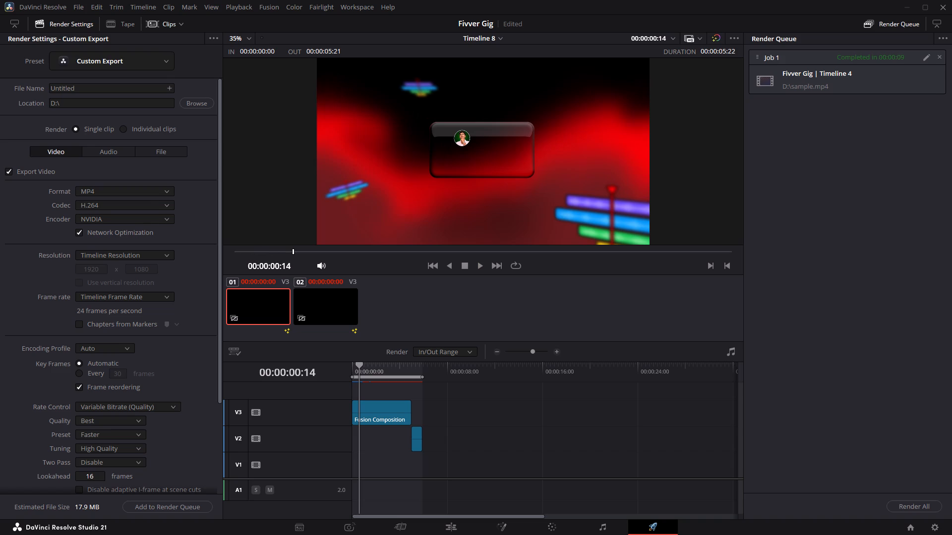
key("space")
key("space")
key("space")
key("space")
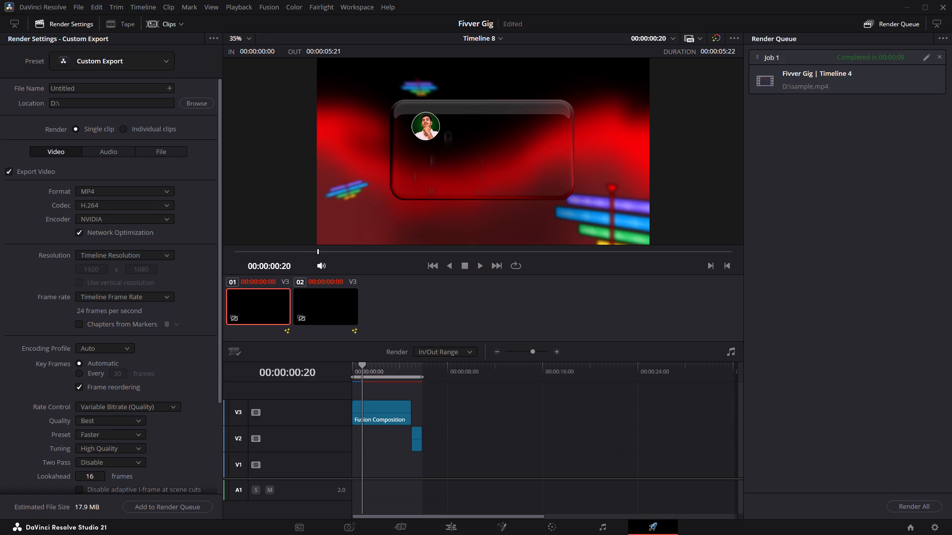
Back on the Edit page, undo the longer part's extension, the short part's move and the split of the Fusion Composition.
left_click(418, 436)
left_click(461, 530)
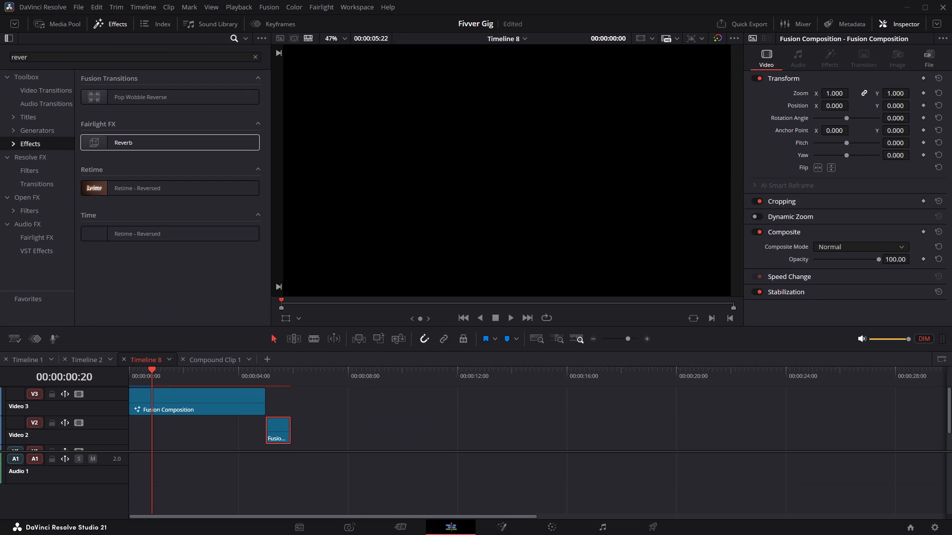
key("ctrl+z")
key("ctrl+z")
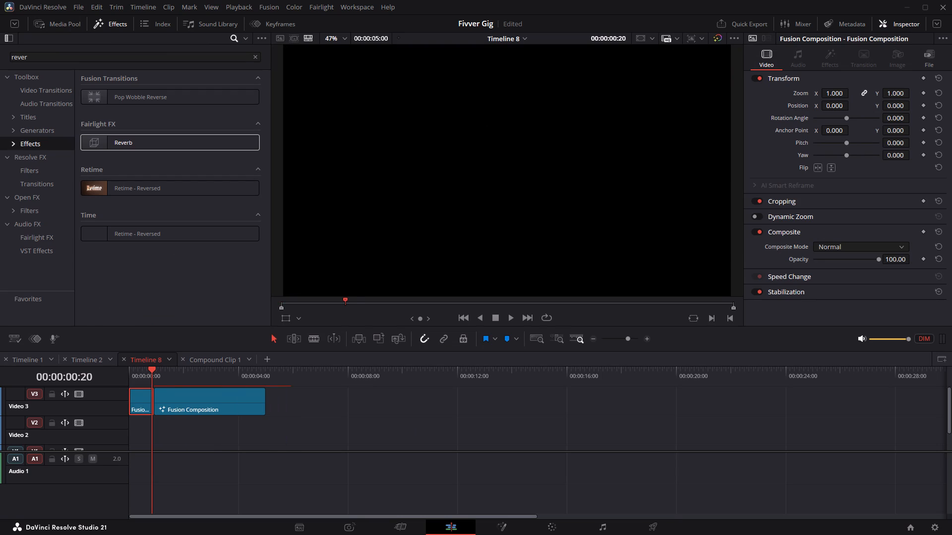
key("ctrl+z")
Replay the restored Fusion Composition from the start of Timeline 8 to check its opening frames.
left_click_drag(159, 373, 85, 376)
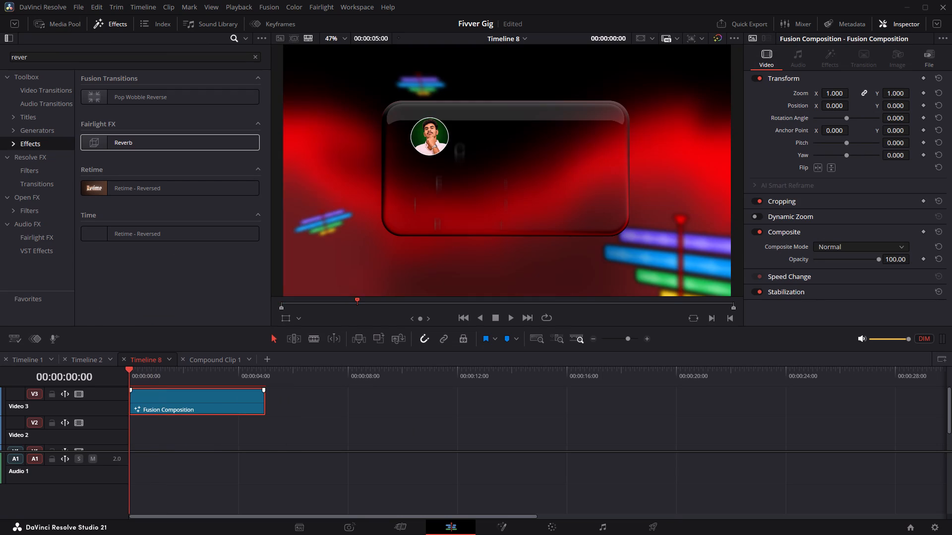
key("space")
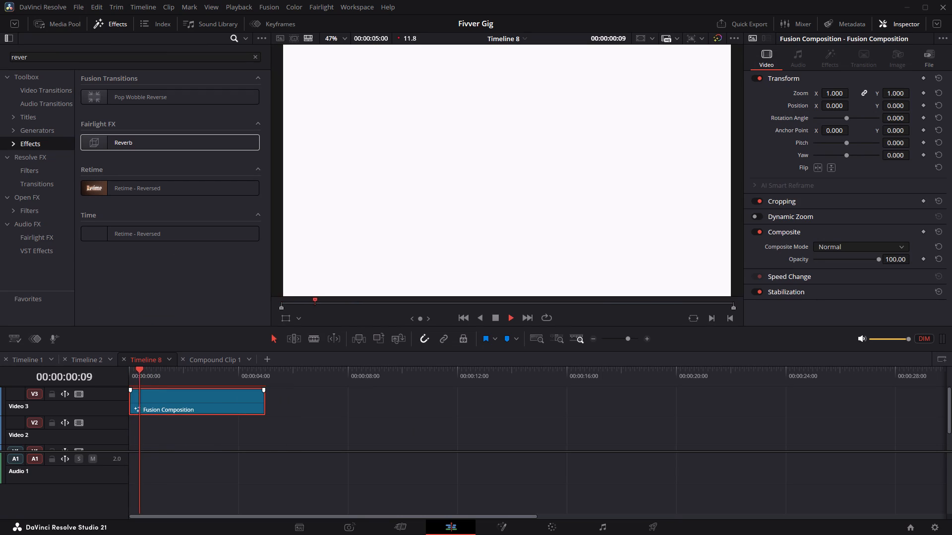
key("space")
Switch to Timeline 2 and play its contact card composition on the Deliver page up to 00:00:26:04.
left_click(96, 359)
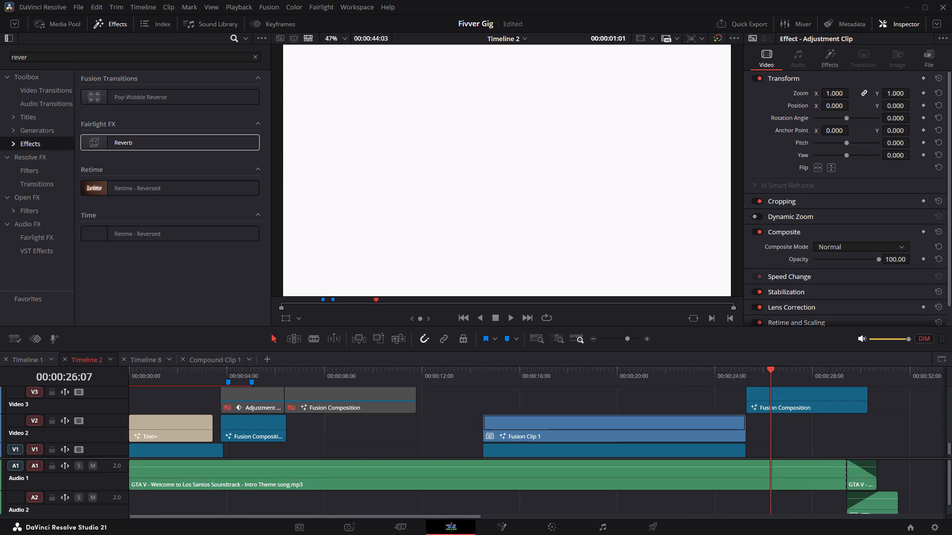
left_click(729, 383)
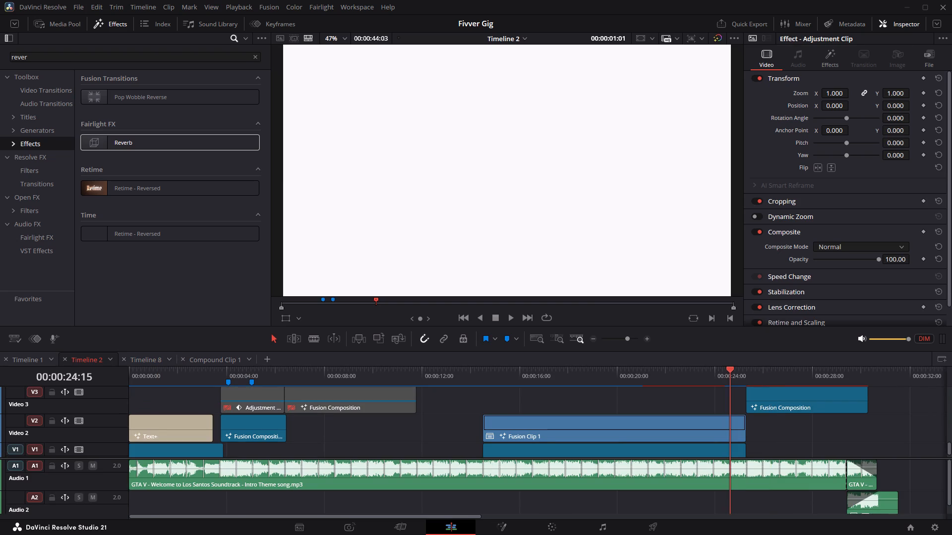
left_click(654, 534)
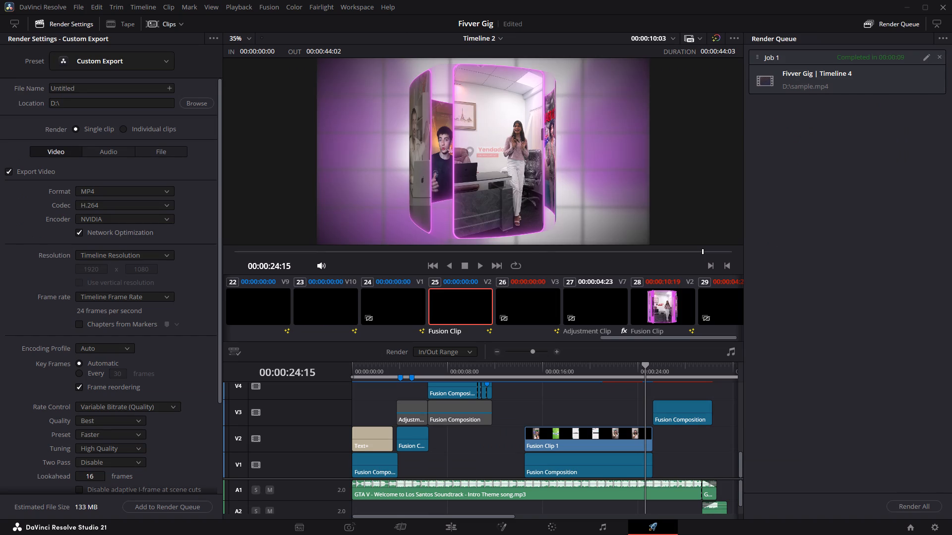
left_click(601, 373)
key("space")
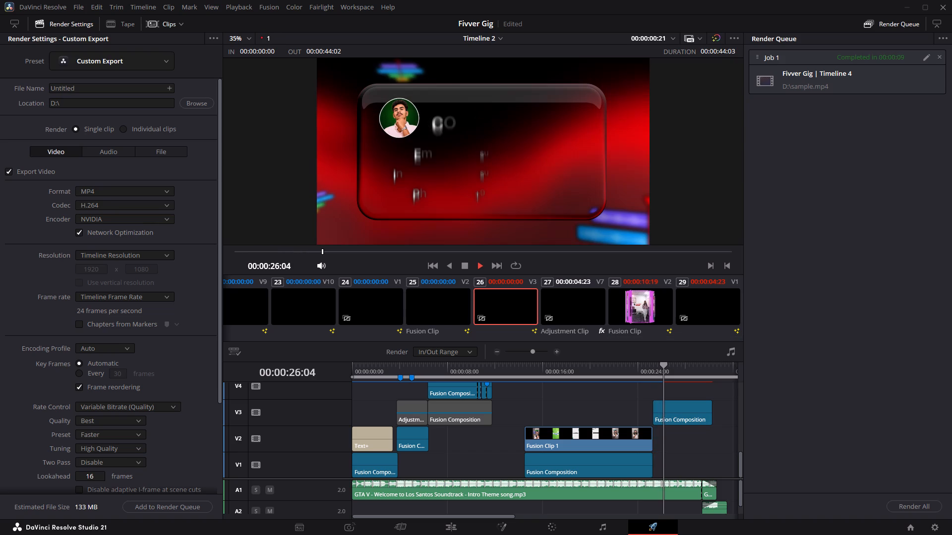
key("space")
Open Timeline 2's contact card Fusion Composition on Video 3 in the Fusion page.
left_click(427, 534)
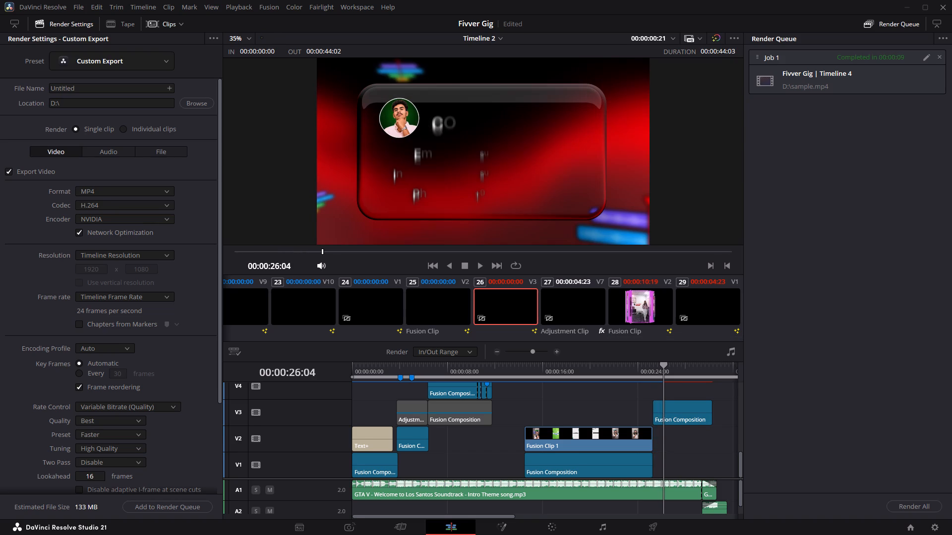
right_click(771, 393)
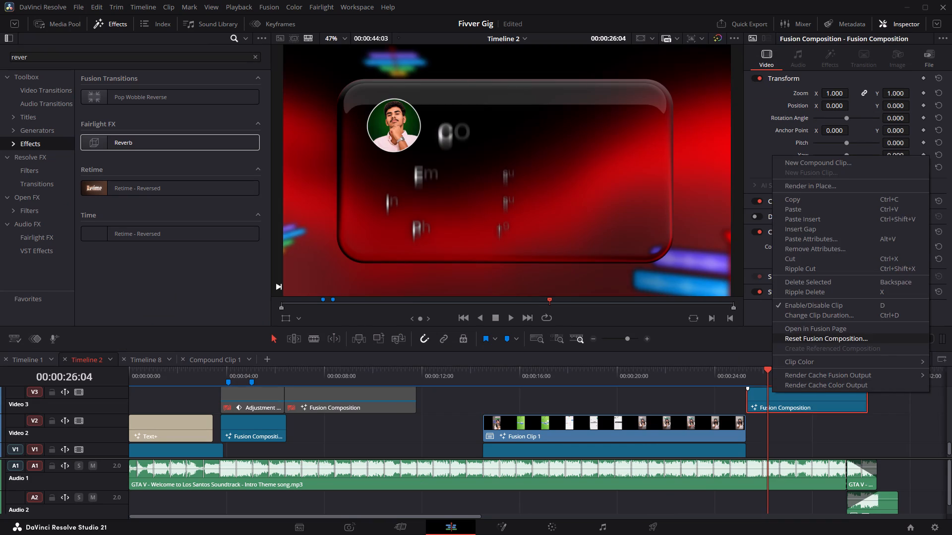
left_click(832, 332)
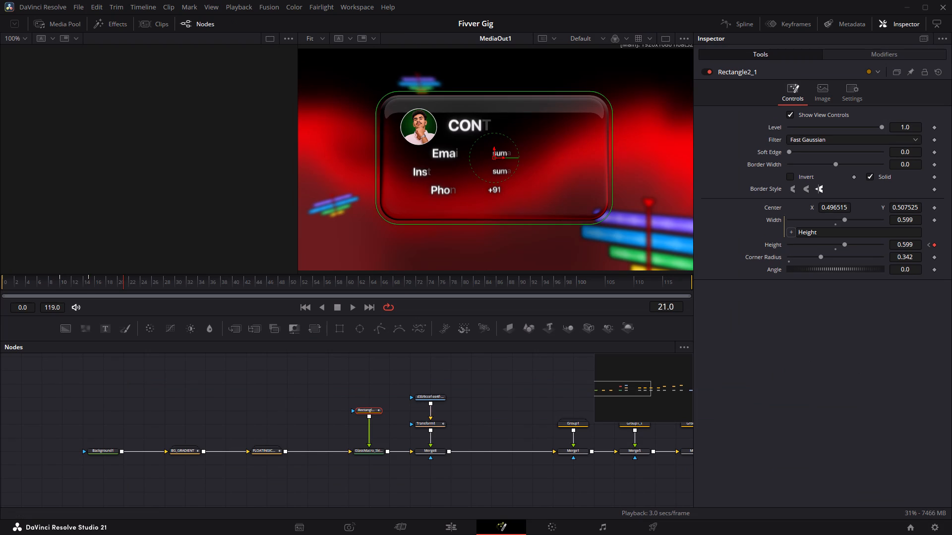
middle_click(460, 404)
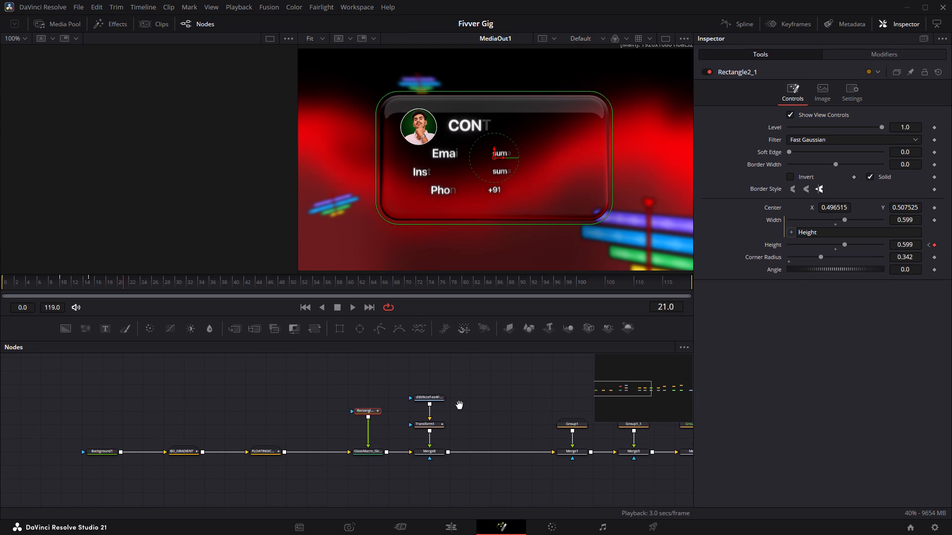
Keyframe the profile picture's Transform1 Size to 0.0 at frame 18.
left_click(430, 427)
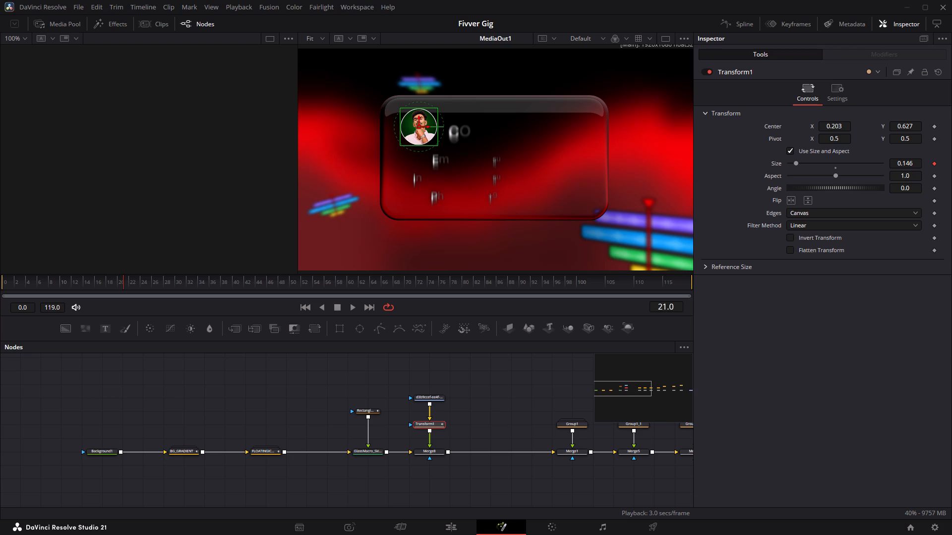
key("Left")
key("Left")
key("Left")
key("Left")
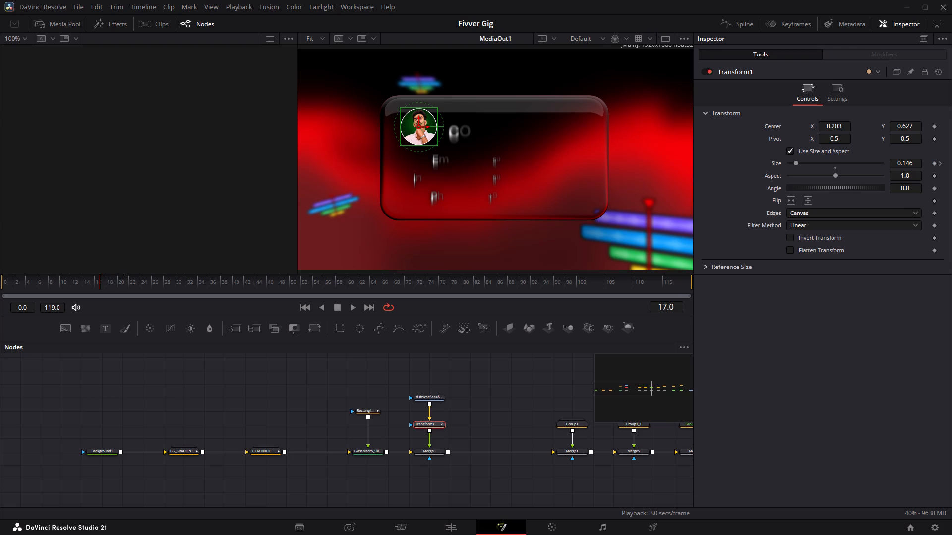
key("Left")
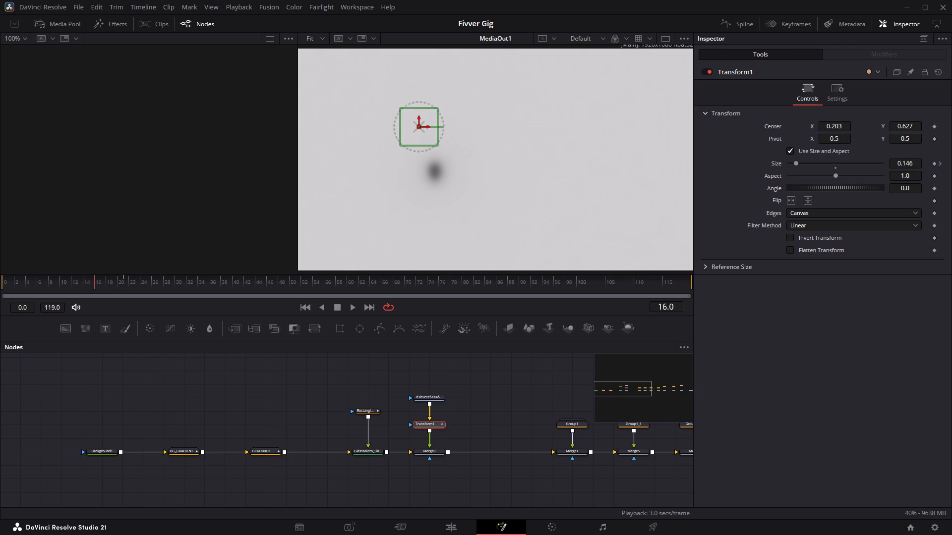
key("Right")
key("Right")
key("Right")
key("Left")
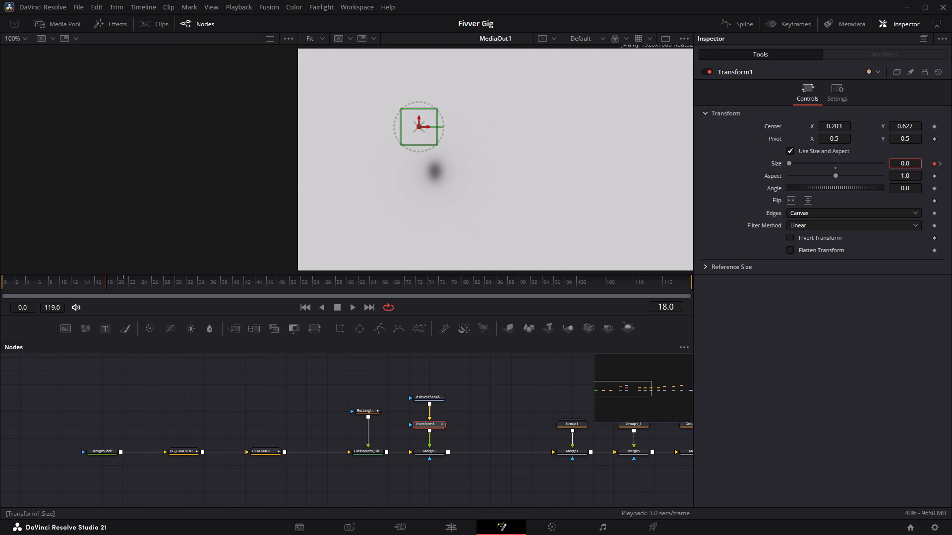
Smooth the profile picture's Transform1 Size curve and apply an ease-out between frames 18 and 21.
left_click(734, 25)
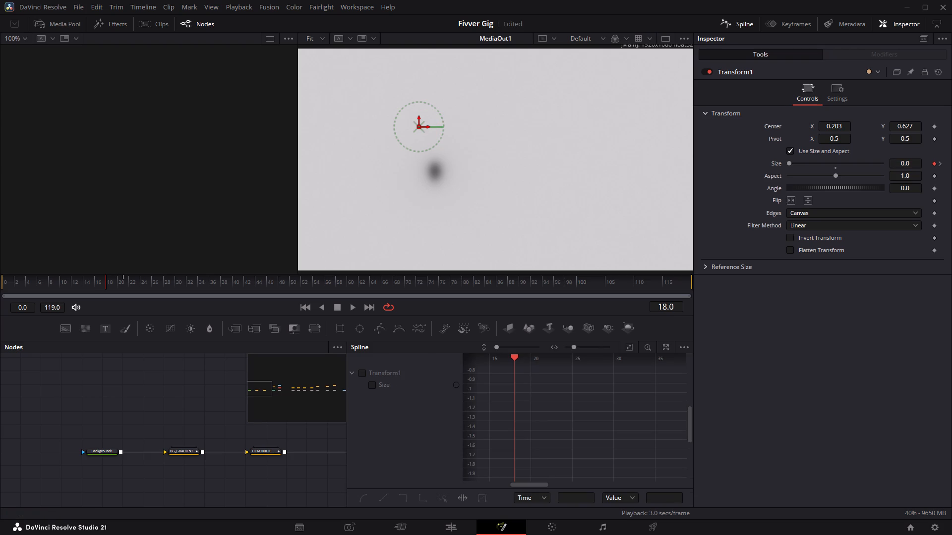
left_click(363, 373)
left_click(529, 382)
key("ctrl+a")
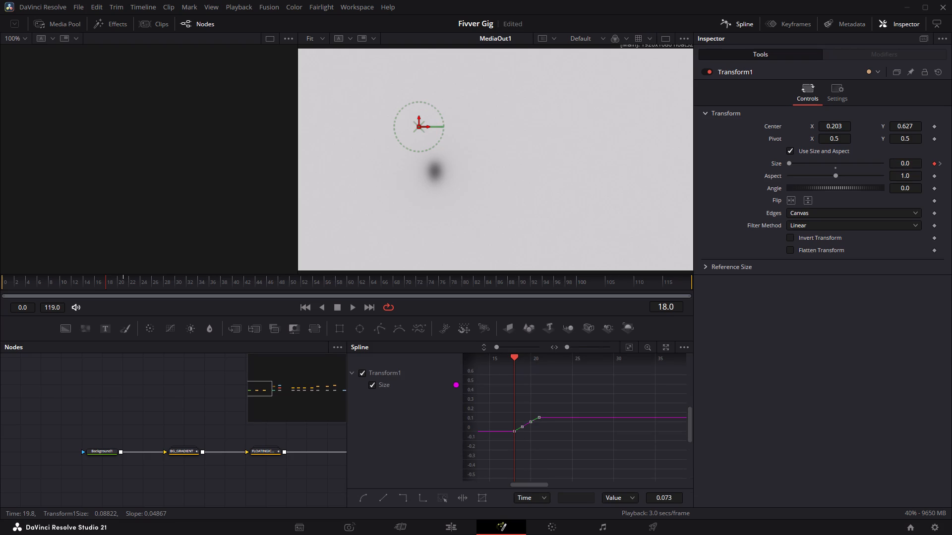
left_click(632, 347)
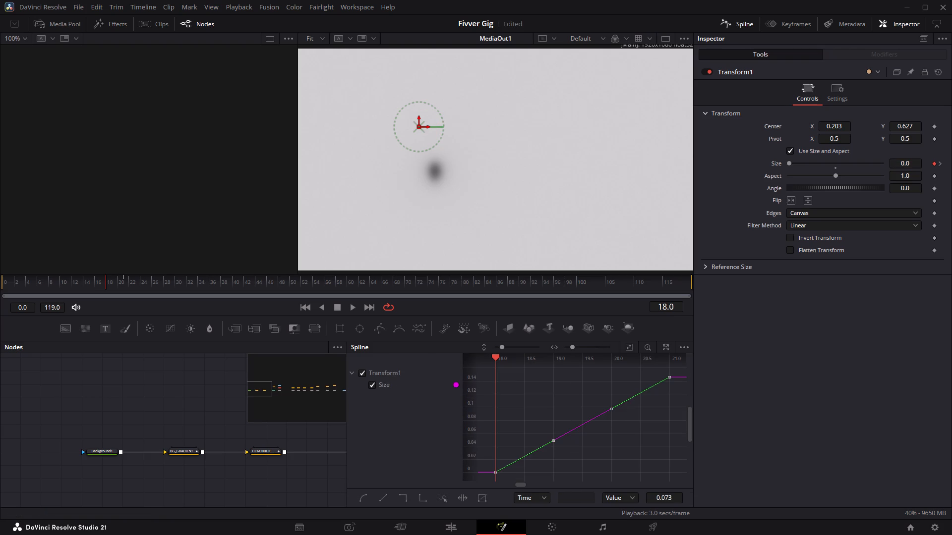
key("s")
right_click(583, 395)
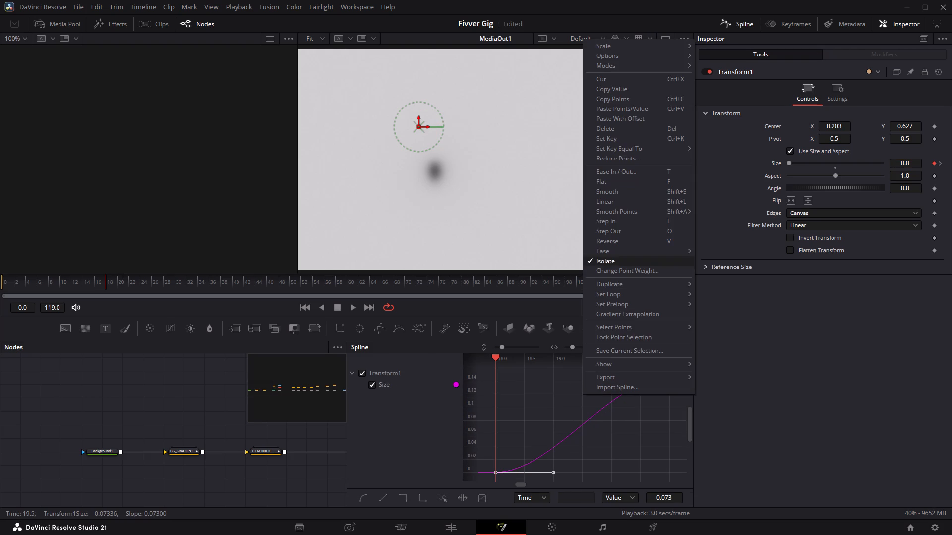
left_click(710, 278)
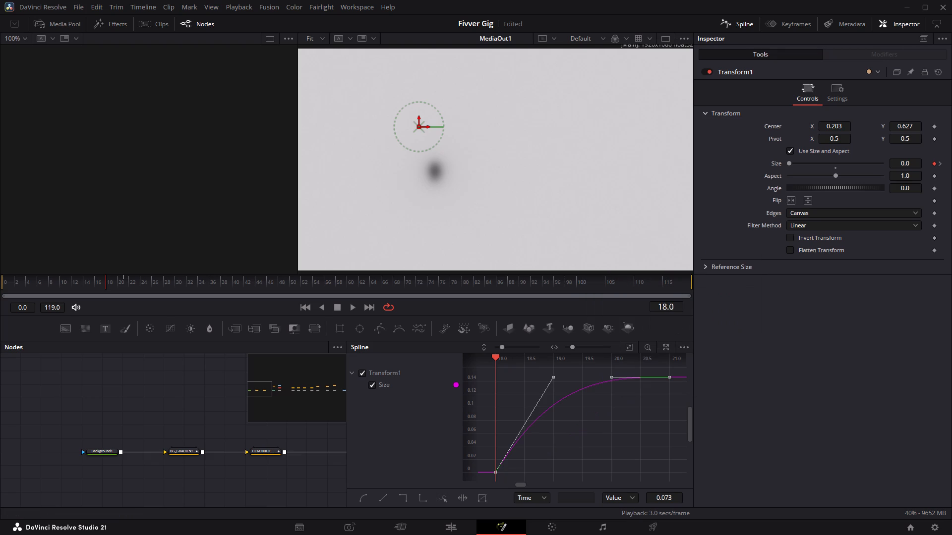
left_click(742, 24)
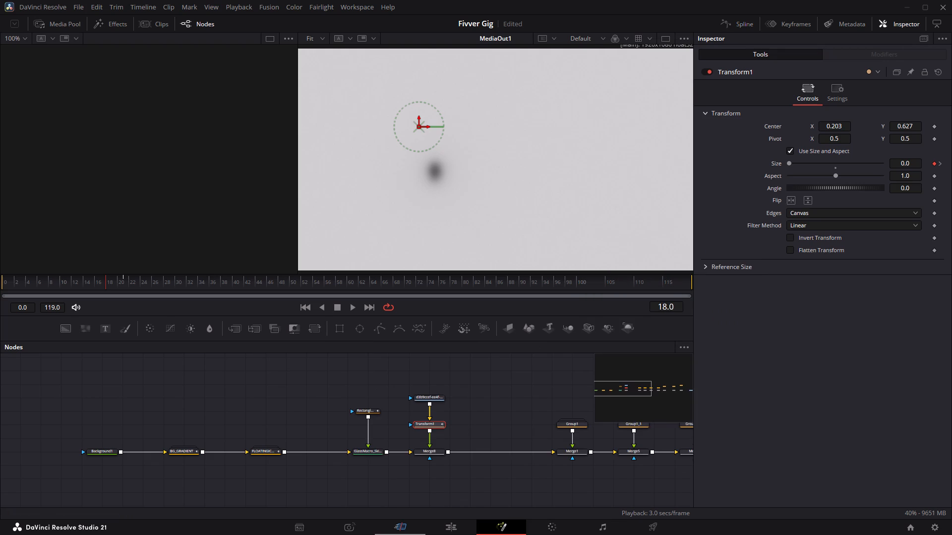
Back on the Edit page, split Timeline 2's contact card composition at 00:00:26:05 and move the short first part to Video 2.
left_click(461, 534)
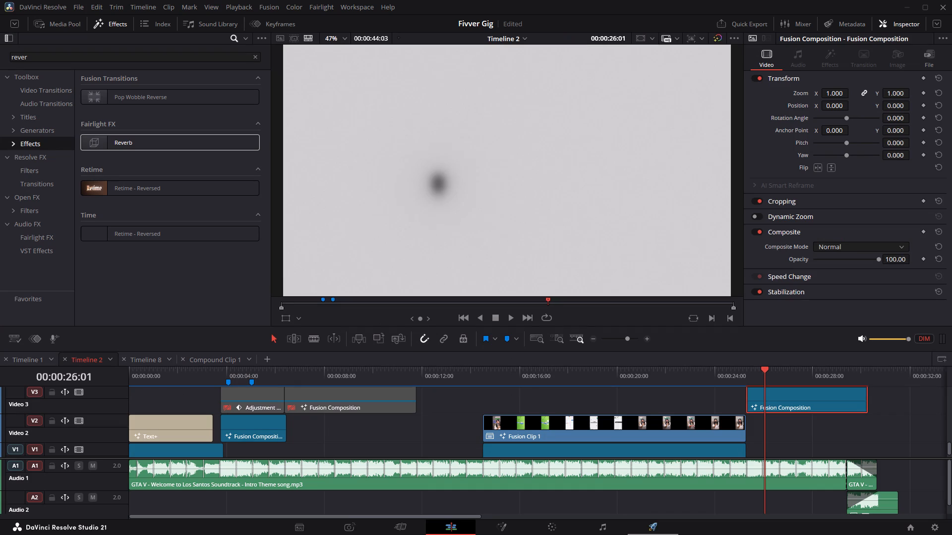
key("Right")
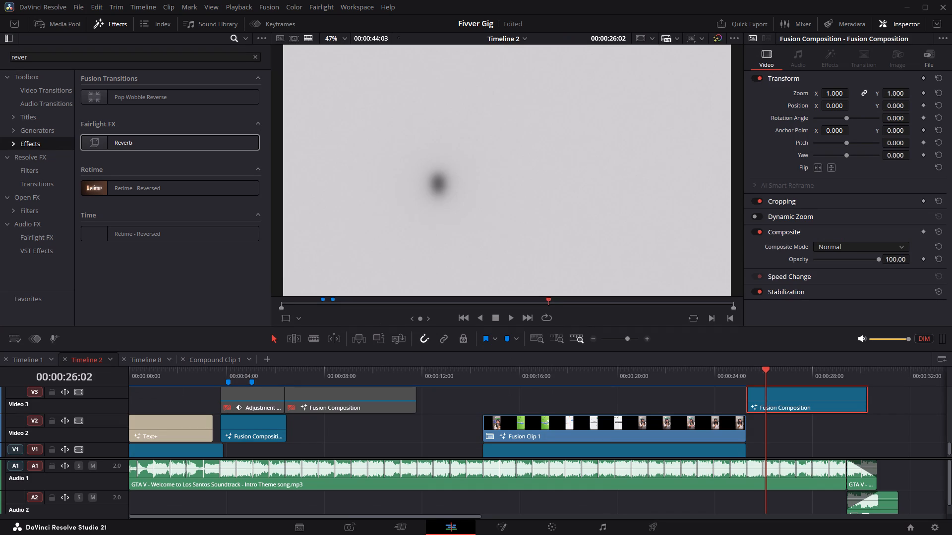
key("Right")
key("Right")
key("Right")
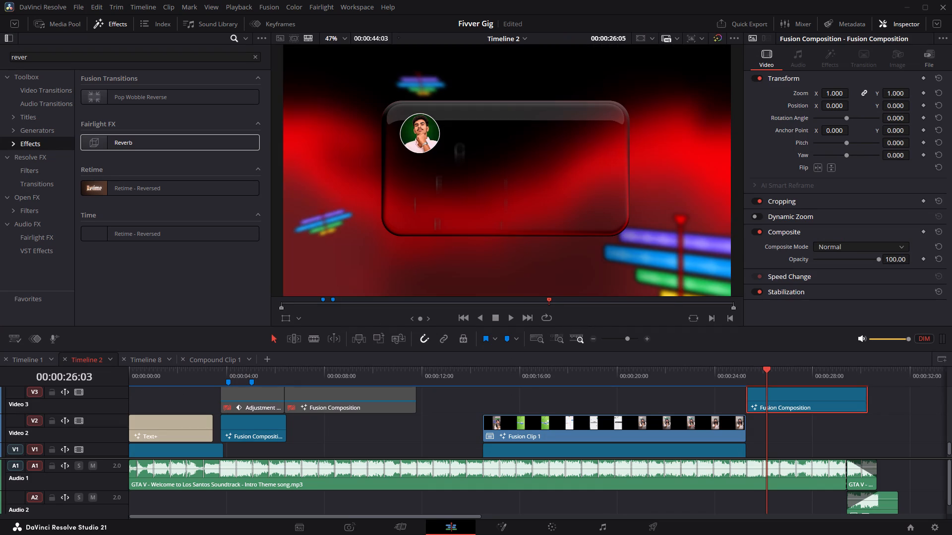
left_click(789, 392)
key("c")
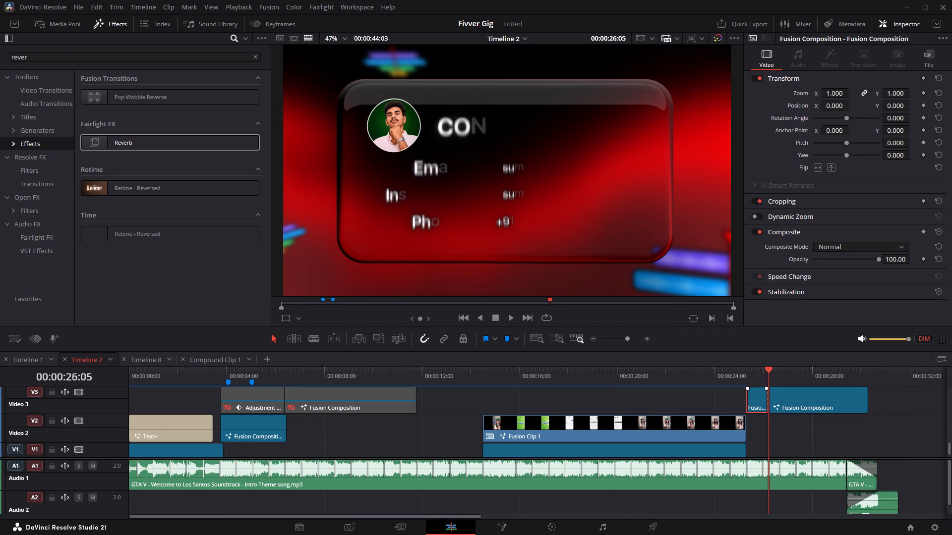
left_click_drag(760, 402, 789, 426)
Extend the start of the contact card composition on Video 3 back to the end of Fusion Clip 1.
left_click_drag(769, 403, 751, 403)
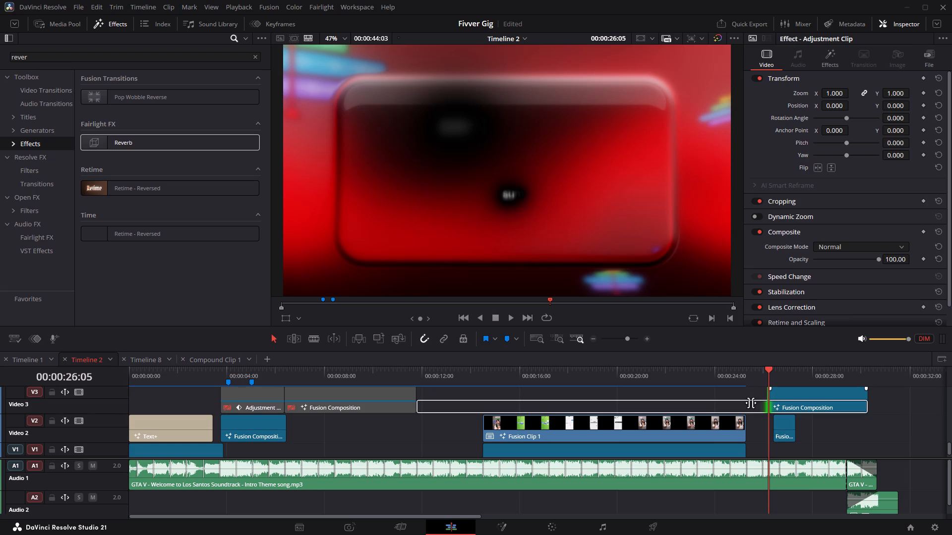
left_click_drag(751, 403, 745, 403)
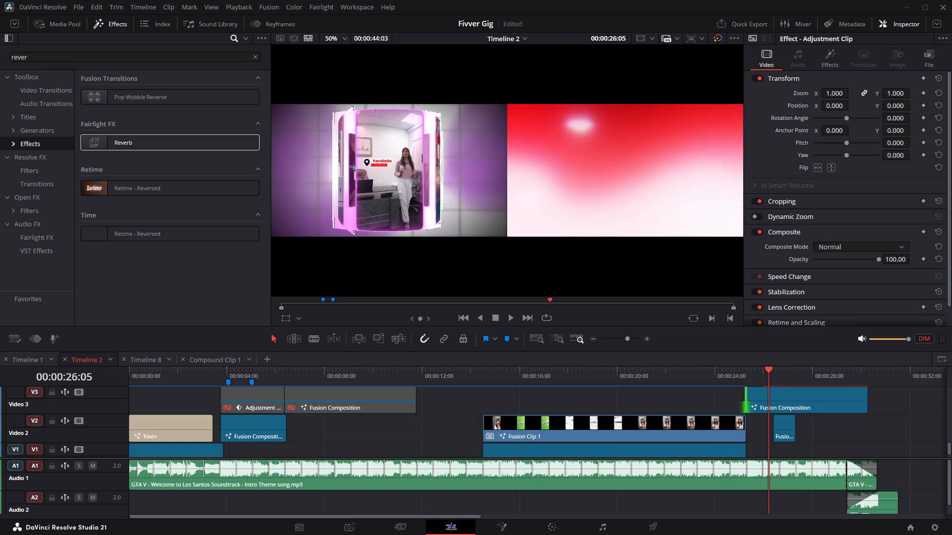
Play the contact card's opening from around 00:00:24:17 on the Deliver page, and again on the Edit page.
left_click(732, 379)
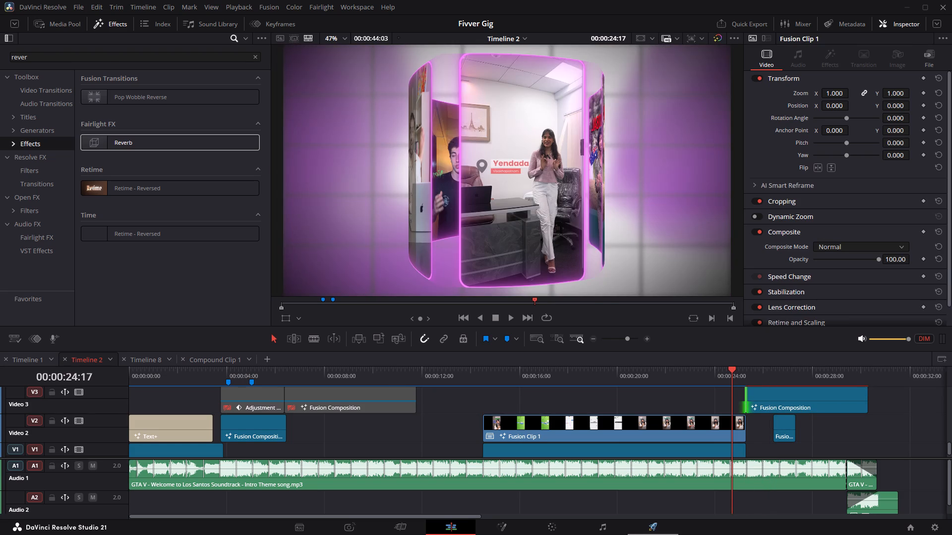
left_click(656, 534)
key("space")
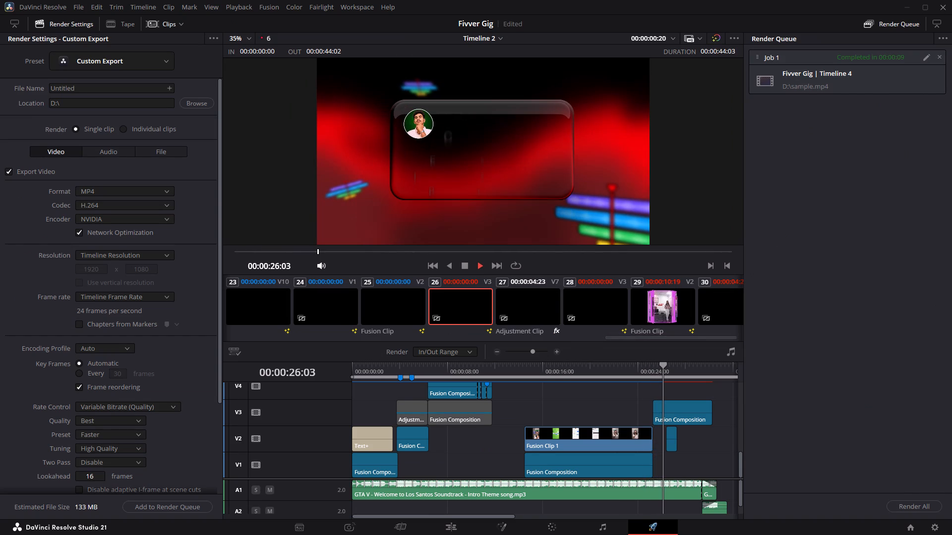
key("space")
key("space")
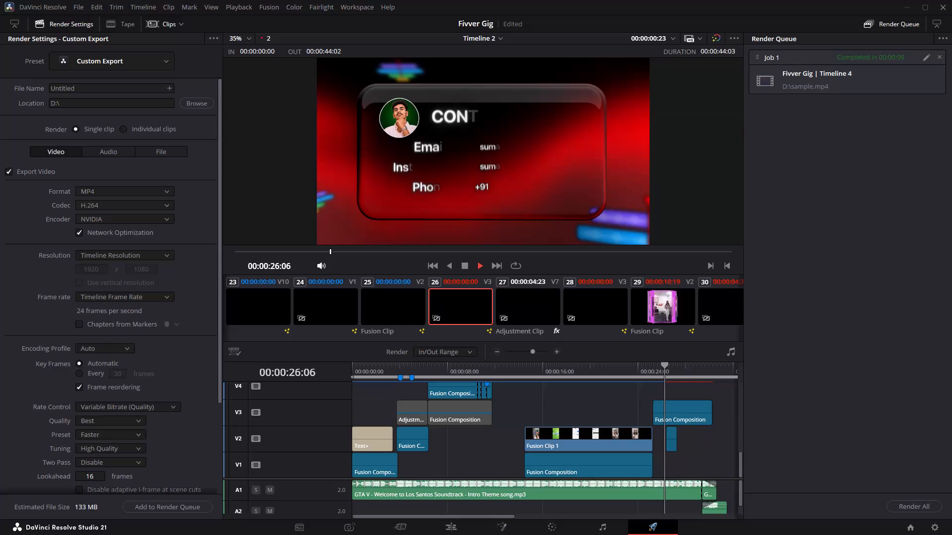
key("space")
left_click(447, 533)
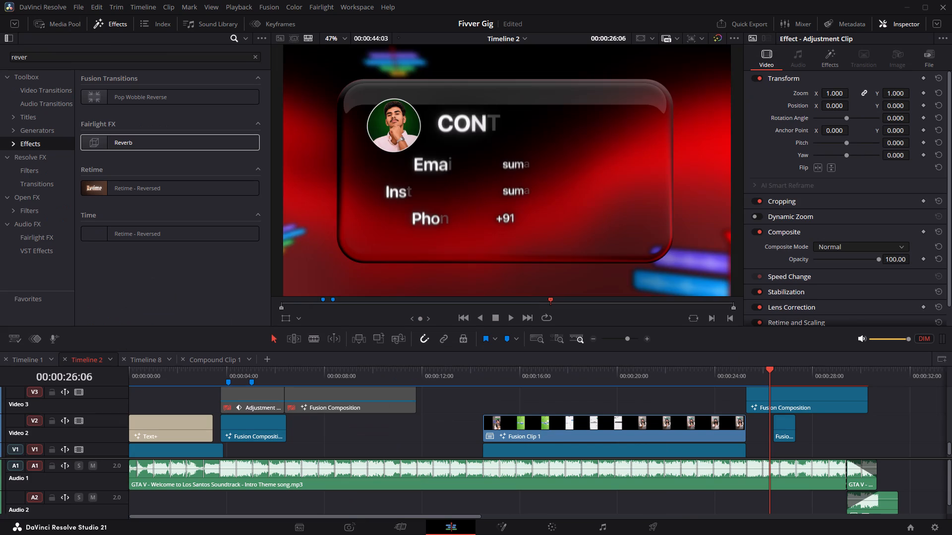
left_click(733, 379)
key("space")
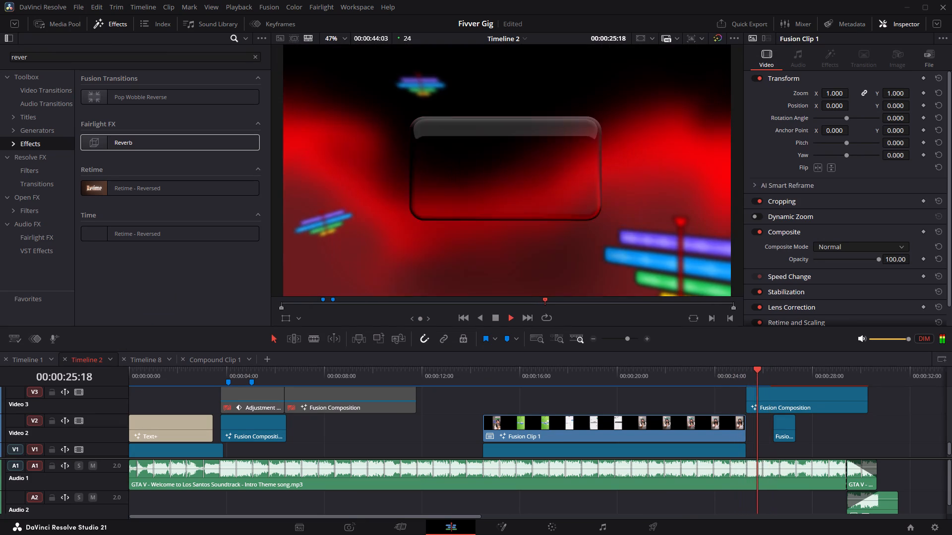
left_click(733, 378)
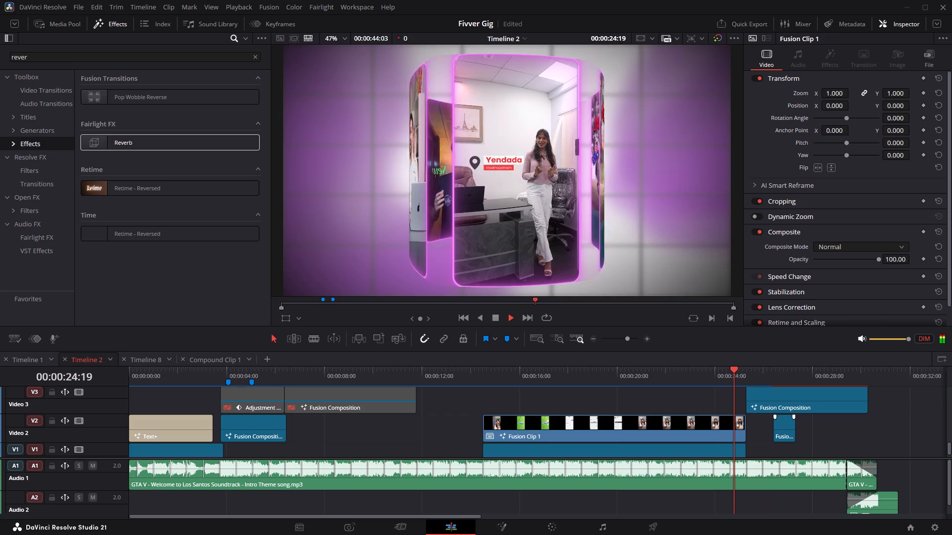
key("space")
Delete the leftover short Fusion Composition from Video 2 beneath the contact card.
left_click(785, 430)
key("BackSpace")
Replay the transition from Fusion Clip 1 into the contact card to check the opening's frames.
scroll(785, 430, "up", 1)
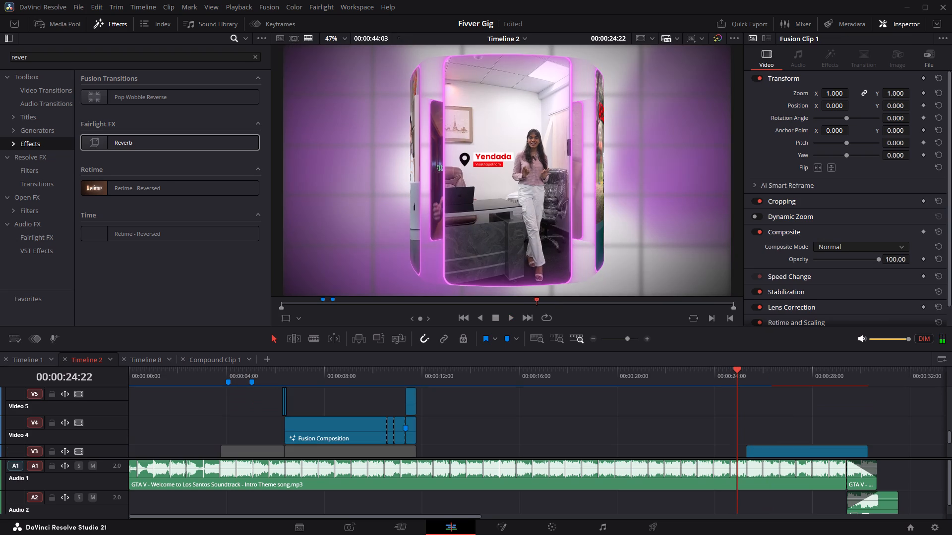
scroll(785, 430, "up", 2)
scroll(785, 430, "down", 4)
key("space")
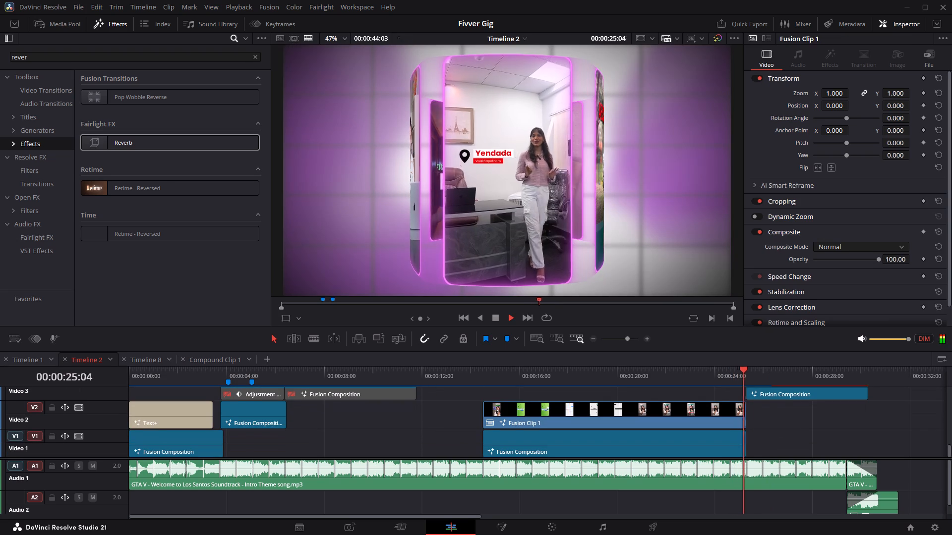
key("space")
left_click(731, 385)
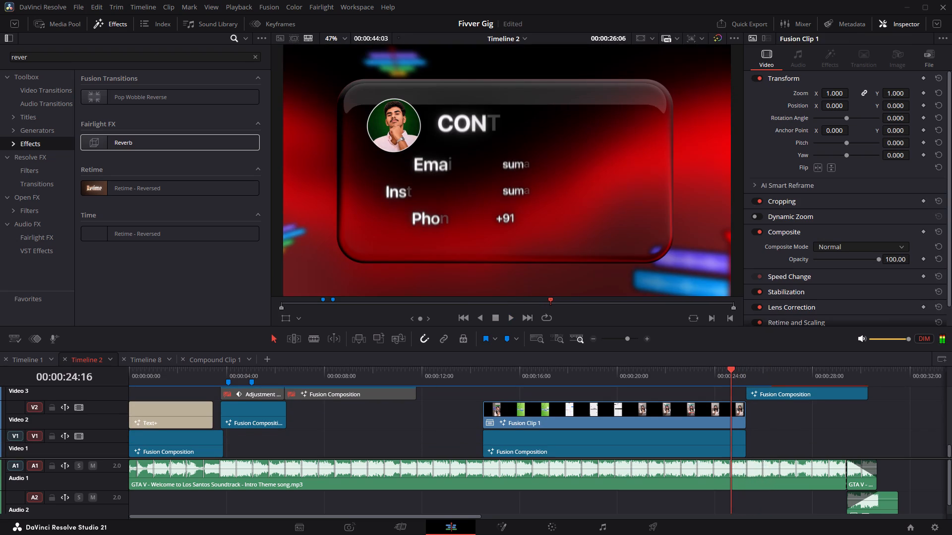
key("space")
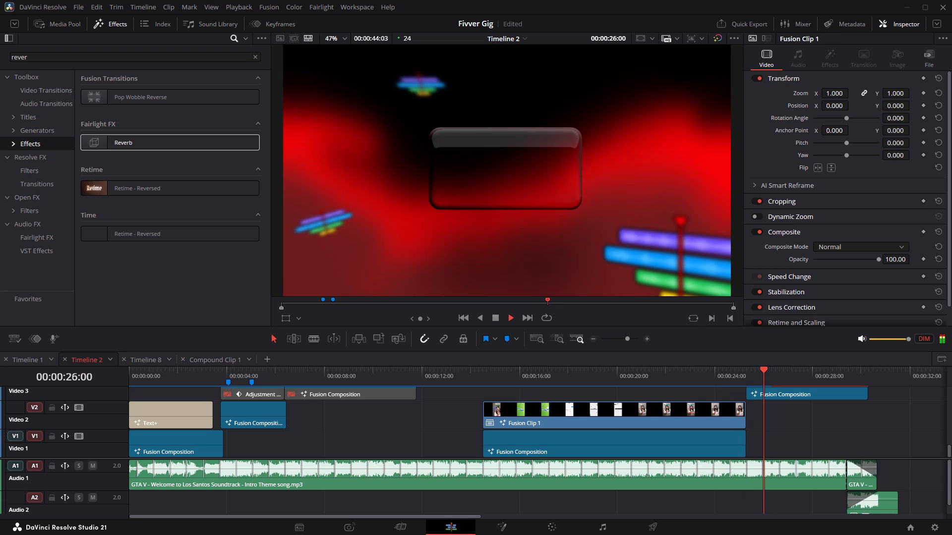
key("space")
left_click(731, 378)
key("space")
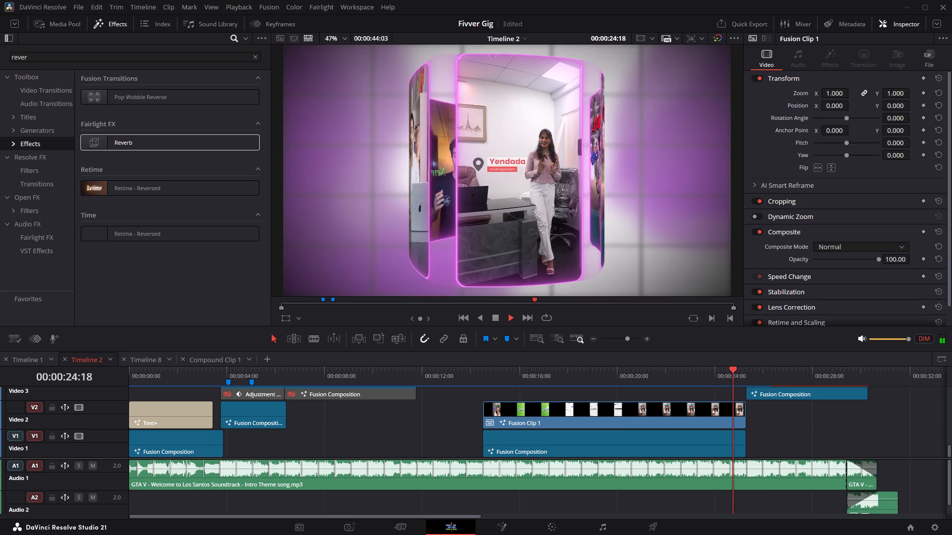
key("space")
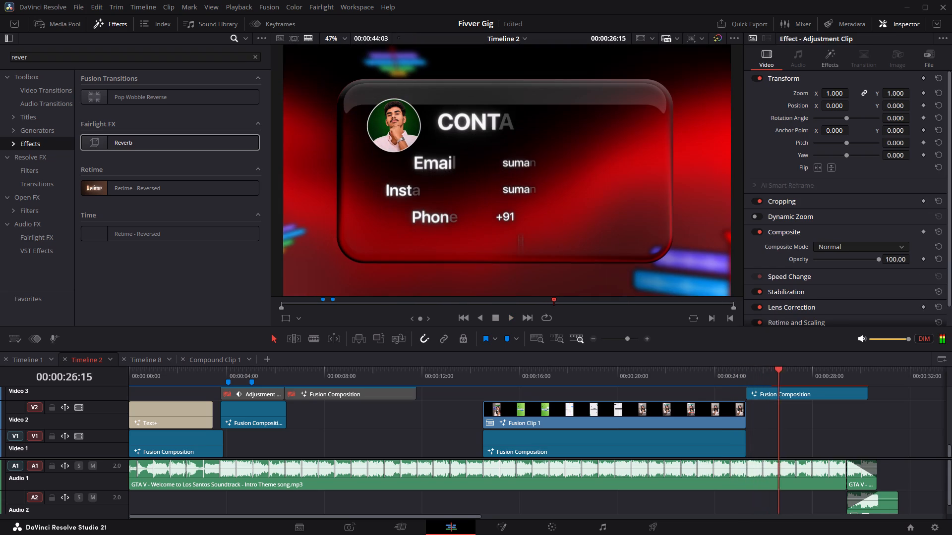
key("space")
left_click(745, 378)
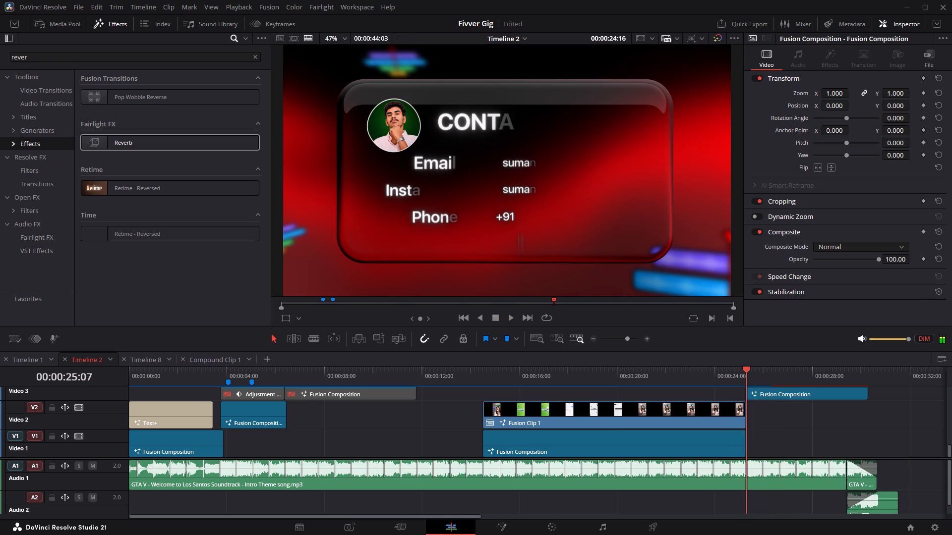
key("space")
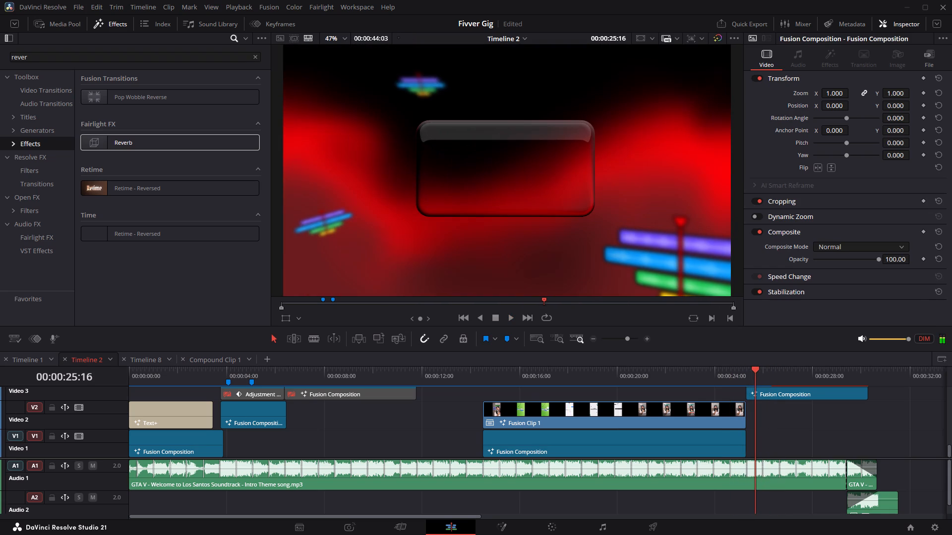
Open the contact card composition in the Fusion page and compare Transform1's Size keyframes with Rectangle2_1's Height keyframes.
right_click(756, 392)
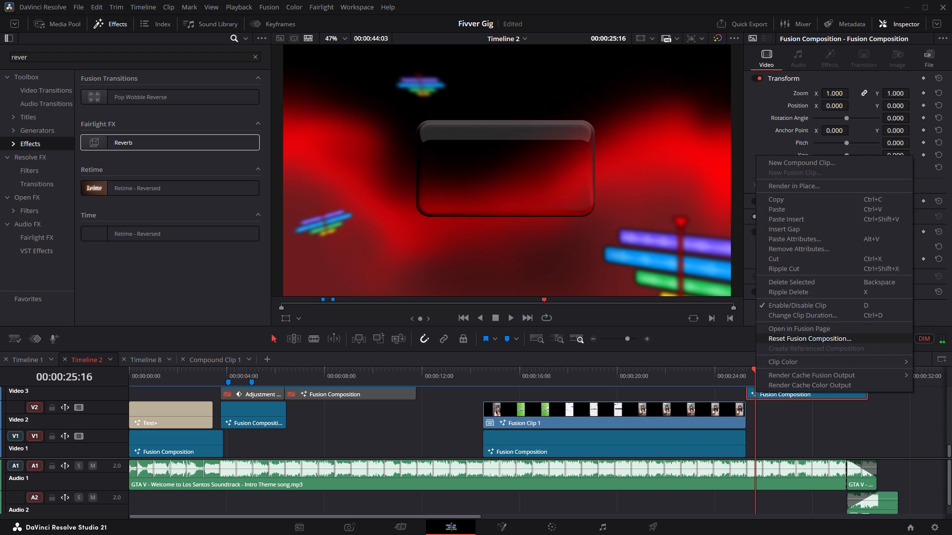
left_click(804, 332)
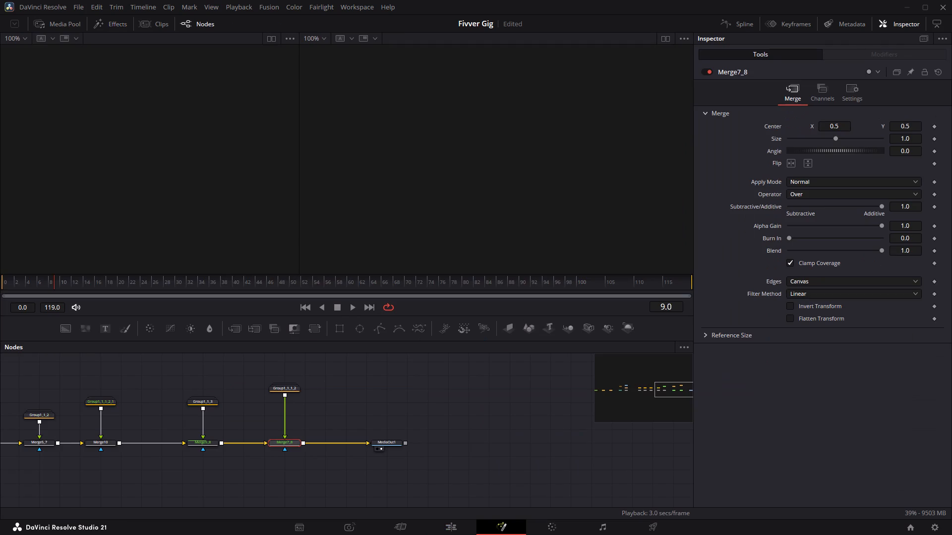
middle_click_drag(362, 391, 645, 388)
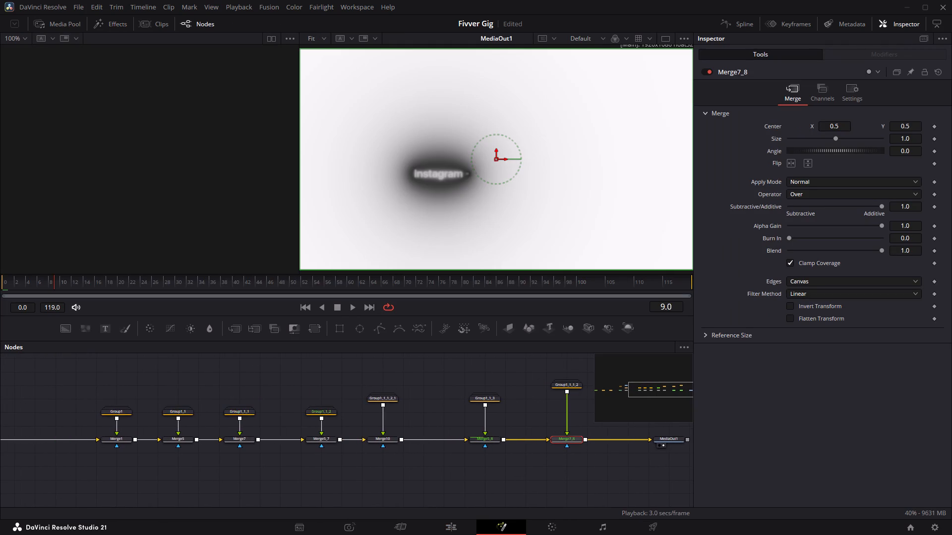
middle_click_drag(282, 380, 592, 405)
left_click(279, 437)
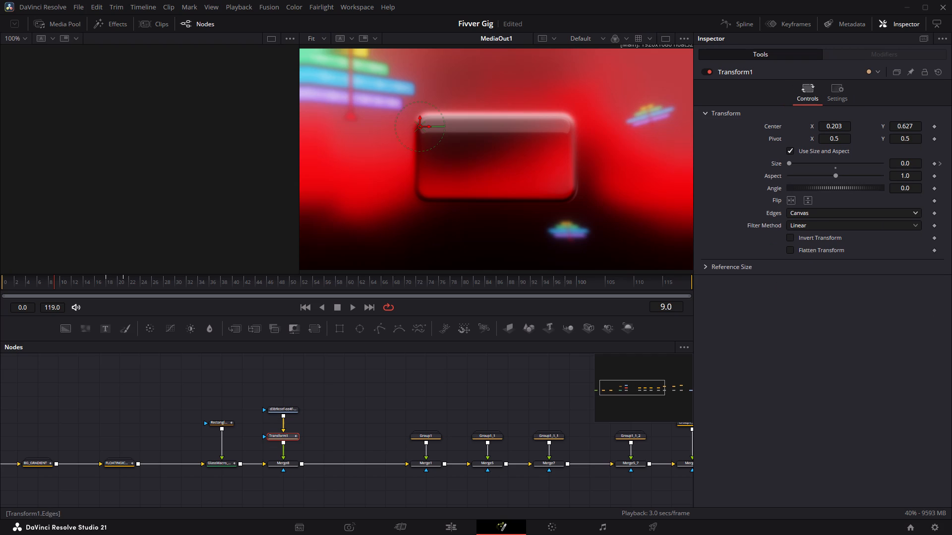
left_click(943, 162)
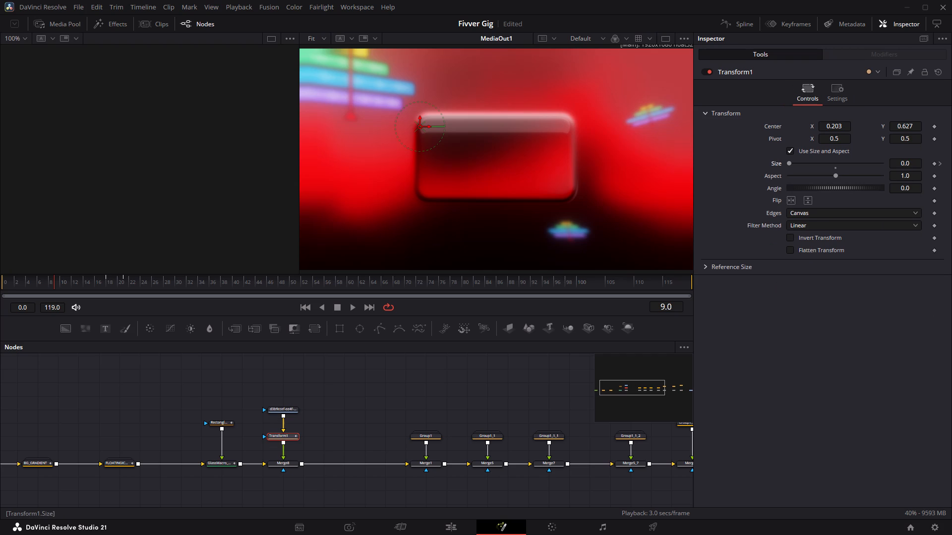
left_click(941, 166)
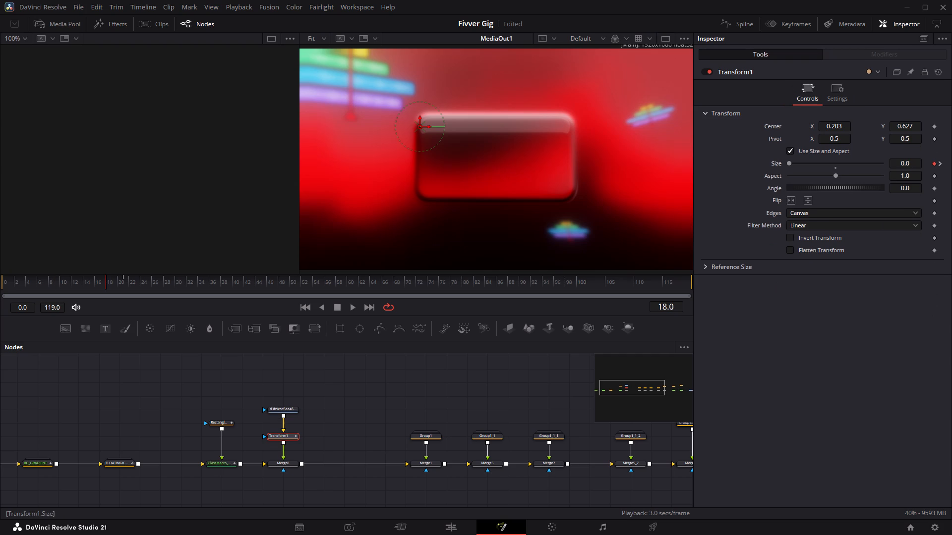
left_click(222, 425)
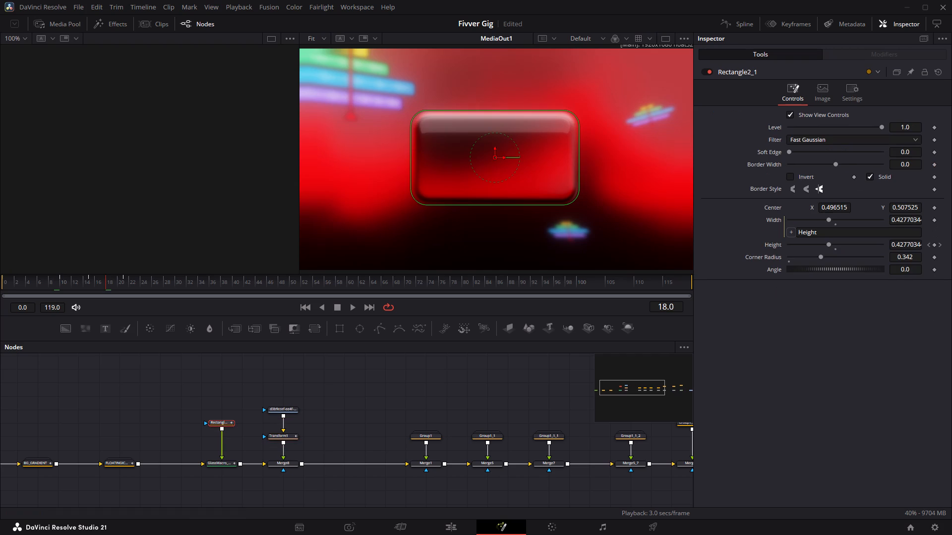
left_click(93, 287)
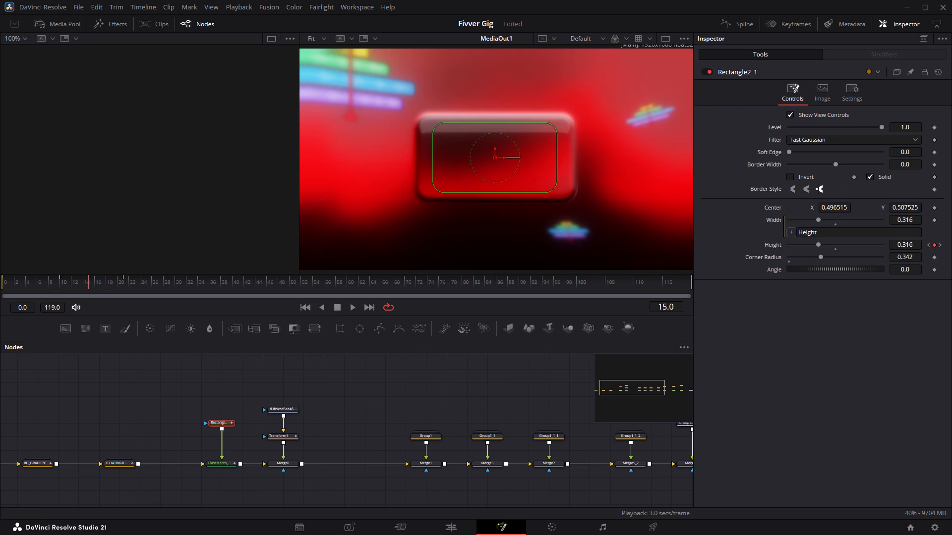
left_click(287, 438)
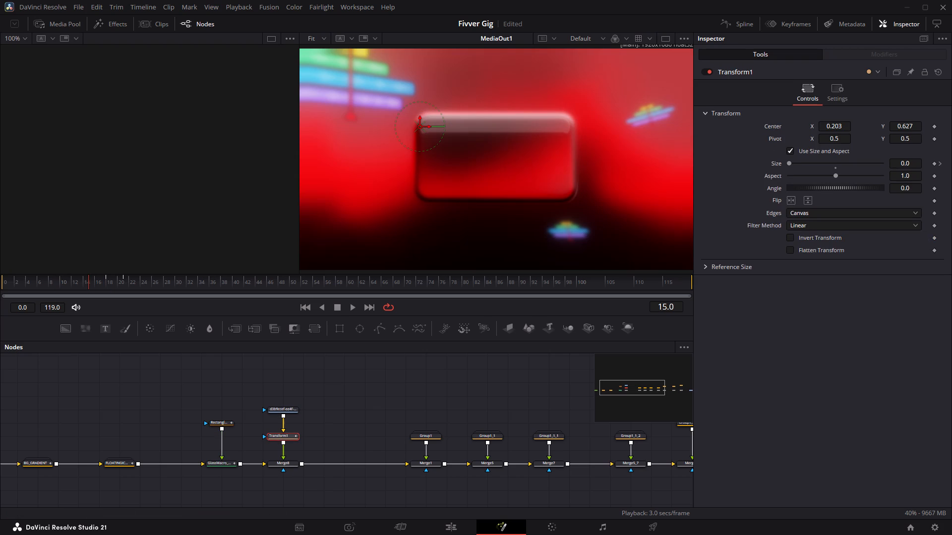
Return to the Edit page and replay Timeline 2 from shortly before the contact card.
left_click(439, 534)
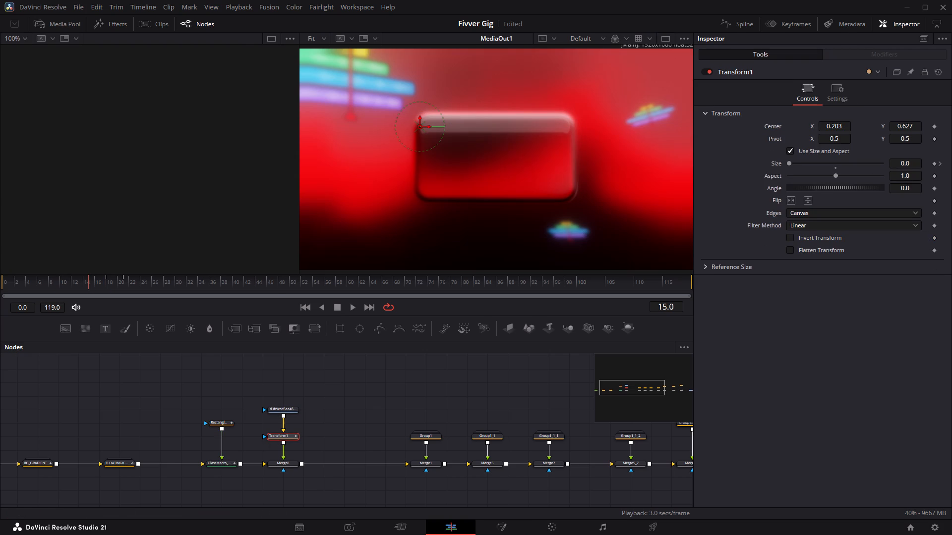
left_click(700, 374)
key("space")
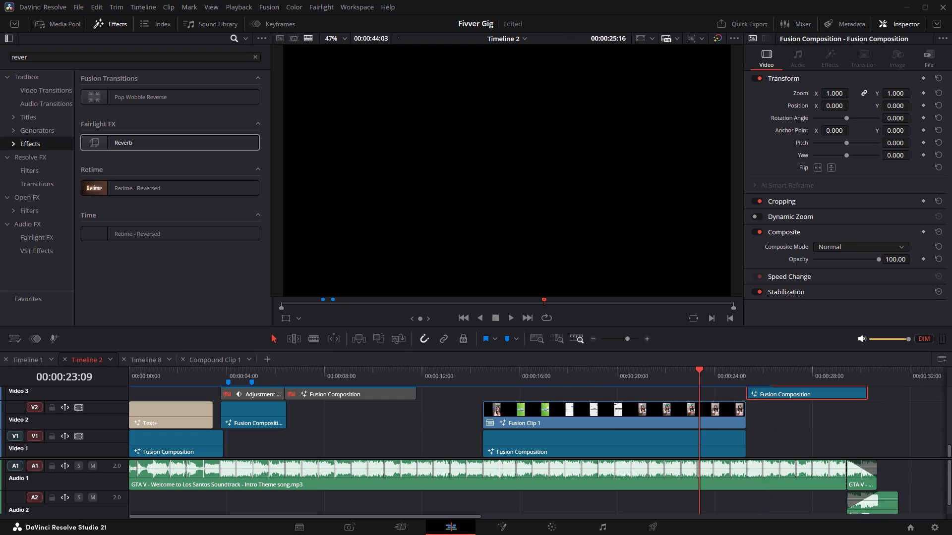
Replay Timeline 2 from several points in late Fusion Clip 1 to check the contact card's opening and text reveal.
double_click(694, 376)
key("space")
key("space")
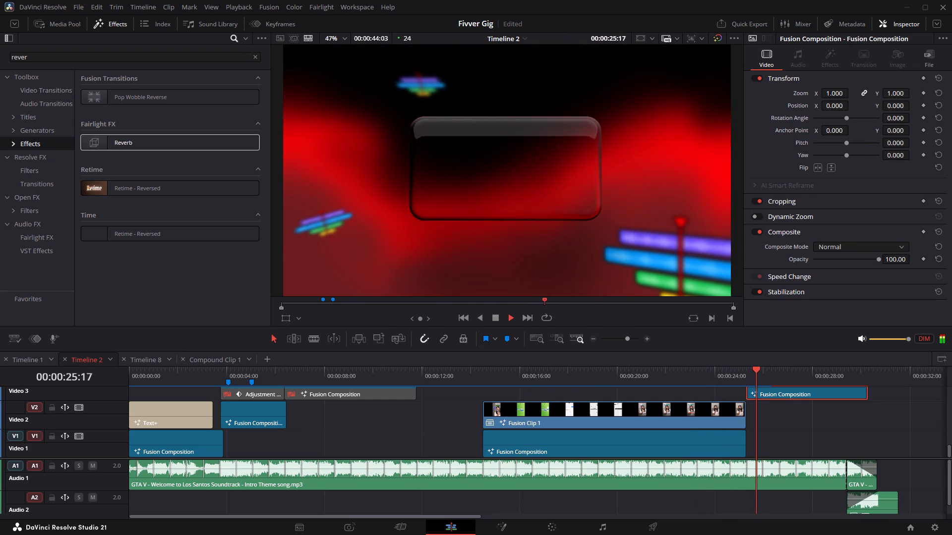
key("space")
left_click(724, 375)
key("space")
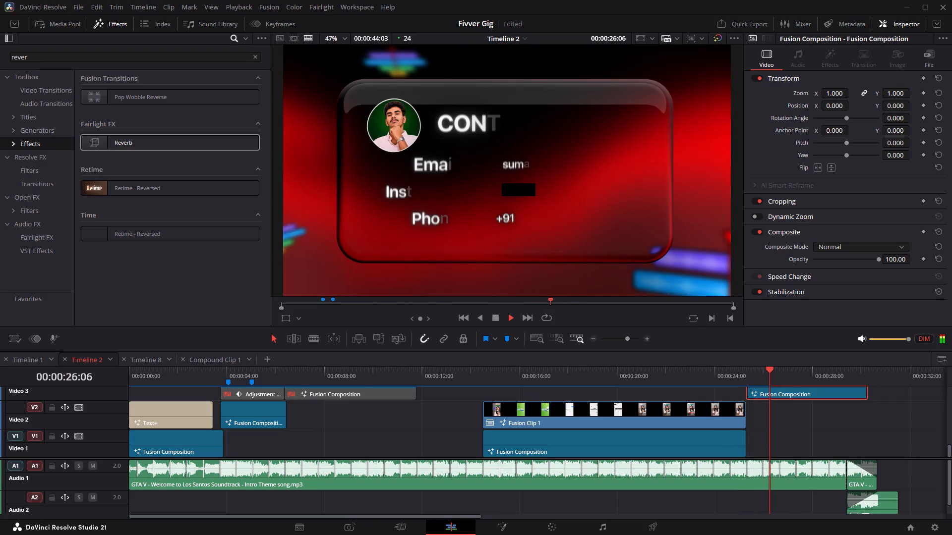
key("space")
left_click(739, 375)
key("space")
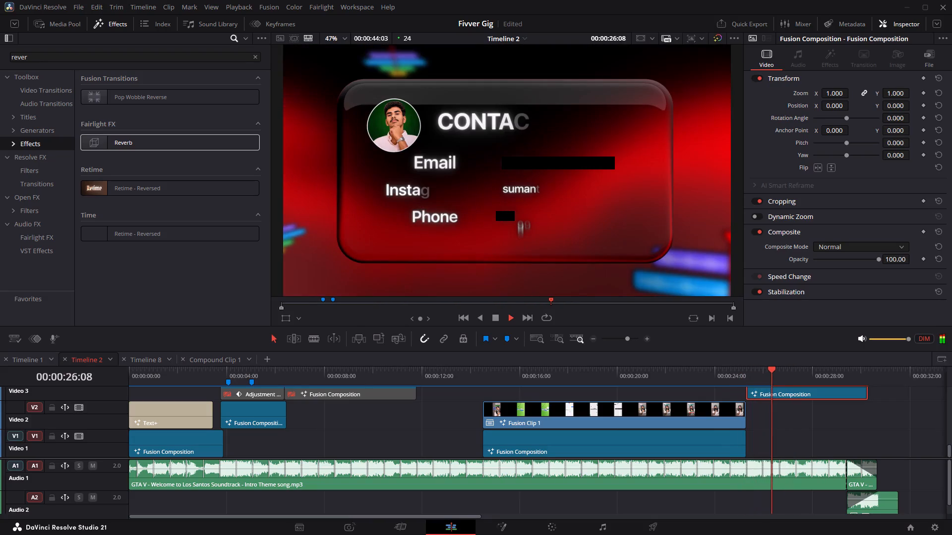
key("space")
Check the Adjustment Clip on Video 7 above the contact card and replay the text reveal from about 00:00:26:15.
scroll(783, 413, "up", 3)
scroll(783, 413, "down", 1)
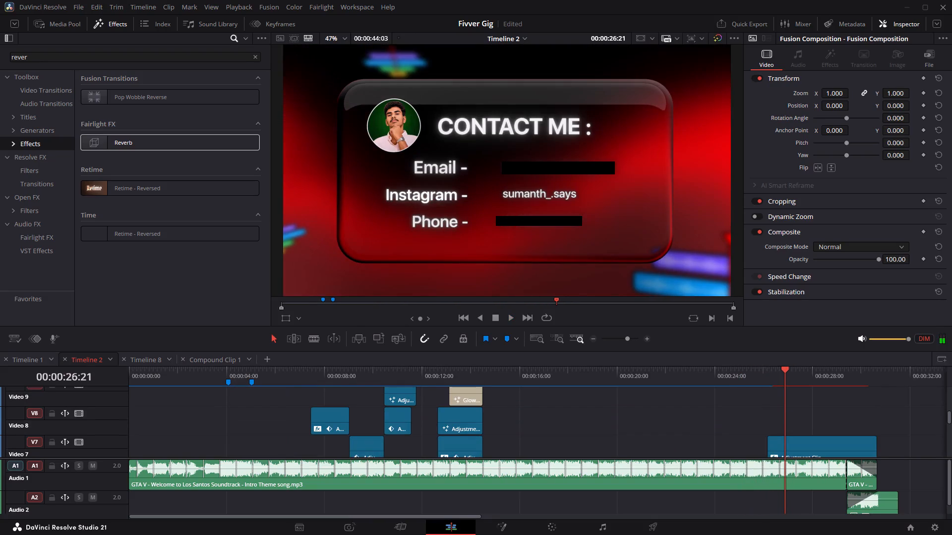
left_click(781, 380)
left_click(781, 380)
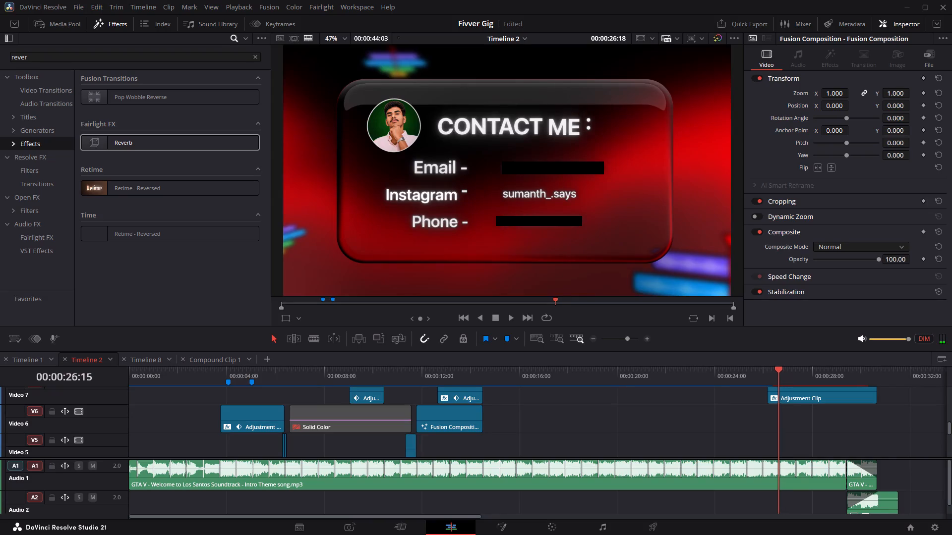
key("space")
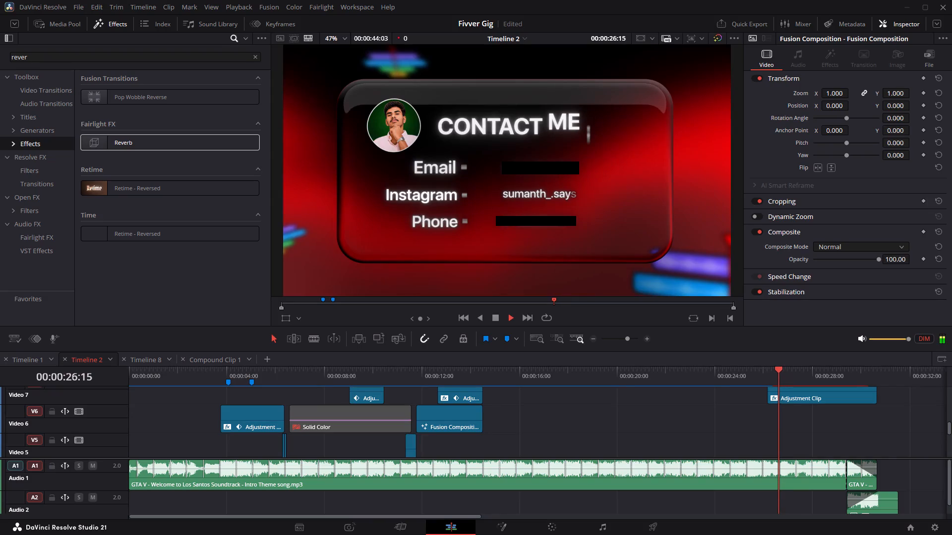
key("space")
left_click(778, 380)
left_click_drag(785, 400, 793, 400)
Open Timeline 2 in the Deliver page and play it from the later part of Fusion Clip 1.
left_click(629, 534)
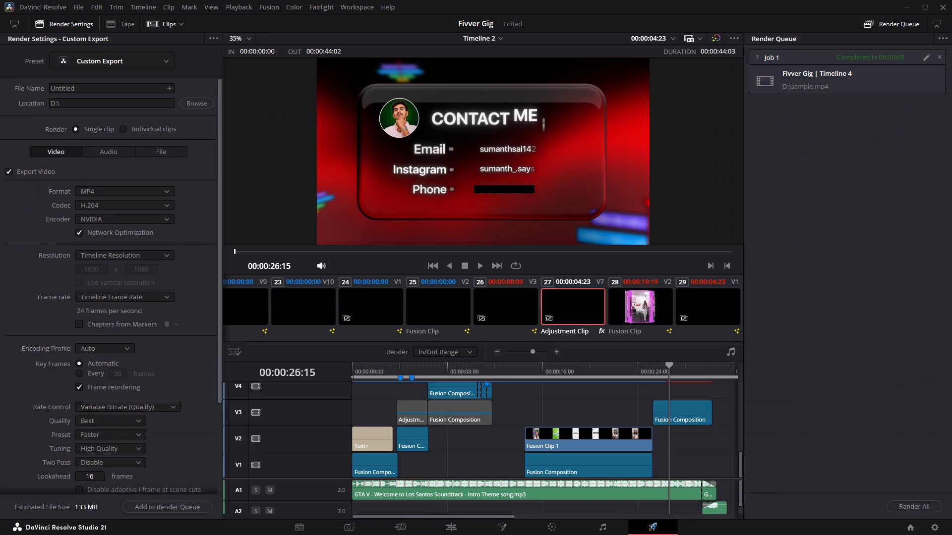
left_click(614, 374)
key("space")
Switch to Chrome, reload the GitHub link to download heynixi-windows-setup.exe again, and open the recent download history.
key("alt+Tab")
key("alt+Tab")
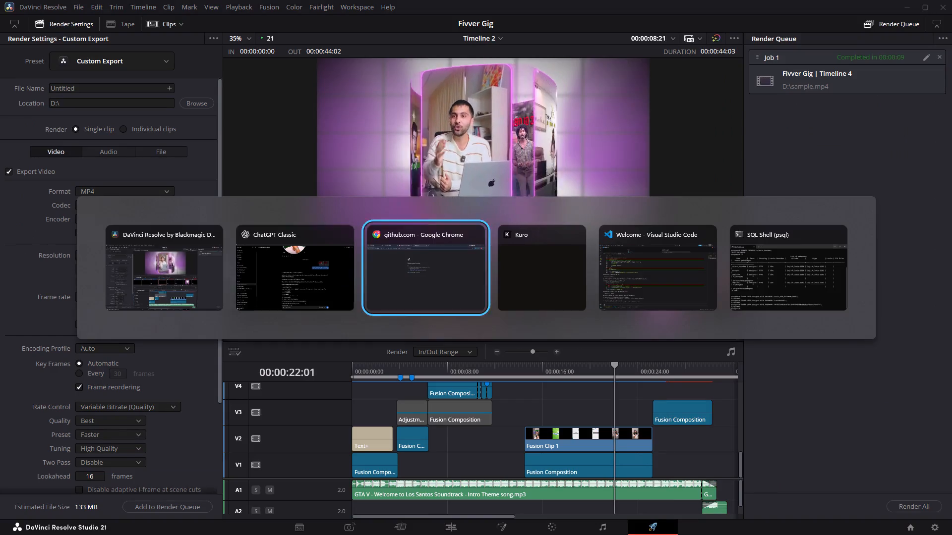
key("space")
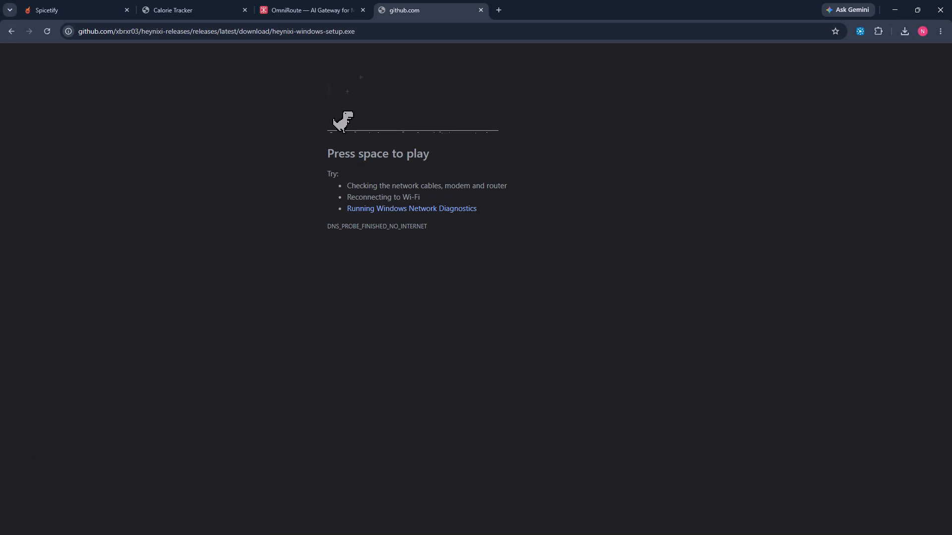
double_click(51, 34)
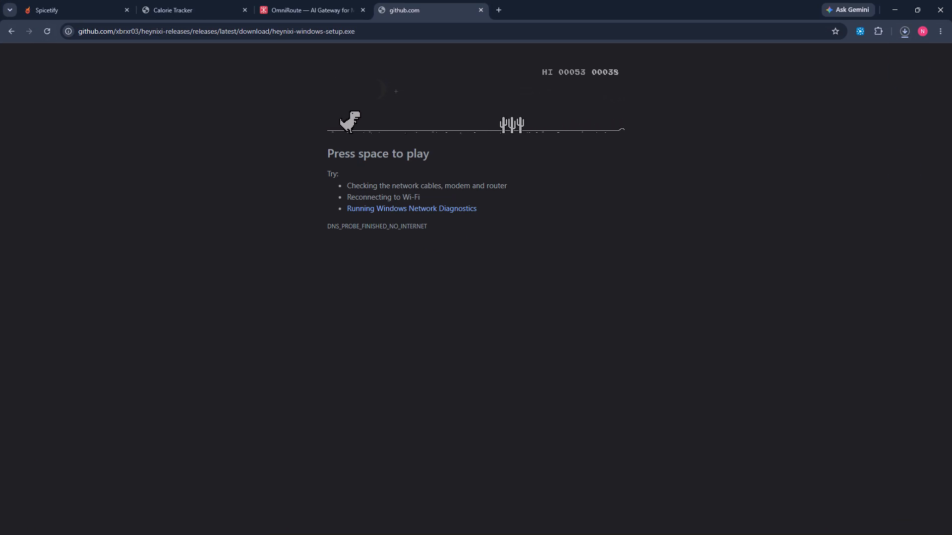
left_click(900, 39)
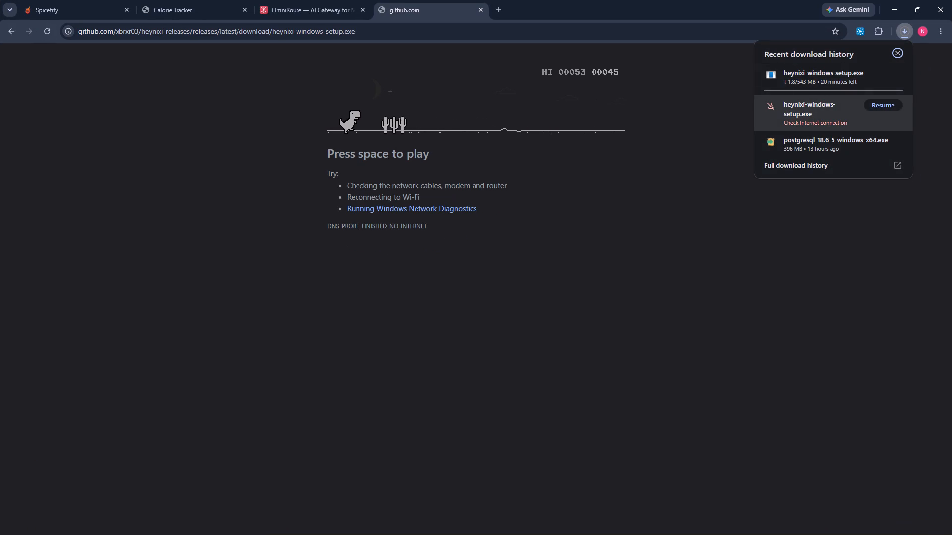
In Chrome, cancel the interrupted duplicate download of heynixi-windows-setup.exe.
right_click(826, 122)
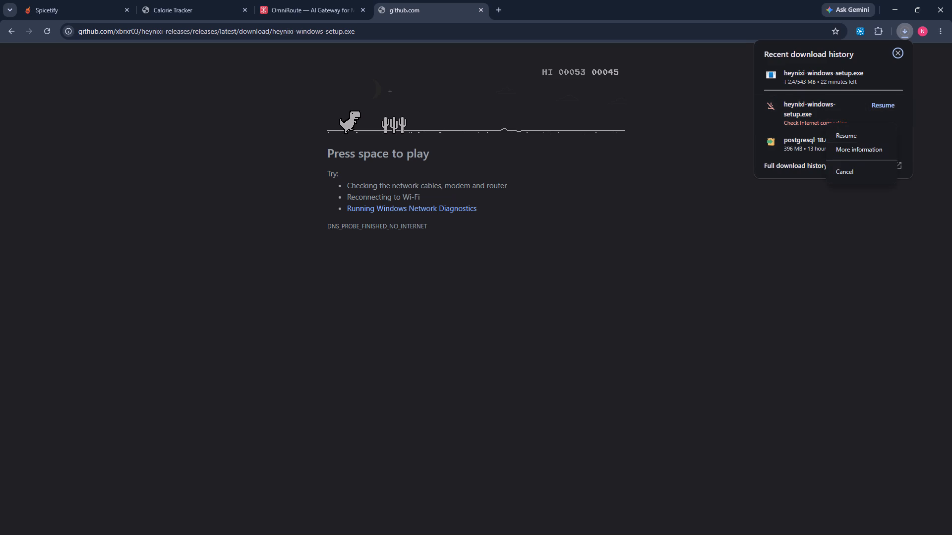
left_click(844, 169)
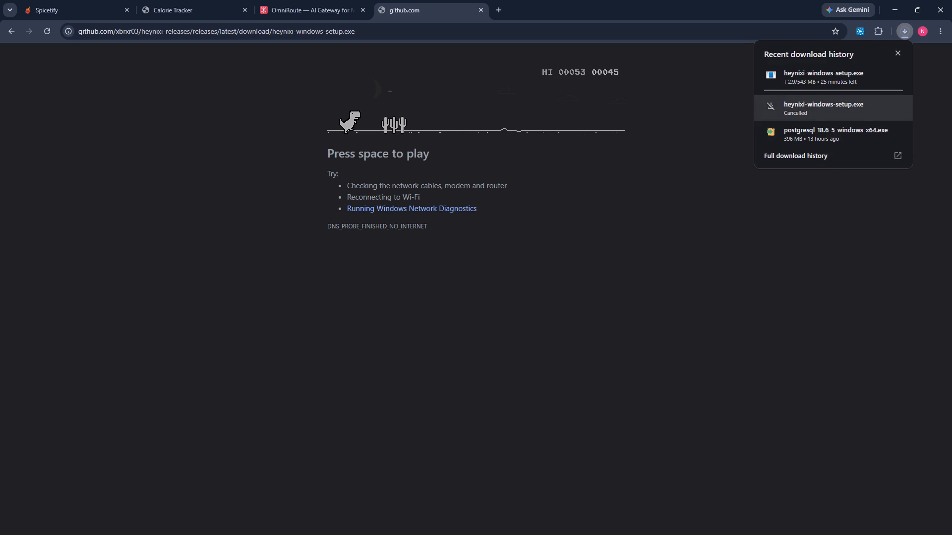
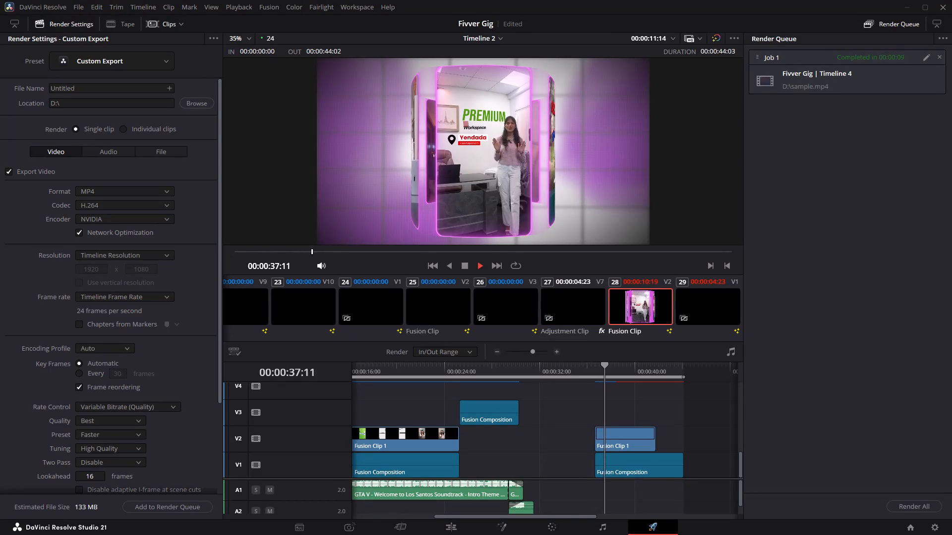
Return to the Edit page and replay Timeline 2's transition into the contact card through to the end of the audio.
key("space")
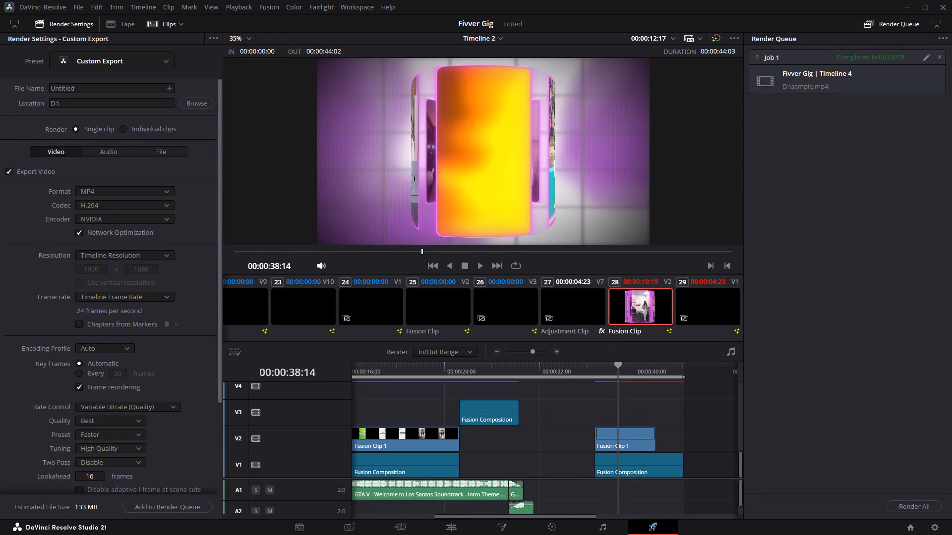
left_click(453, 534)
left_click(176, 374)
key("space")
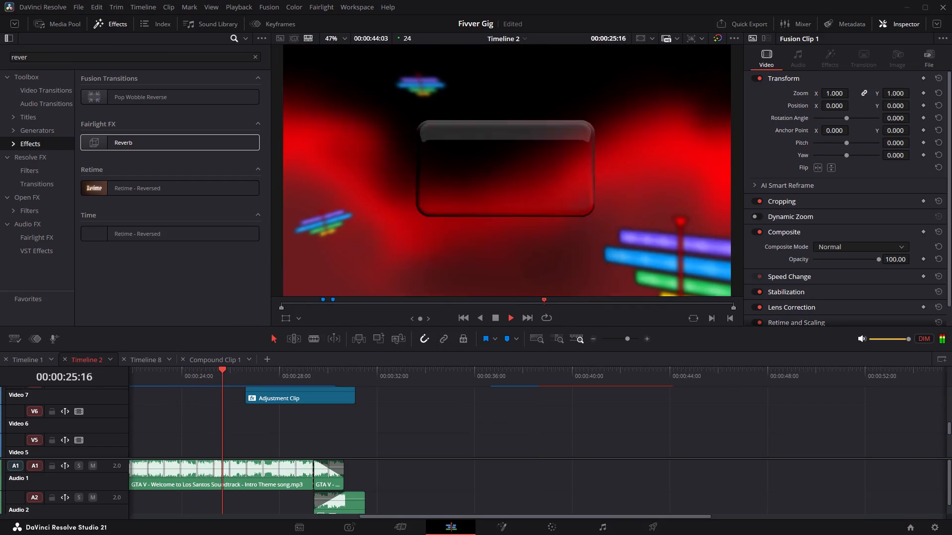
key("space")
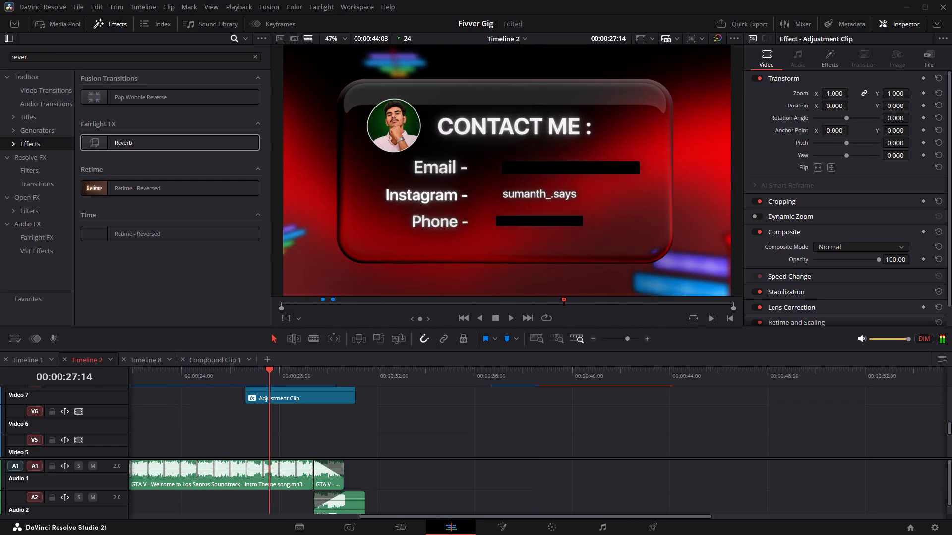
left_click(232, 374)
key("space")
left_click(197, 378)
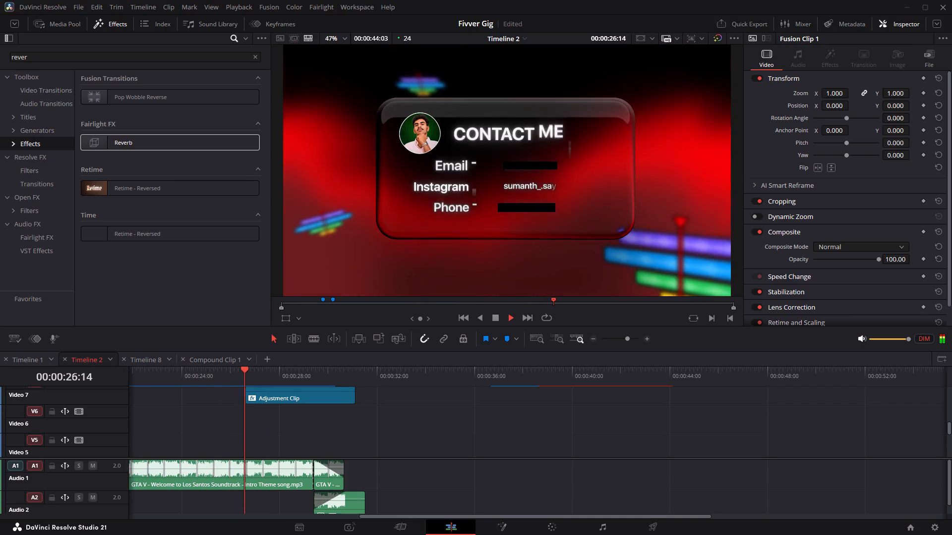
left_click(164, 378)
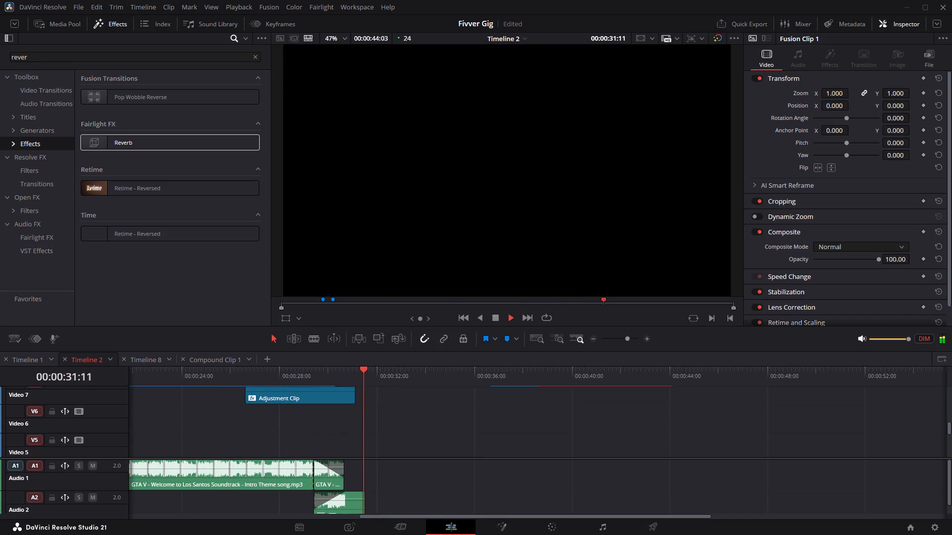
key("space")
Replay Timeline 2 from the start up to the end of the opening text section.
scroll(182, 395, "down", 2, "ctrl")
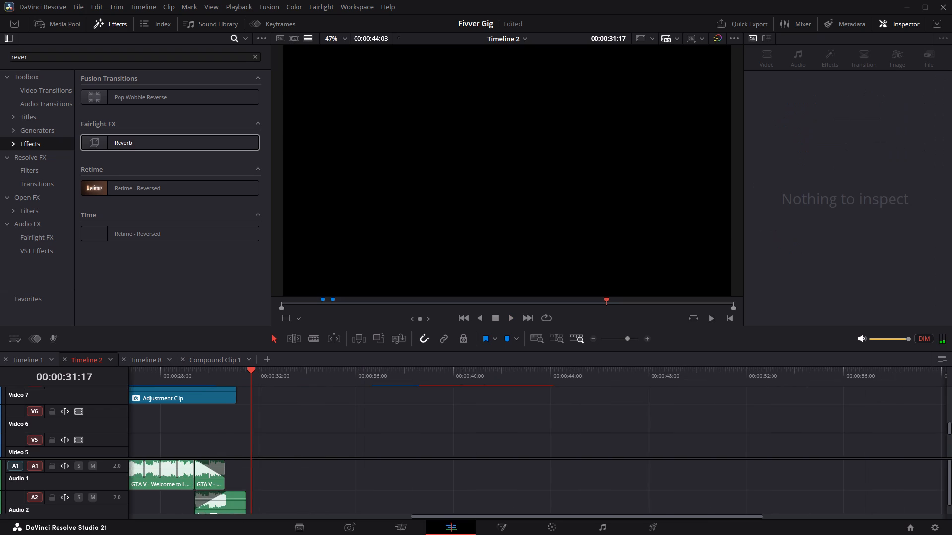
scroll(182, 395, "down", 2, "alt")
left_click_drag(197, 378, 138, 384)
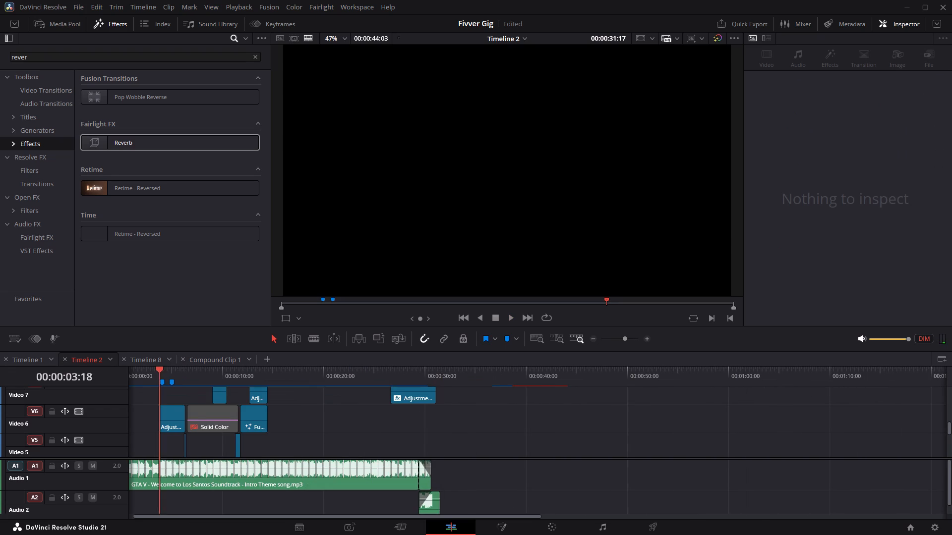
left_click_drag(138, 384, 105, 386)
key("space")
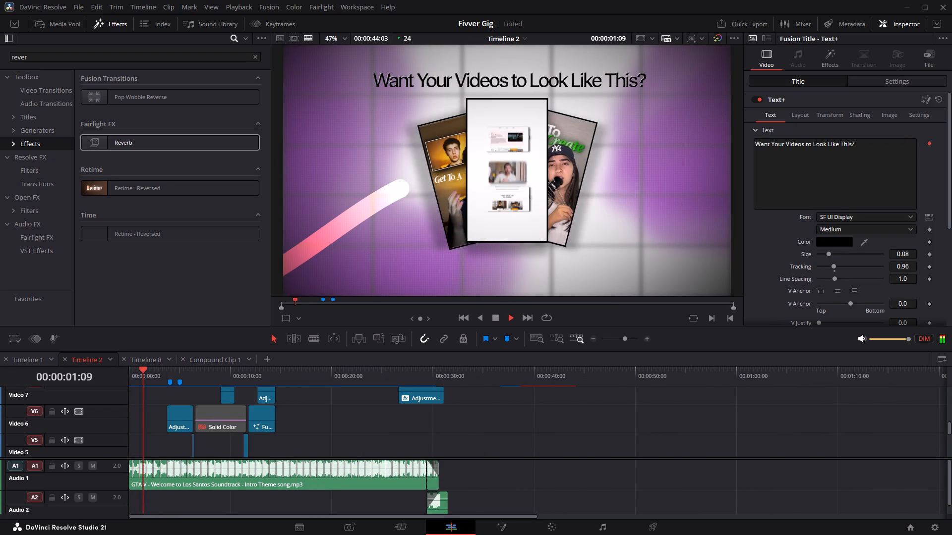
key("space")
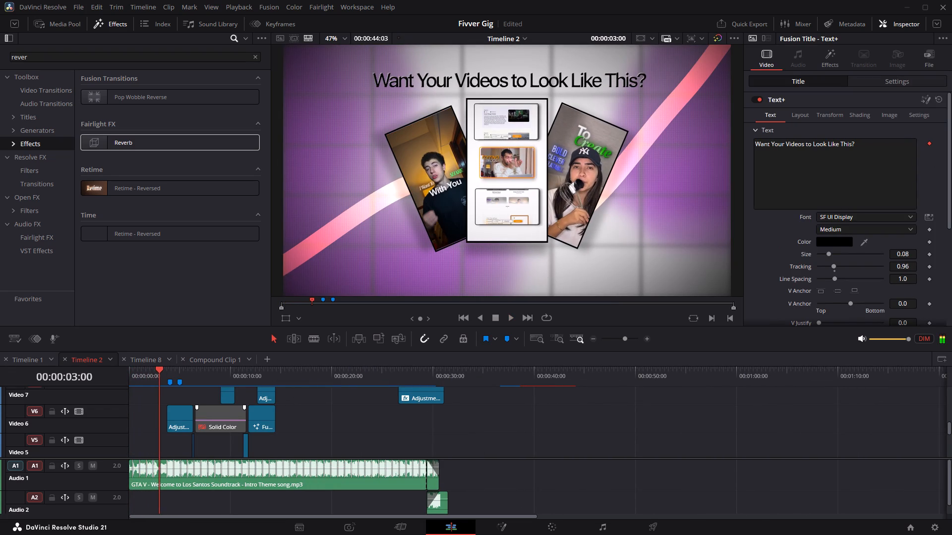
scroll(234, 413, "up", 5, "alt")
scroll(306, 413, "down", 2)
key("space")
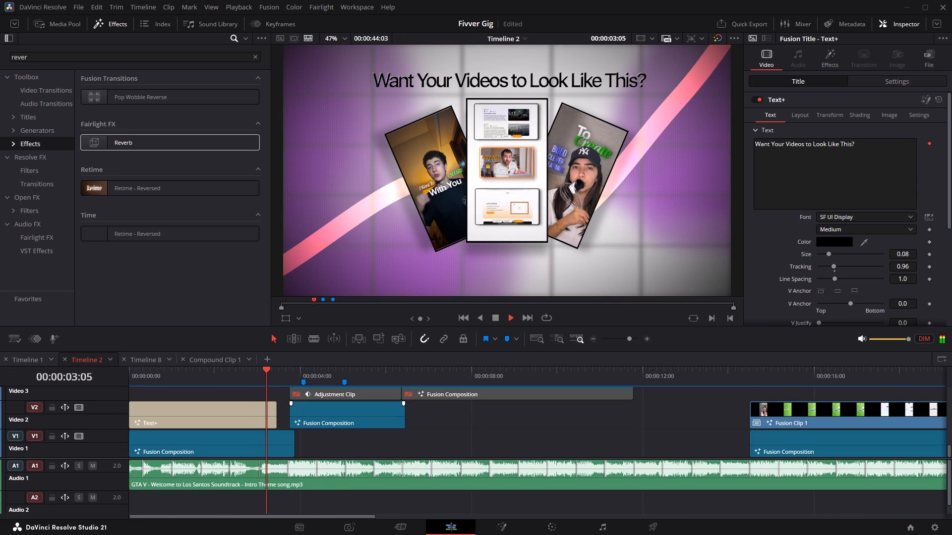
key("space")
Split the Fusion Composition on Video 2 under the Adjustment Clip at 00:00:04:03.
left_click(303, 375)
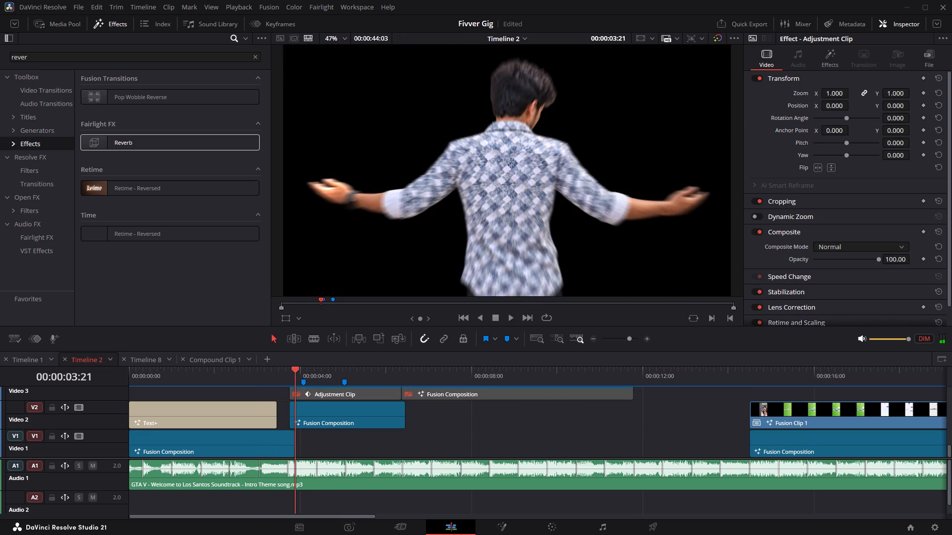
key("Right")
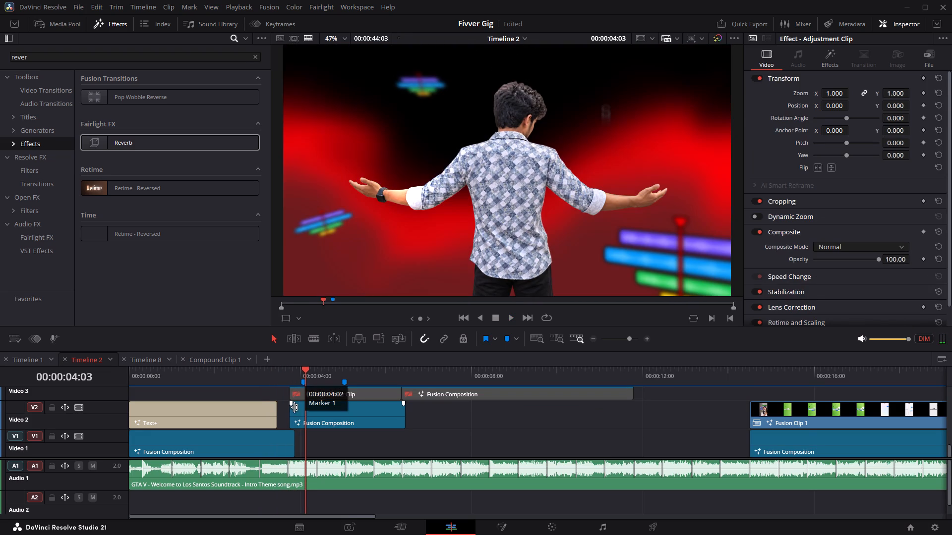
left_click(330, 425)
scroll(329, 421, "up", 3)
scroll(329, 421, "down", 3)
scroll(329, 421, "up", 2)
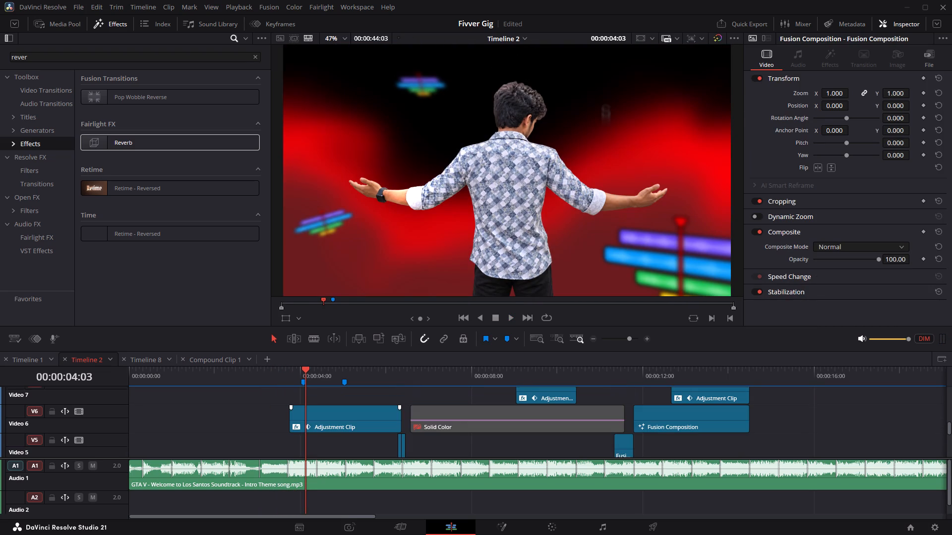
scroll(329, 421, "up", 1)
scroll(329, 421, "down", 1)
scroll(329, 421, "up", 1)
scroll(329, 421, "down", 4)
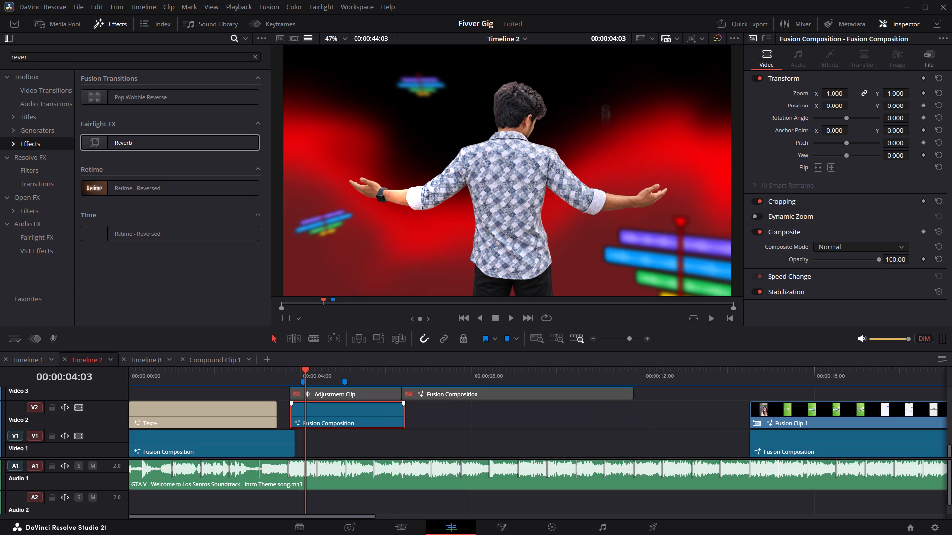
key("c")
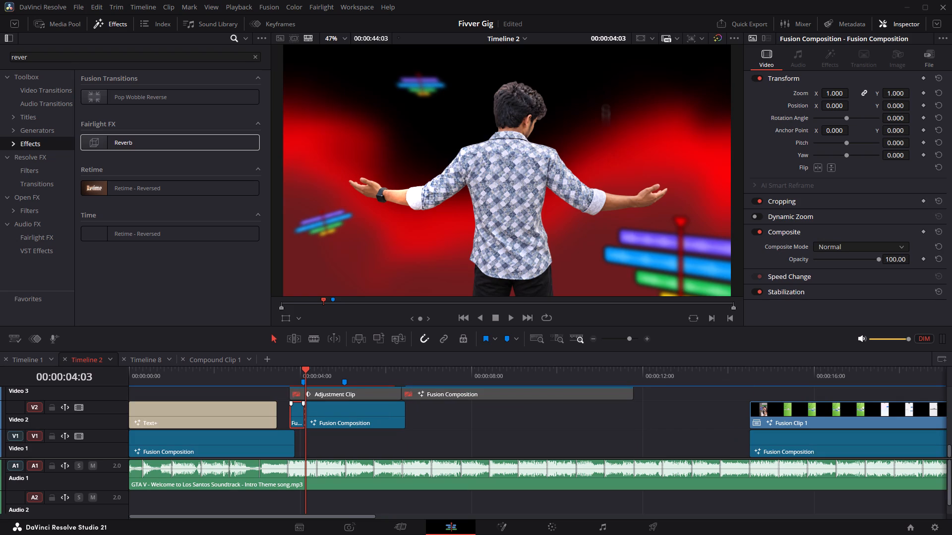
key("ctrl+z")
key("c")
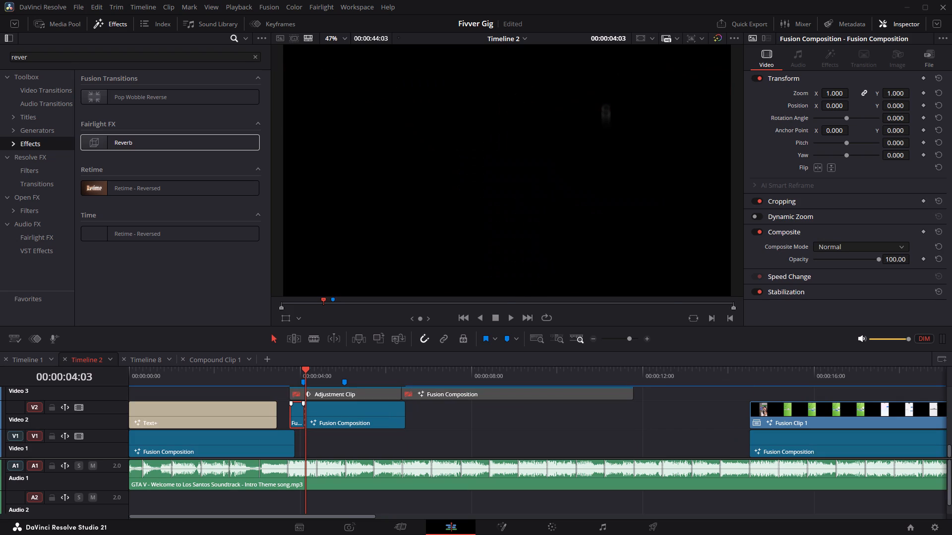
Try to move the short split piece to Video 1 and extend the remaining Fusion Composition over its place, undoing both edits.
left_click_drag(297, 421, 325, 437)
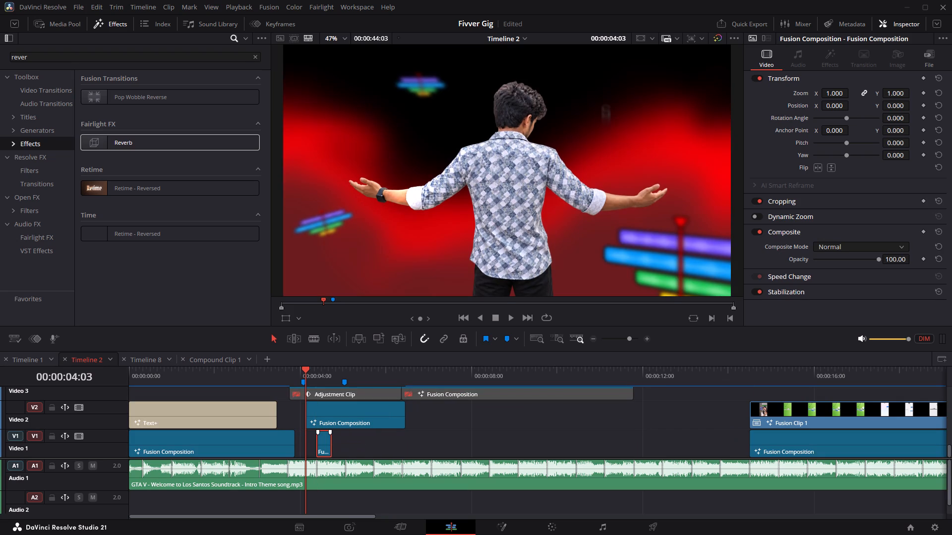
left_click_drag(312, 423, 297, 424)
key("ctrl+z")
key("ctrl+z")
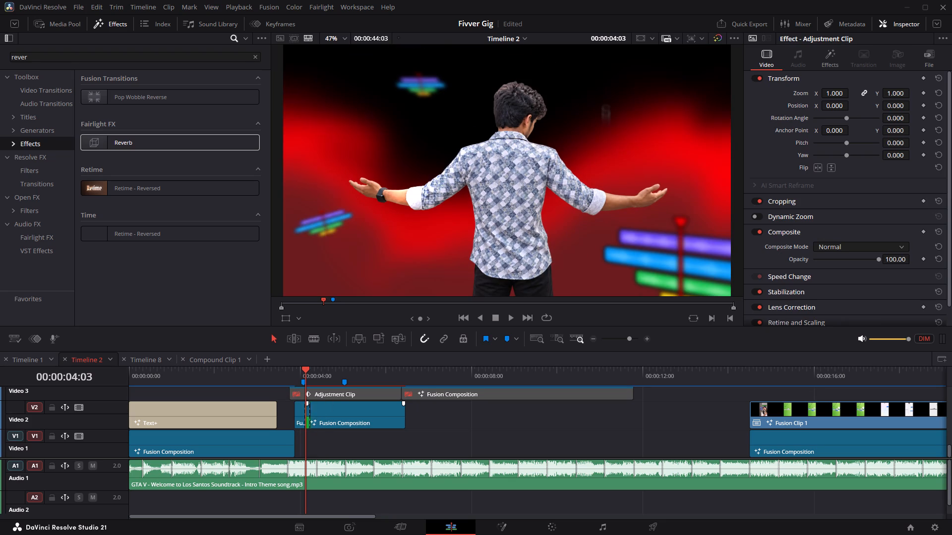
Move the short split piece onto empty space on Video 1 and extend the remaining Fusion Composition's start back to 00:00:03:18.
left_click_drag(297, 381, 292, 381)
left_click_drag(302, 421, 318, 436)
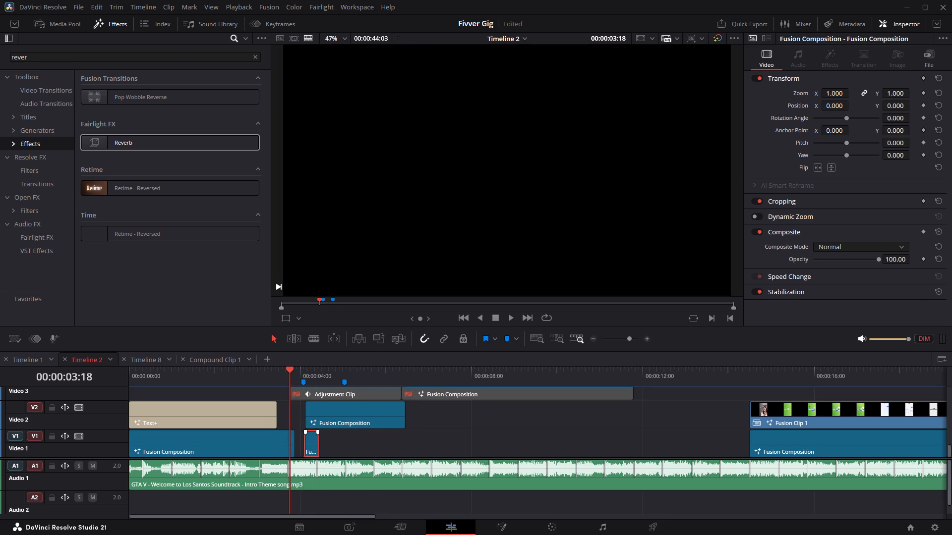
left_click_drag(312, 442, 425, 439)
left_click_drag(308, 422, 293, 425)
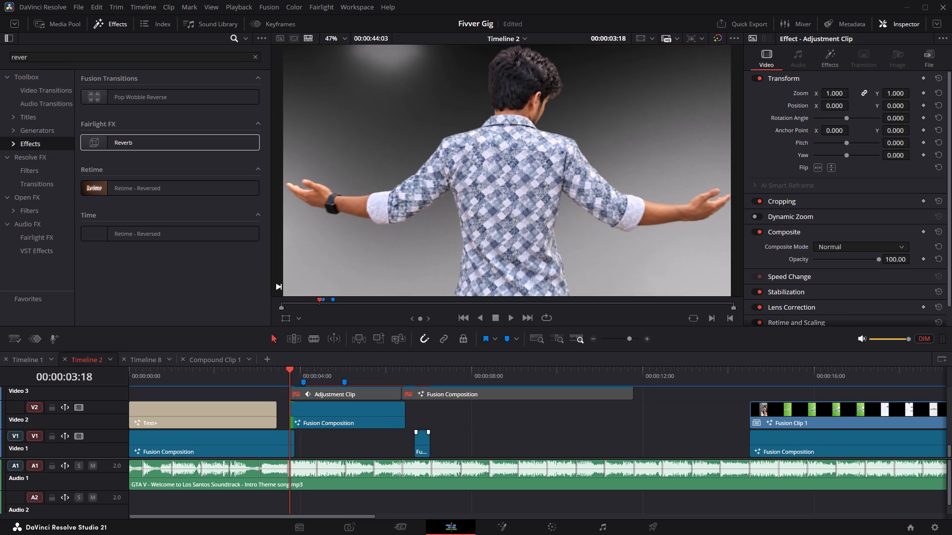
Play back the repaired section on the Deliver page, starting shortly before 00:00:03:18.
left_click(654, 534)
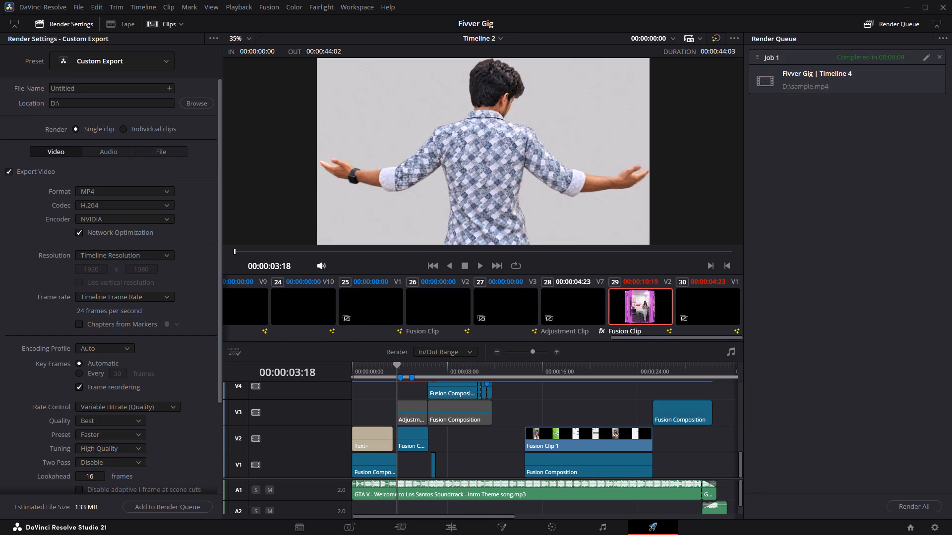
left_click(384, 370)
key("space")
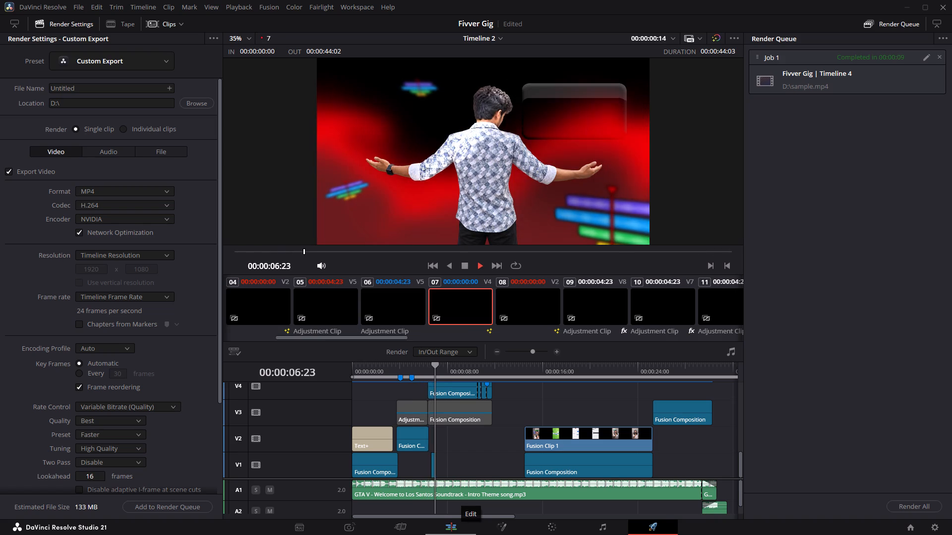
key("space")
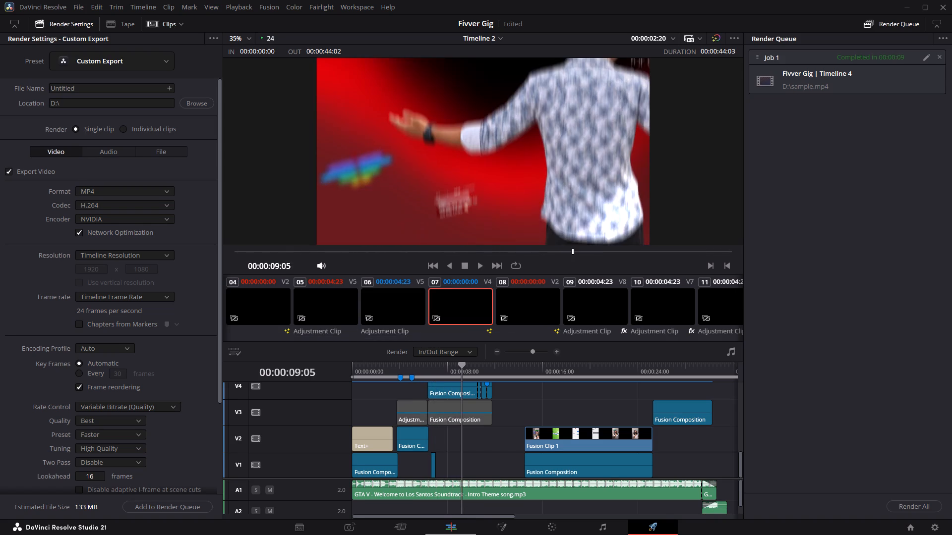
Return to the Edit page and delete the leftover short Fusion Composition piece on Video 1.
left_click(422, 438)
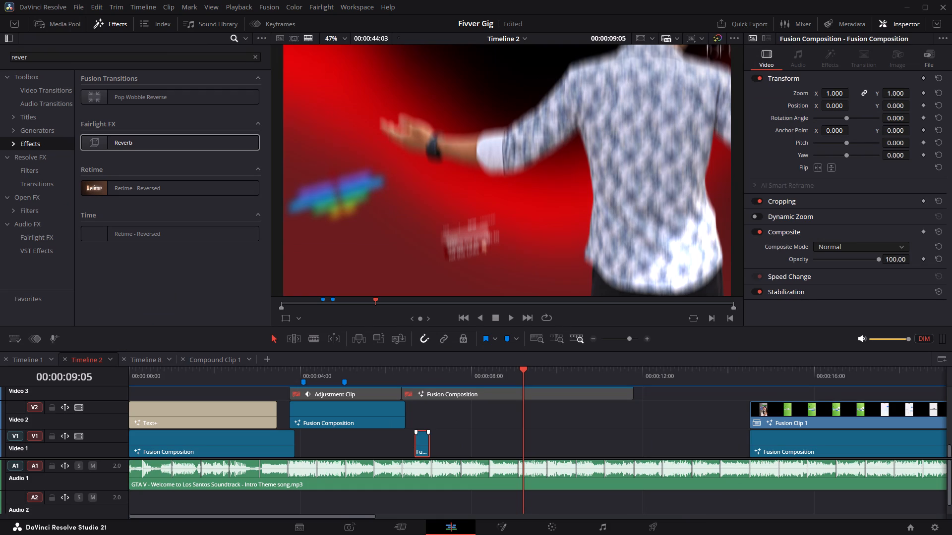
key("BackSpace")
Replay Timeline 2 from the start, and replay the transition from Fusion Clip 1 into the contact card.
left_click_drag(226, 371, 14, 398)
key("space")
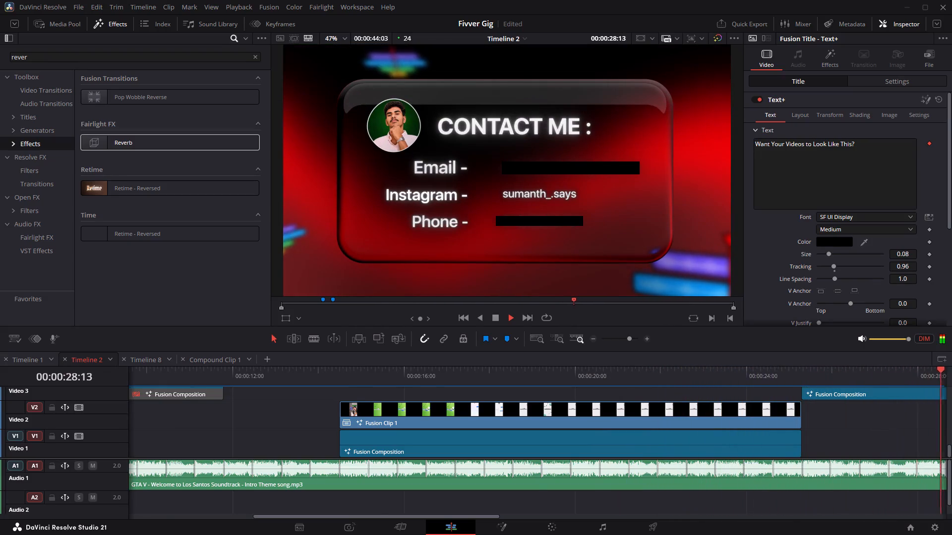
key("space")
left_click(296, 380)
key("space")
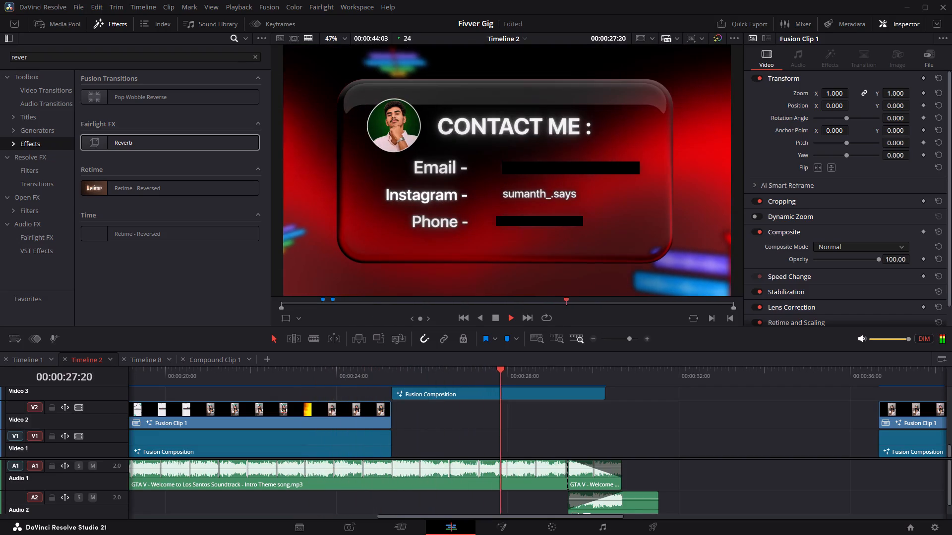
left_click(362, 377)
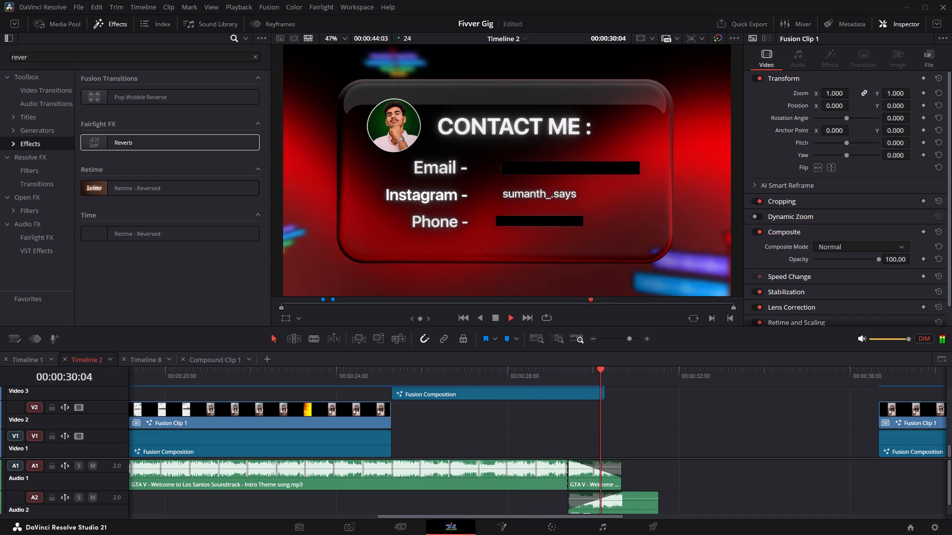
key("space")
Delete the spare Fusion Clip 1 and Fusion Composition left on Video 2 and Video 1 after the contact card.
scroll(362, 401, "down", 2, "alt")
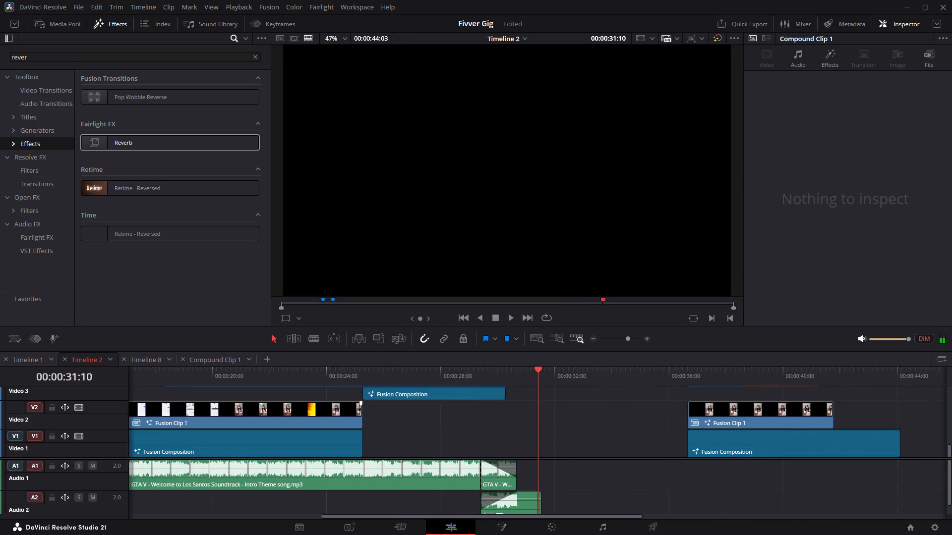
scroll(362, 401, "down", 2, "alt")
left_click_drag(591, 395, 610, 409)
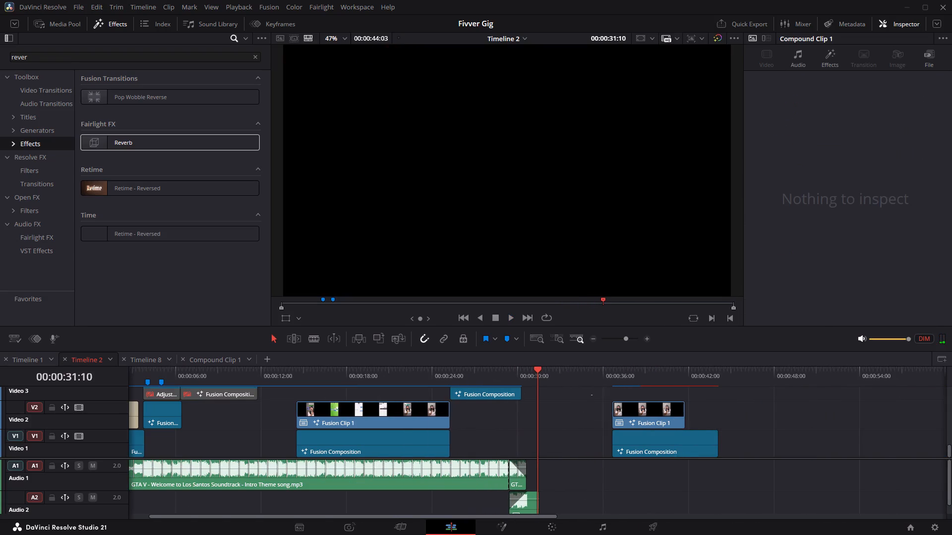
left_click_drag(610, 409, 678, 455)
key("BackSpace")
Play back the opening of Timeline 2 from the start.
left_click_drag(261, 375, 0, 397)
key("space")
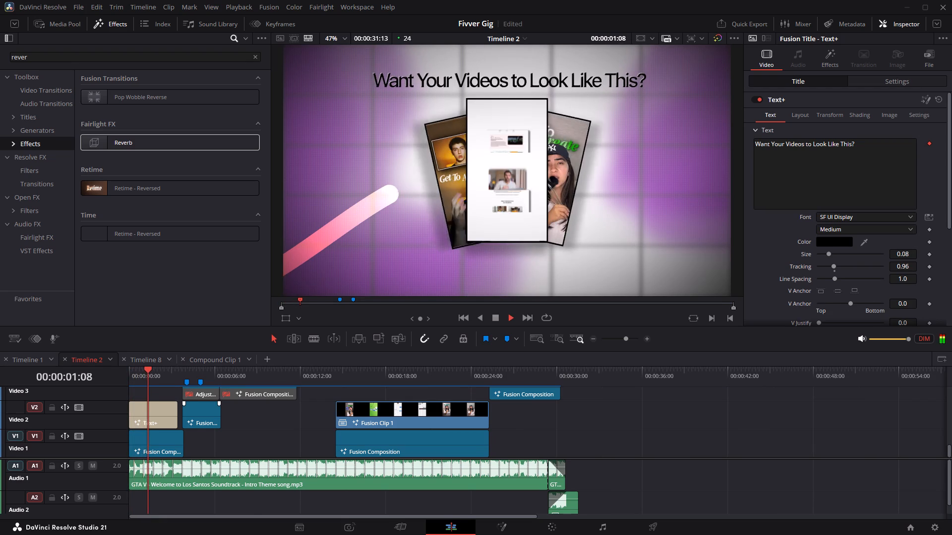
key("space")
Open the opening Fusion Composition on Video 1 in the Fusion page.
scroll(156, 436, "down", 3)
scroll(156, 436, "up", 3)
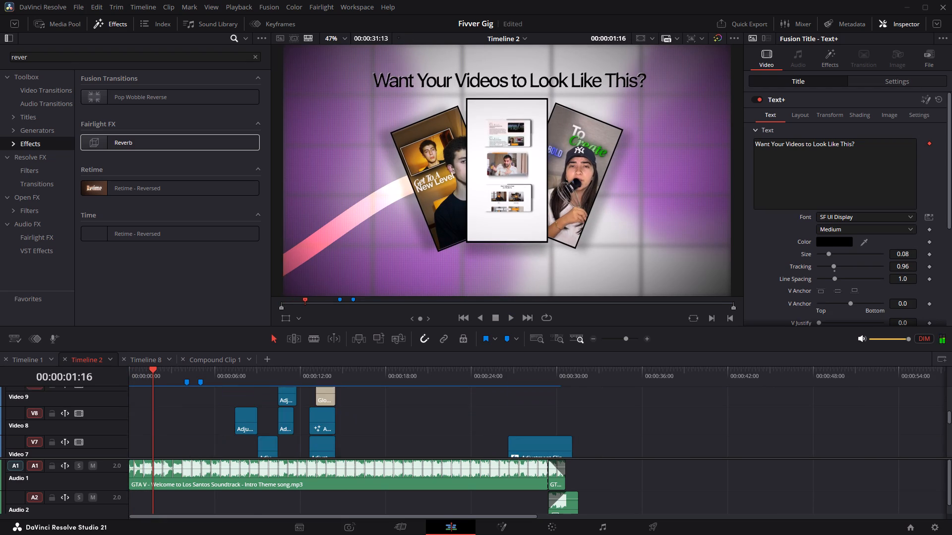
scroll(156, 436, "down", 4)
left_click(156, 436)
right_click(167, 439)
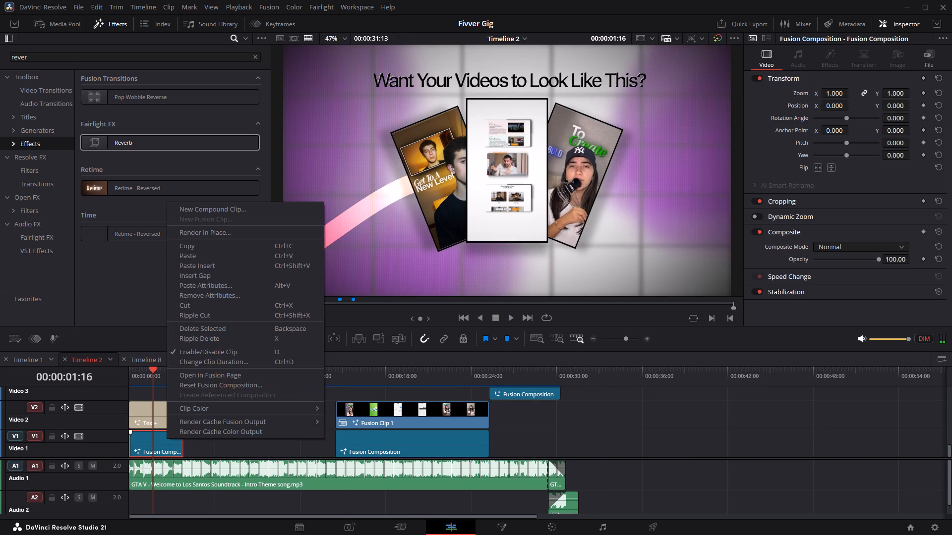
left_click(219, 371)
Examine the opening composition's node tree, checking the Vignette1 settings, the contents of the Background group and Merge9.
middle_click_drag(243, 412, 245, 412)
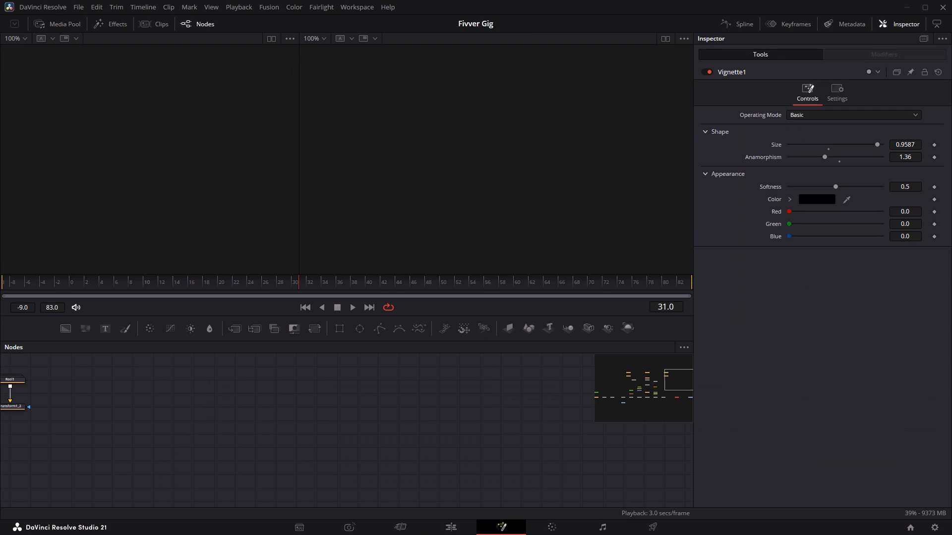
middle_click_drag(245, 412, 642, 434)
middle_click_drag(403, 475, 642, 343)
middle_click_drag(301, 406, 7, 357)
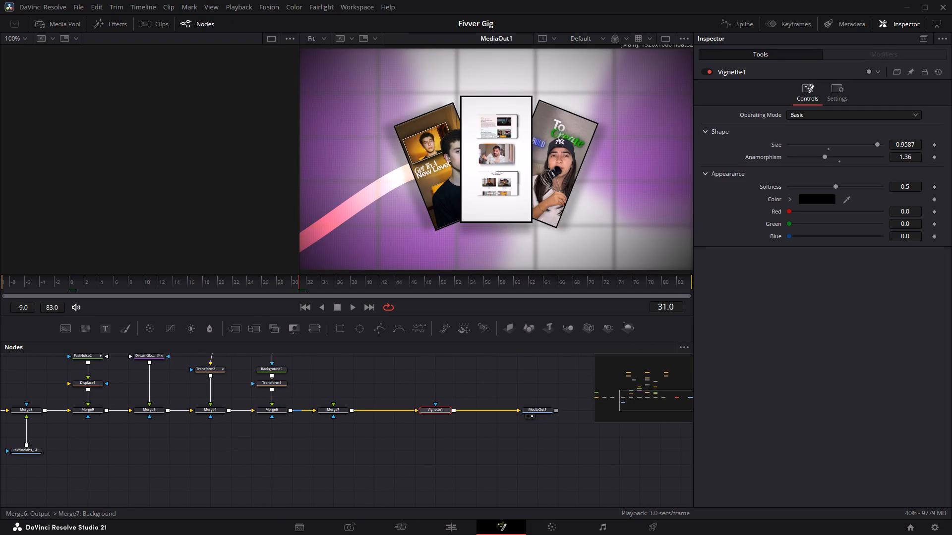
left_click(443, 414)
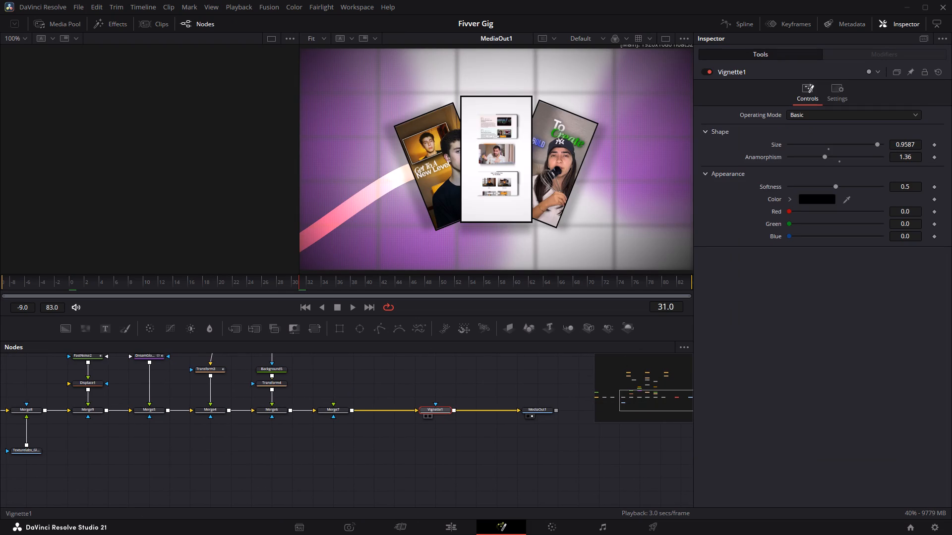
left_click(838, 92)
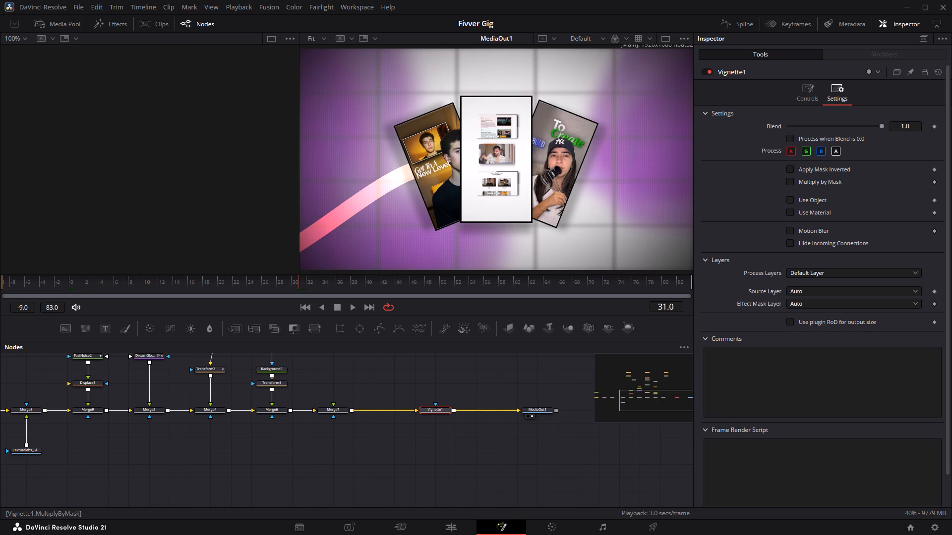
middle_click_drag(312, 437, 531, 425)
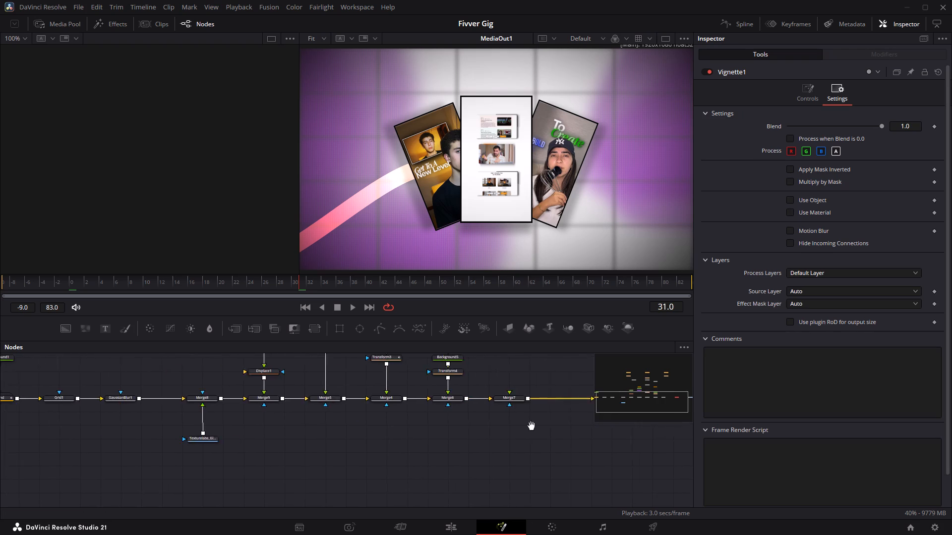
middle_click_drag(531, 425, 564, 456)
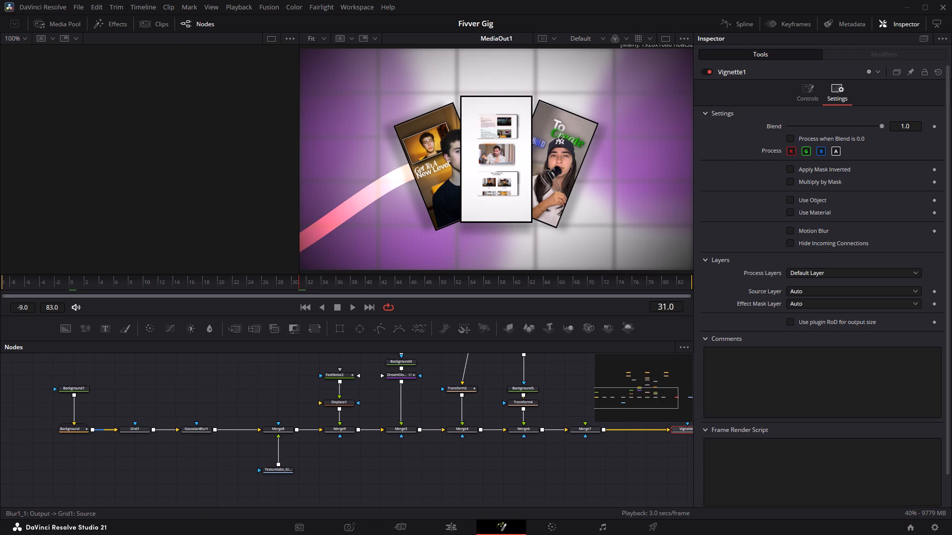
double_click(78, 430)
scroll(78, 430, "down", 2)
scroll(78, 430, "up", 2)
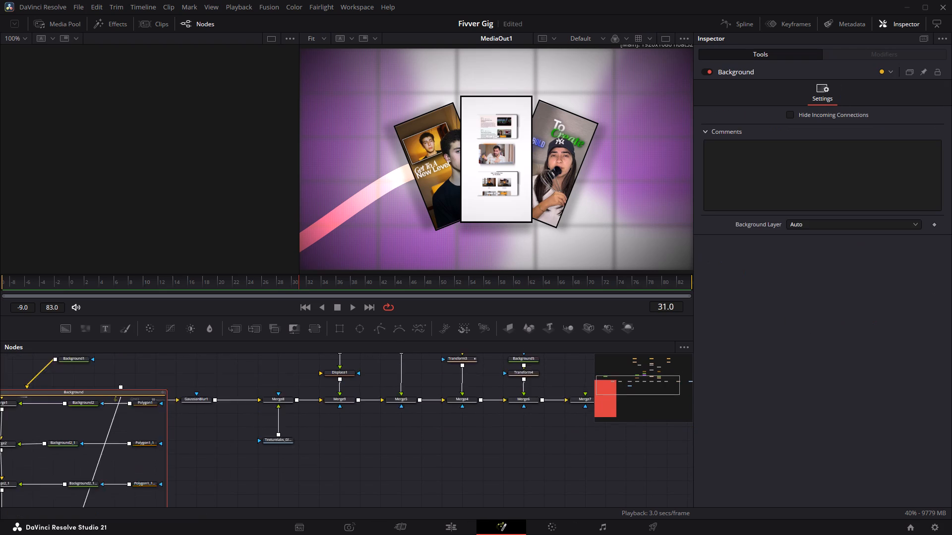
middle_click_drag(145, 400, 233, 385)
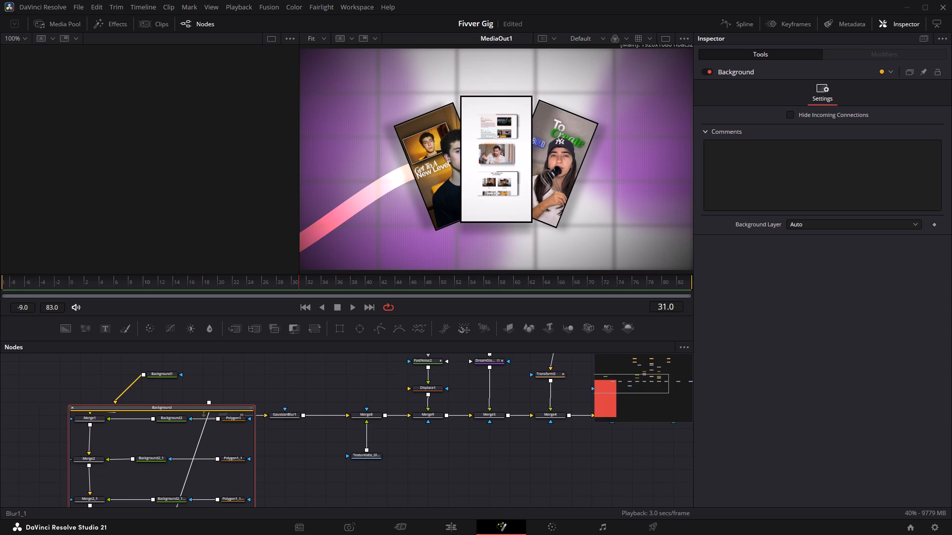
left_click(71, 410)
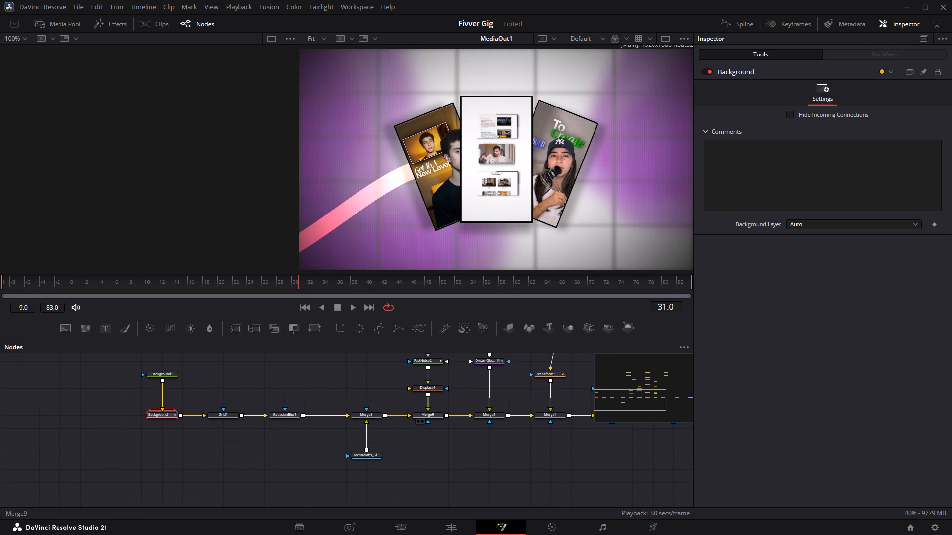
left_click(372, 453)
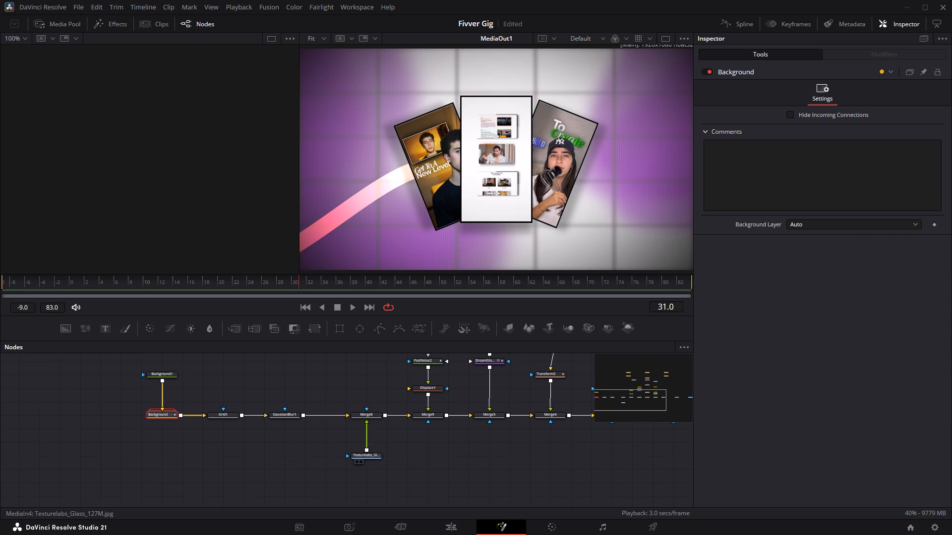
left_click(422, 415)
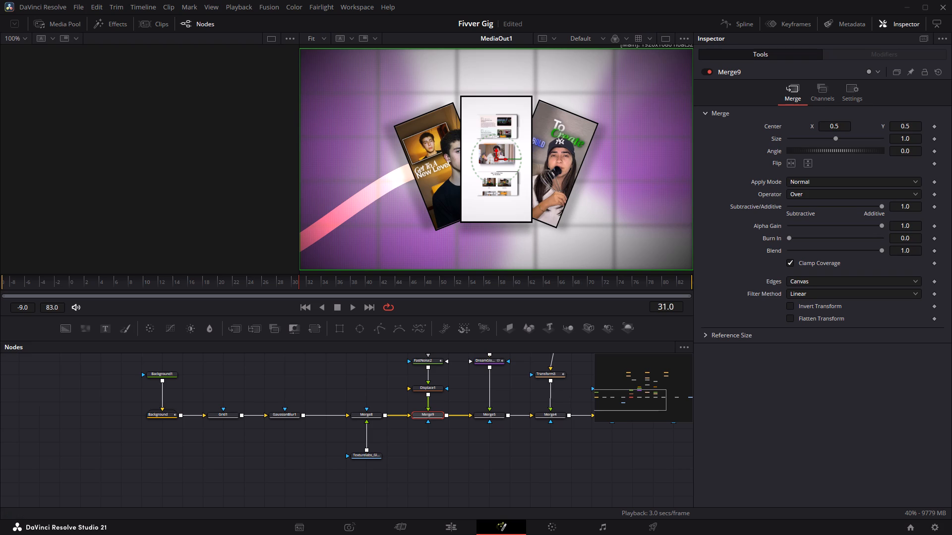
Enable motion blur on the Merge4 node and set its quality to 4.
middle_click_drag(502, 433, 372, 482)
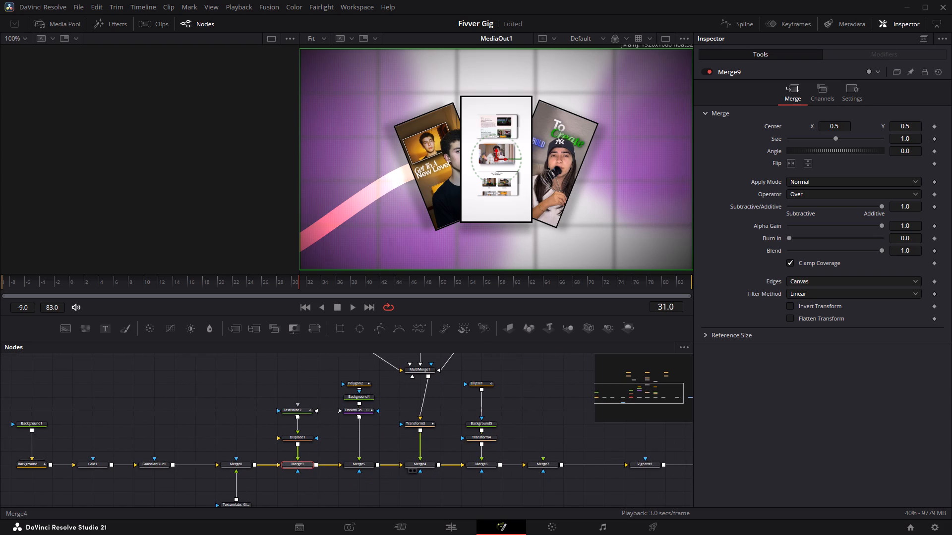
left_click(423, 464)
left_click(839, 88)
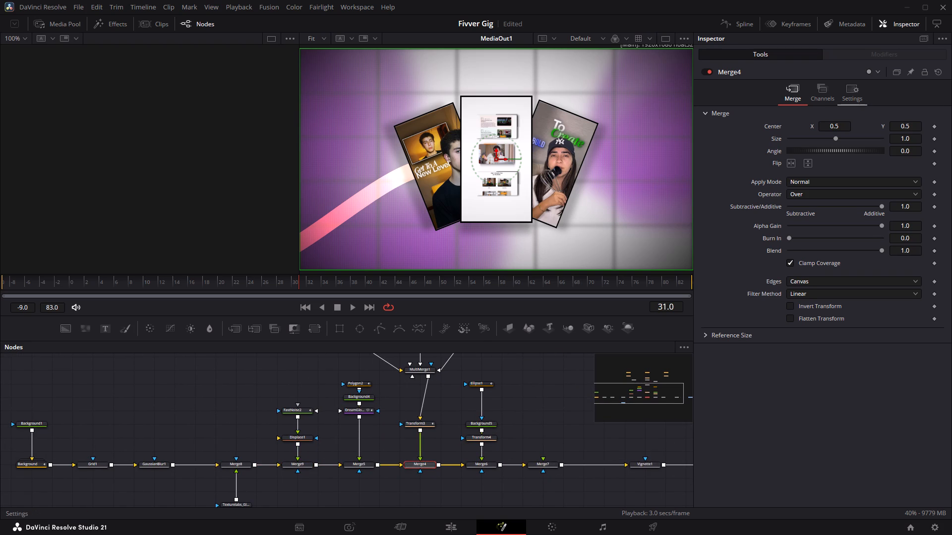
left_click(791, 218)
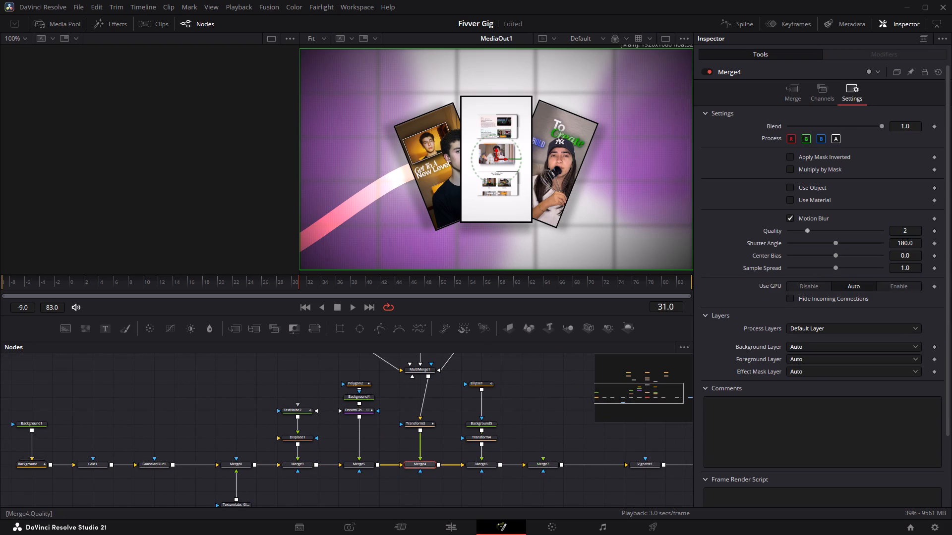
left_click_drag(901, 227, 553, 231)
Return to the Edit page and replay the opening card animation several times from the start.
left_click(449, 534)
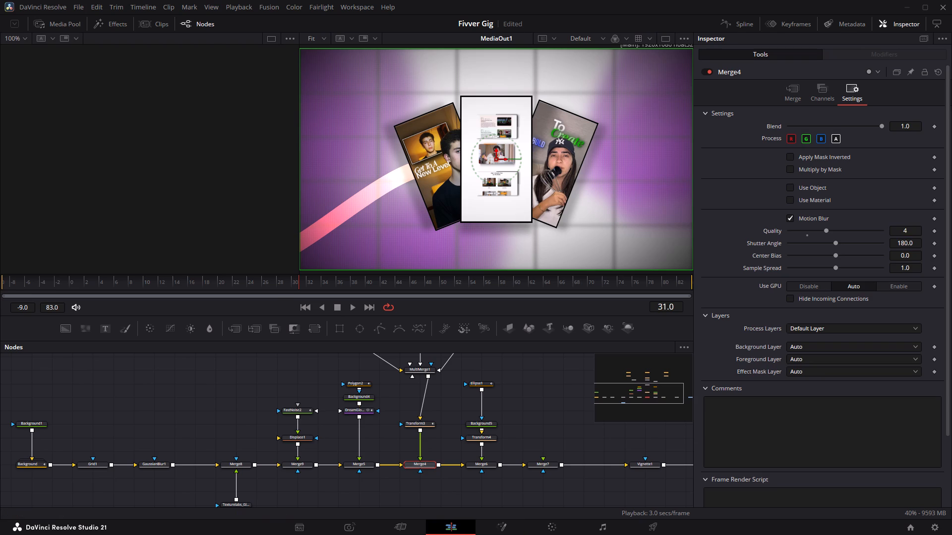
left_click_drag(152, 379, 124, 384)
key("space")
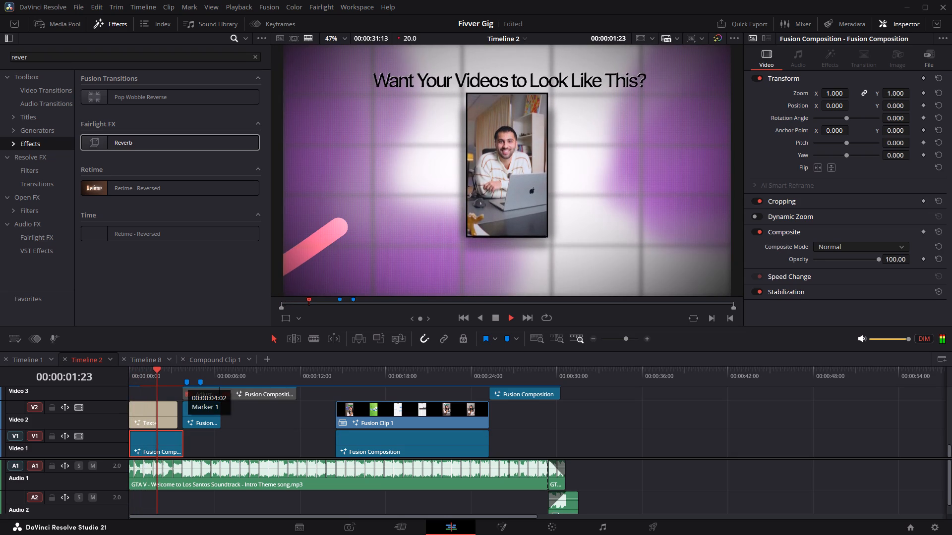
left_click_drag(166, 375, 112, 381)
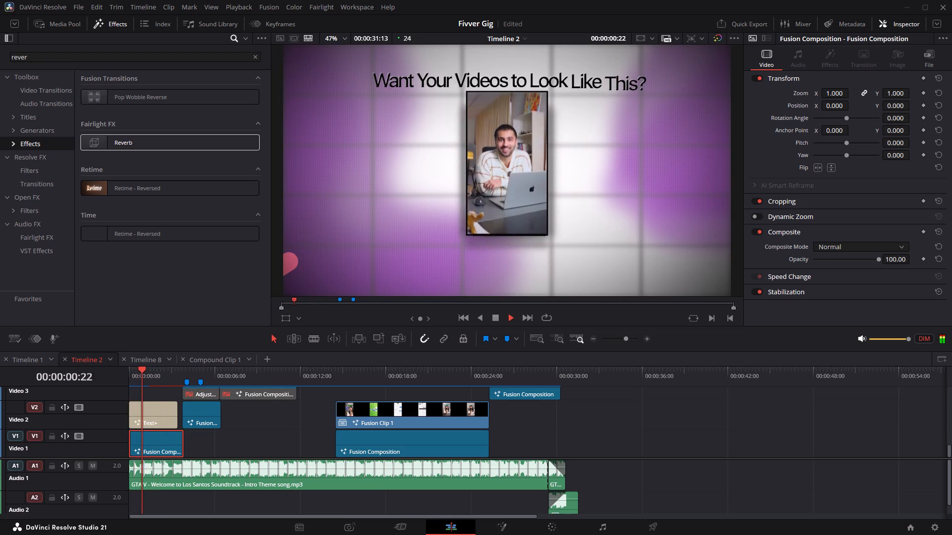
key("space")
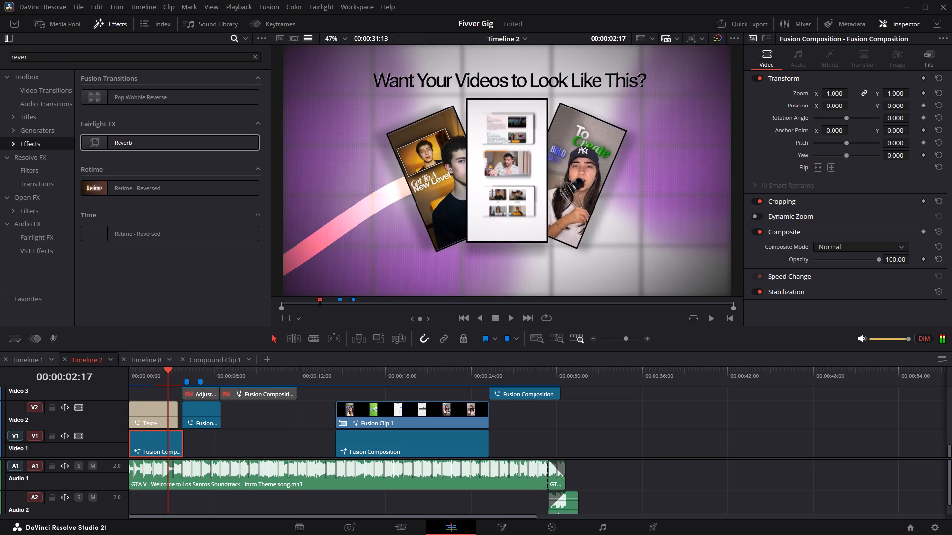
left_click_drag(148, 376, 101, 377)
key("space")
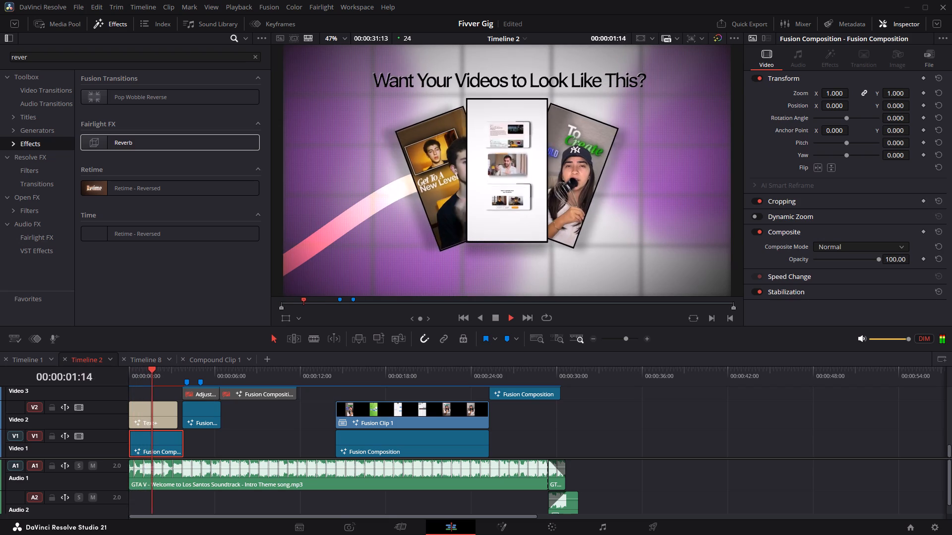
left_click_drag(147, 376, 97, 384)
key("space")
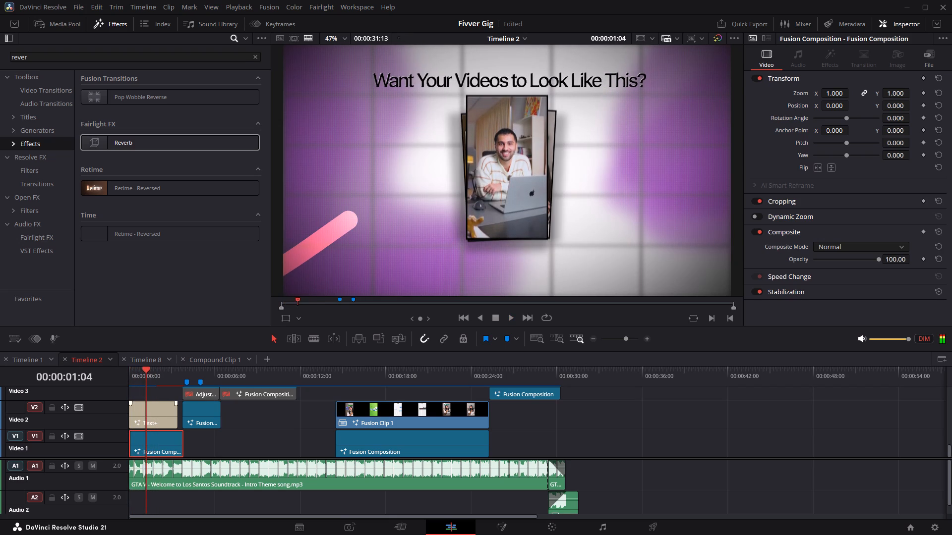
Reopen the opening Fusion Composition in the Fusion page and enable motion blur on Merge5 with quality 5.
right_click(160, 444)
left_click(232, 382)
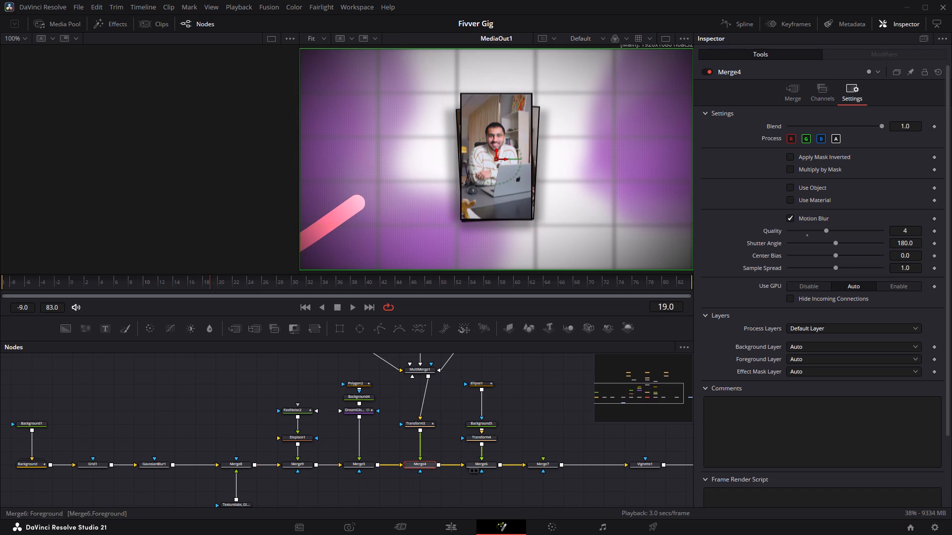
left_click(364, 467)
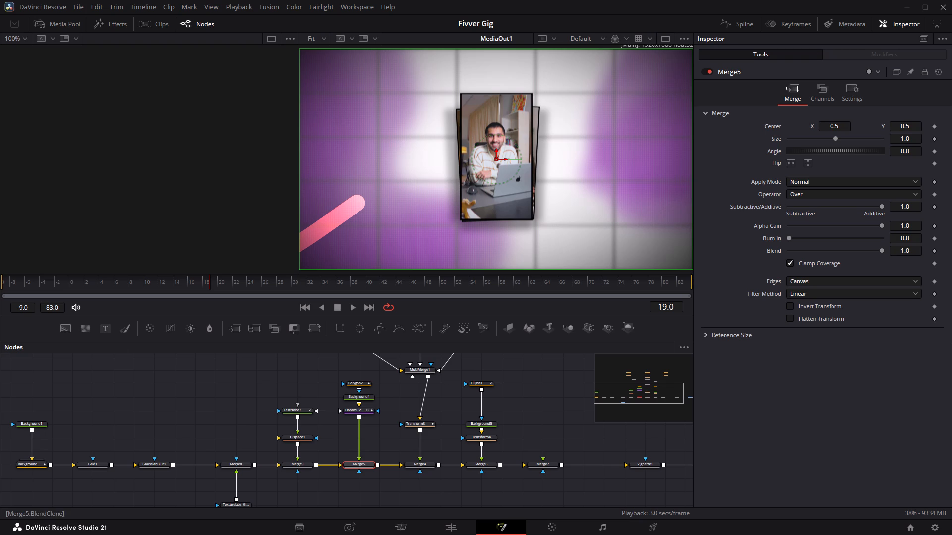
left_click(850, 90)
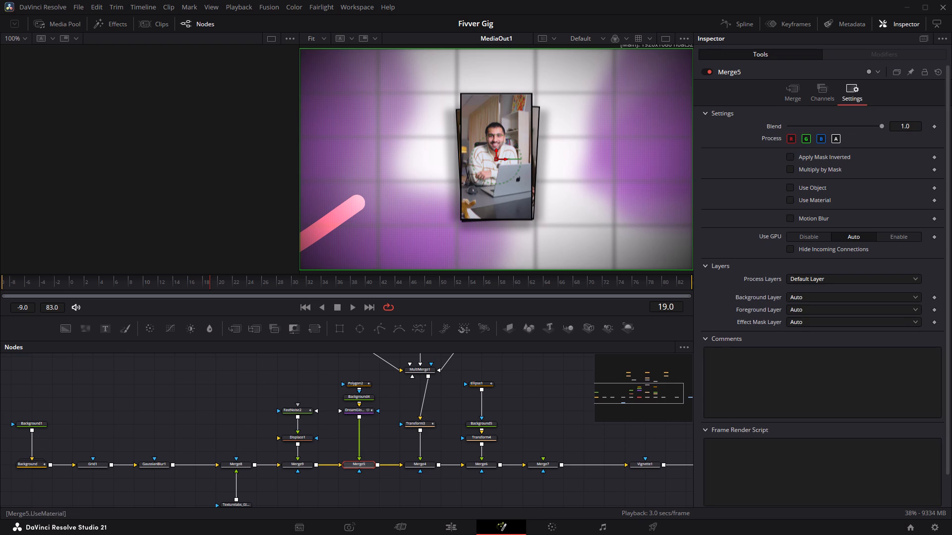
left_click(792, 218)
left_click_drag(901, 230, 607, 236)
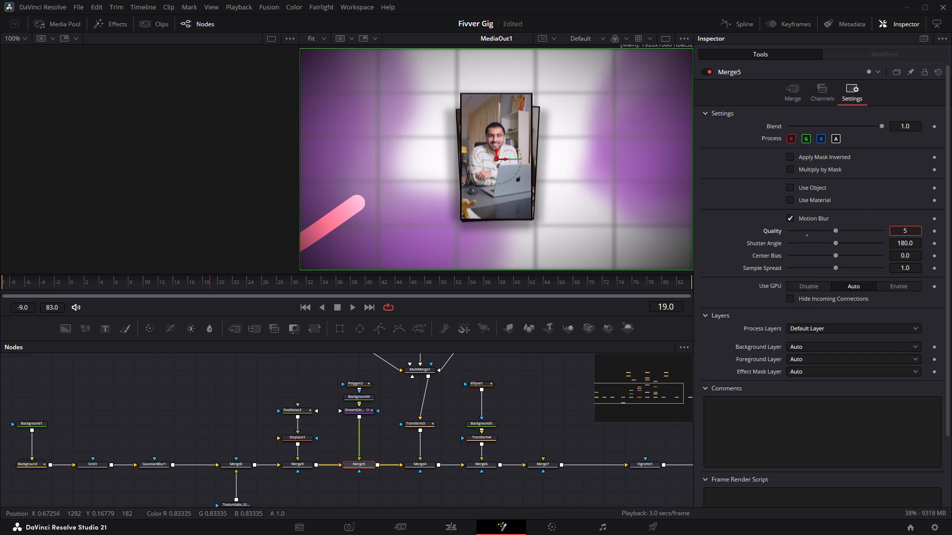
left_click_drag(607, 236, 596, 238)
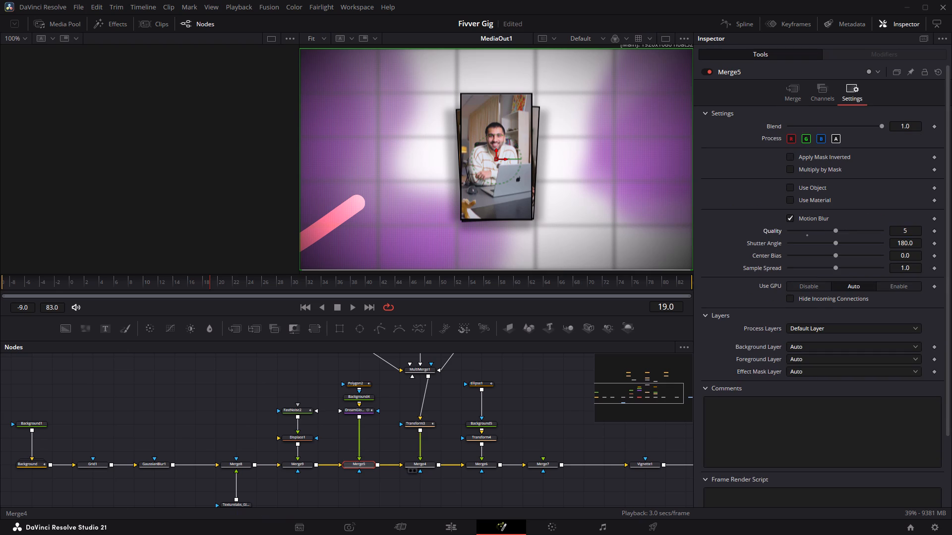
Set the motion blur quality of Merge4 to 5.
left_click(431, 467)
left_click_drag(903, 233, 925, 233)
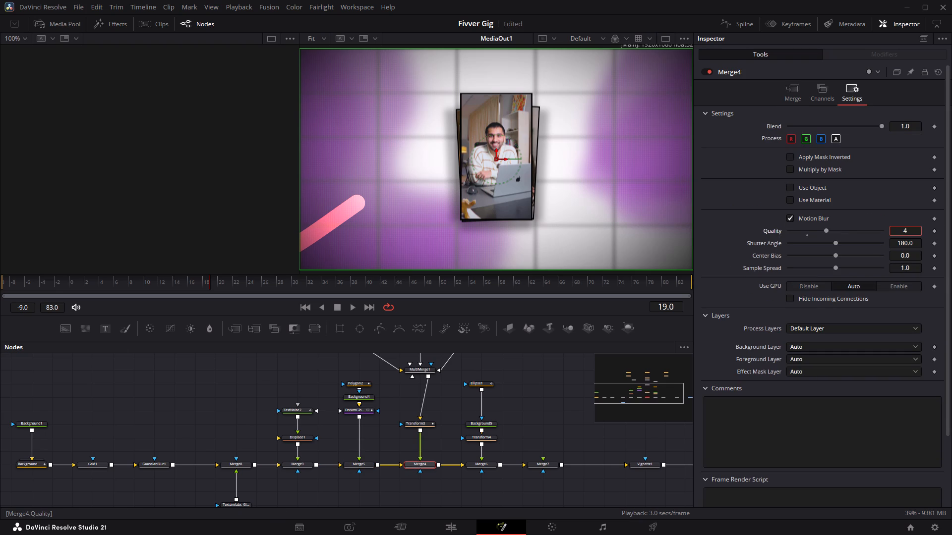
left_click_drag(925, 233, 482, 233)
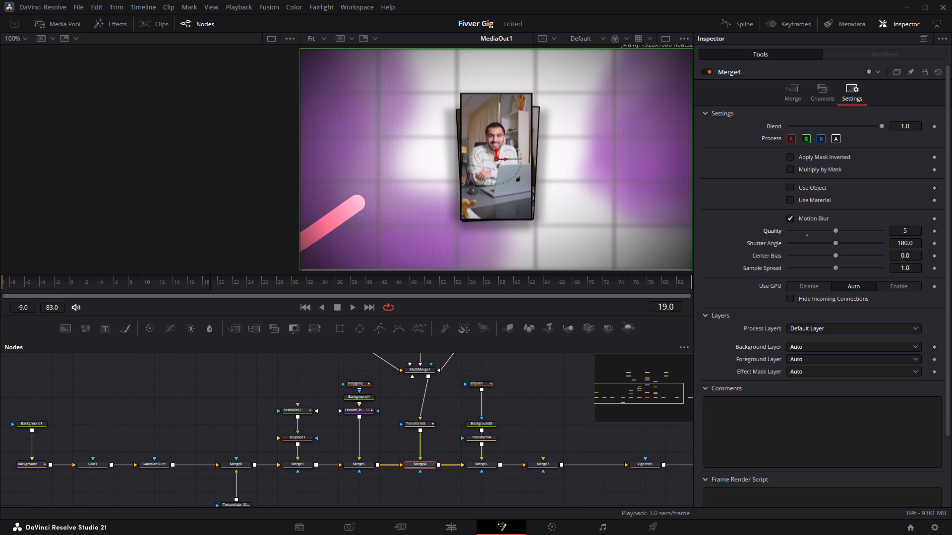
Enable motion blur on the Merge6 node and raise its quality.
left_click(492, 462)
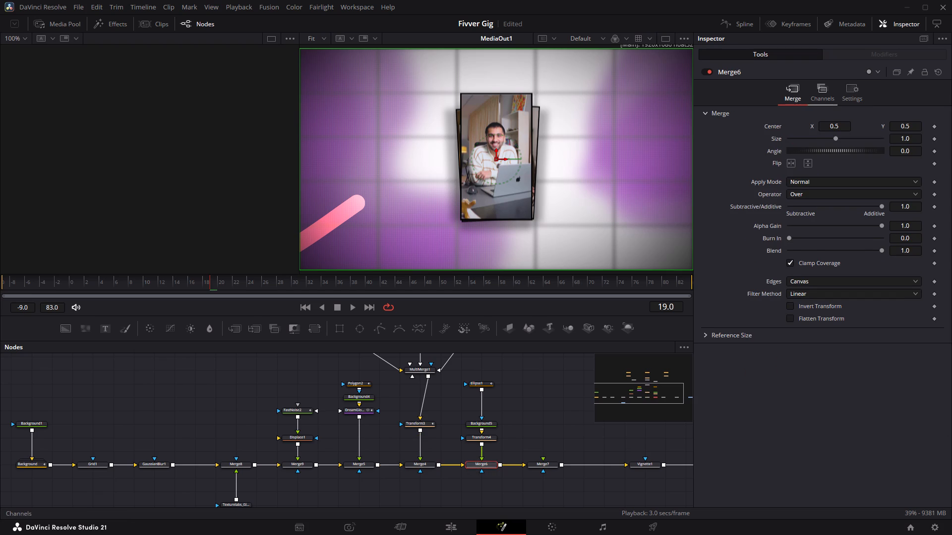
left_click(846, 88)
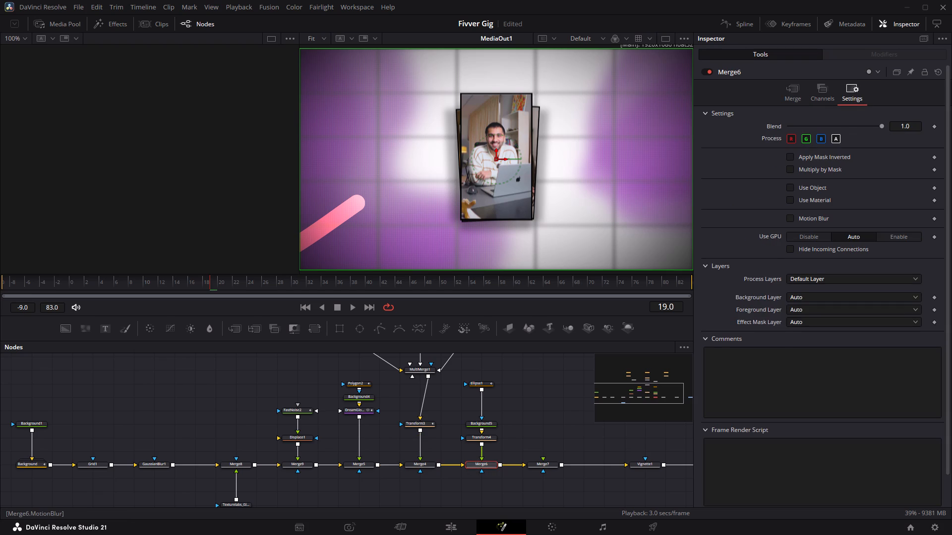
left_click(789, 216)
left_click_drag(902, 223, 922, 227)
left_click_drag(902, 230, 543, 239)
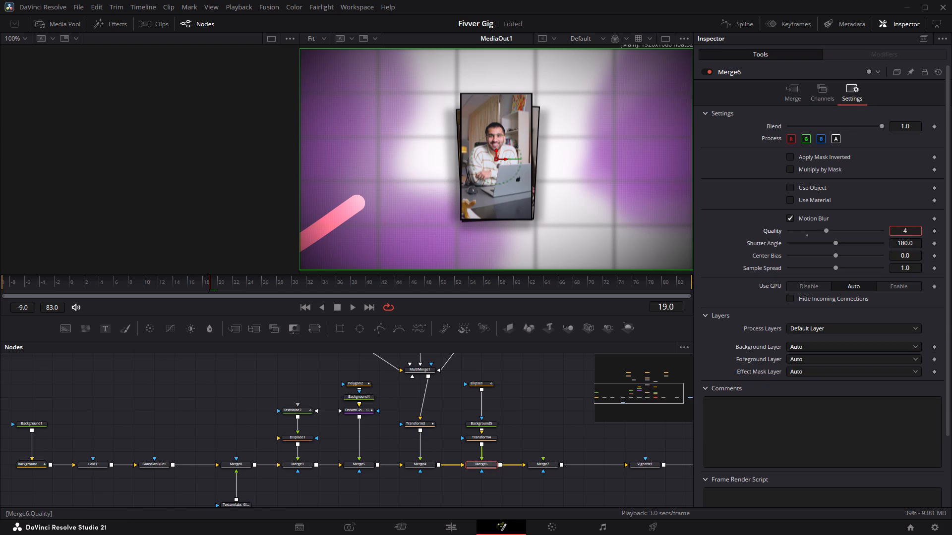
left_click_drag(543, 239, 567, 243)
Enable motion blur on the Merge7 node in the opening composition, with quality 5.
middle_click_drag(577, 440, 271, 401)
left_click(242, 424)
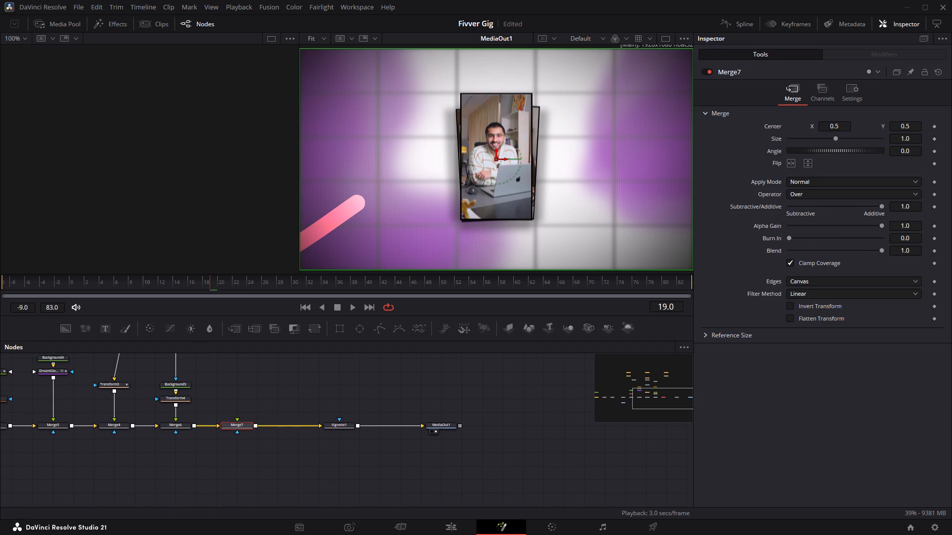
left_click(844, 107)
left_click(847, 99)
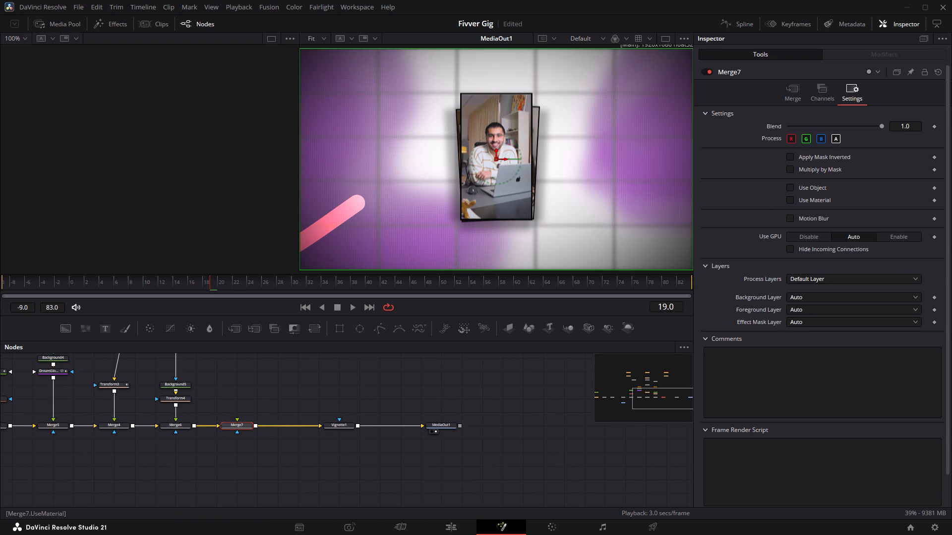
left_click(789, 215)
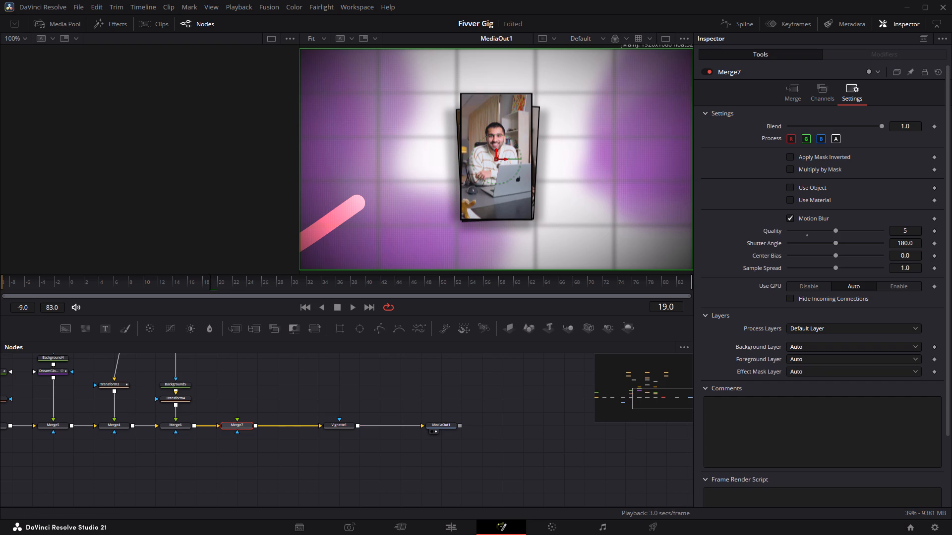
Return to the Edit page and open the short Fusion composition on Video 2, after the opening title, in the Fusion page.
left_click(444, 522)
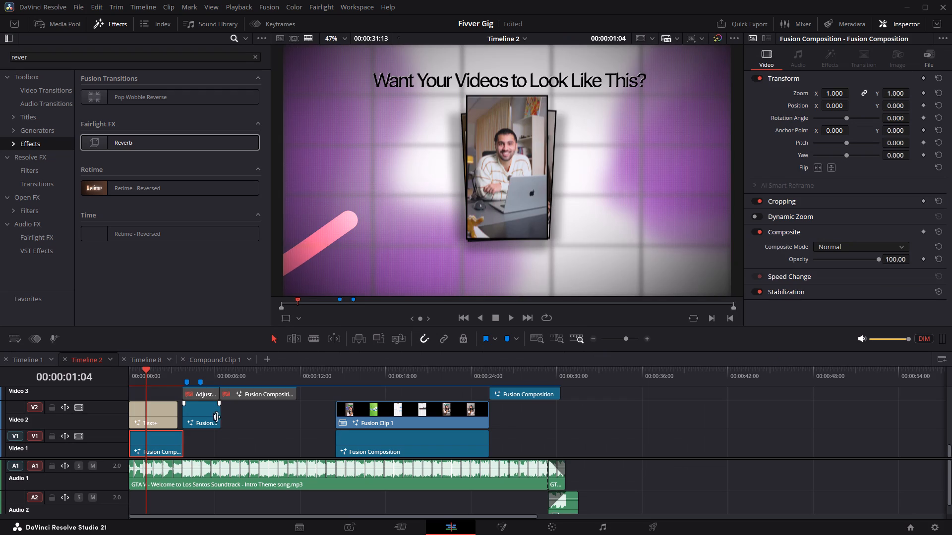
left_click(208, 415)
right_click(208, 415)
left_click(244, 351)
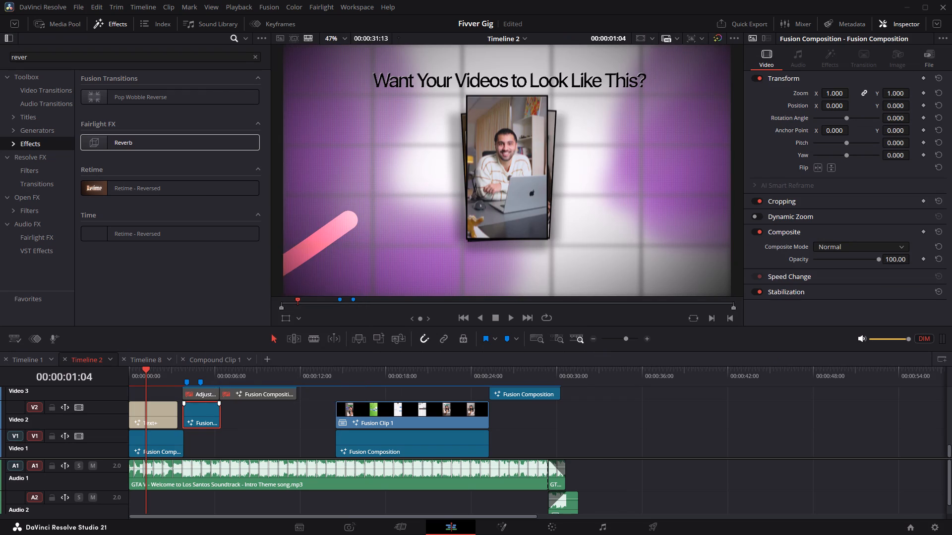
middle_click_drag(190, 420, 526, 506)
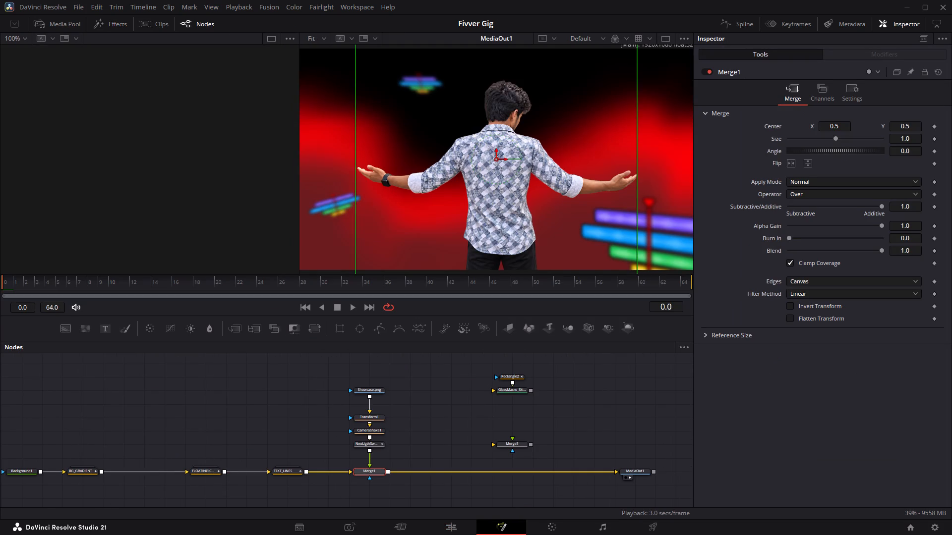
Examine the composition's node flow and the contents of the BG_GRADIENT group, including Polygon1, and collapse the group.
middle_click_drag(447, 433, 484, 416)
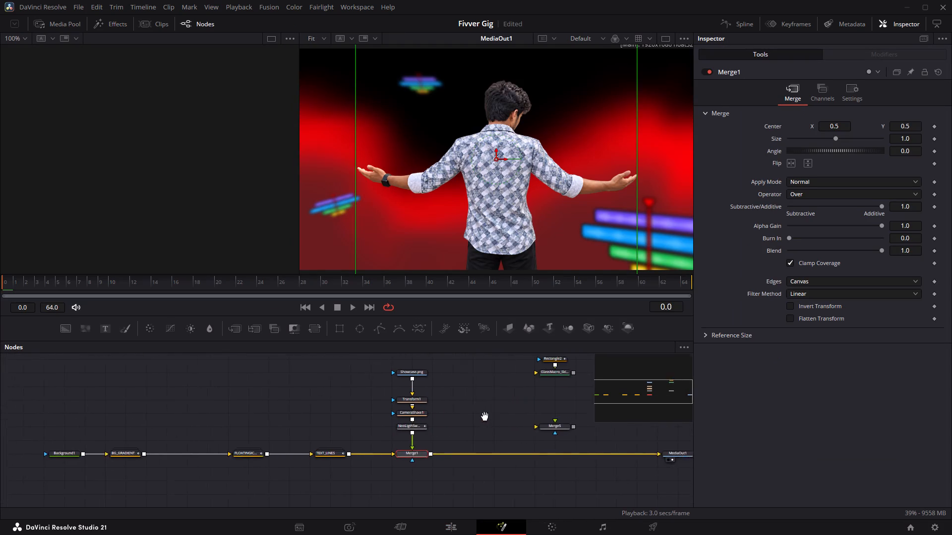
middle_click_drag(484, 416, 423, 408)
left_click(349, 444)
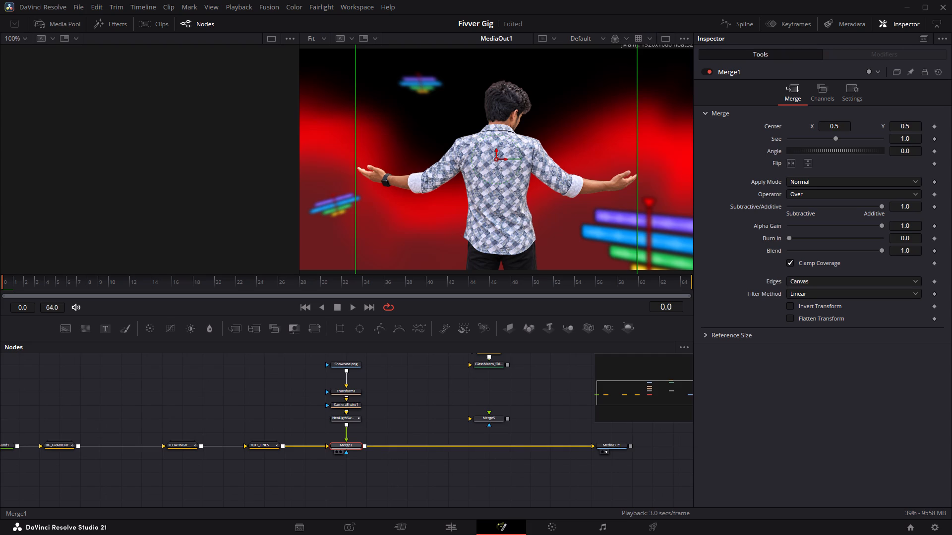
middle_click_drag(81, 463, 246, 464)
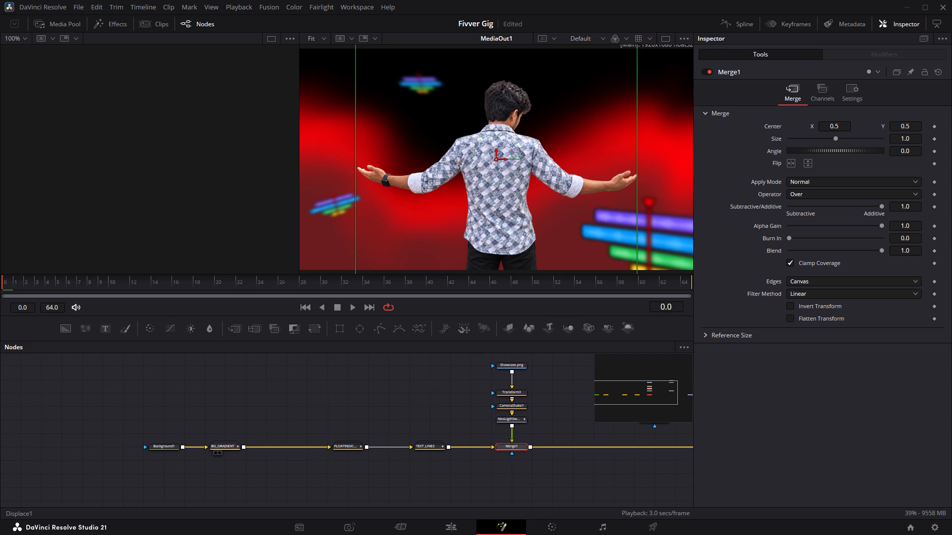
double_click(229, 448)
scroll(229, 448, "down", 2)
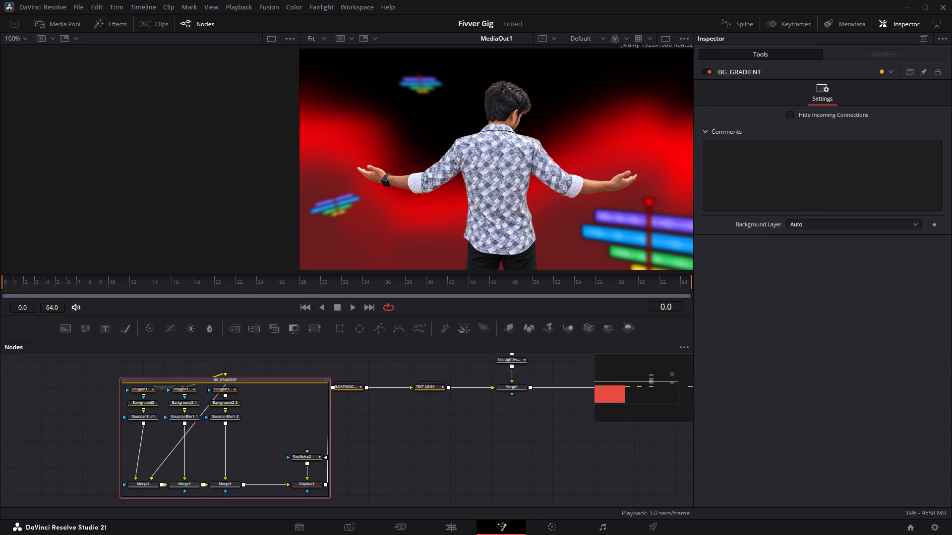
left_click(150, 390)
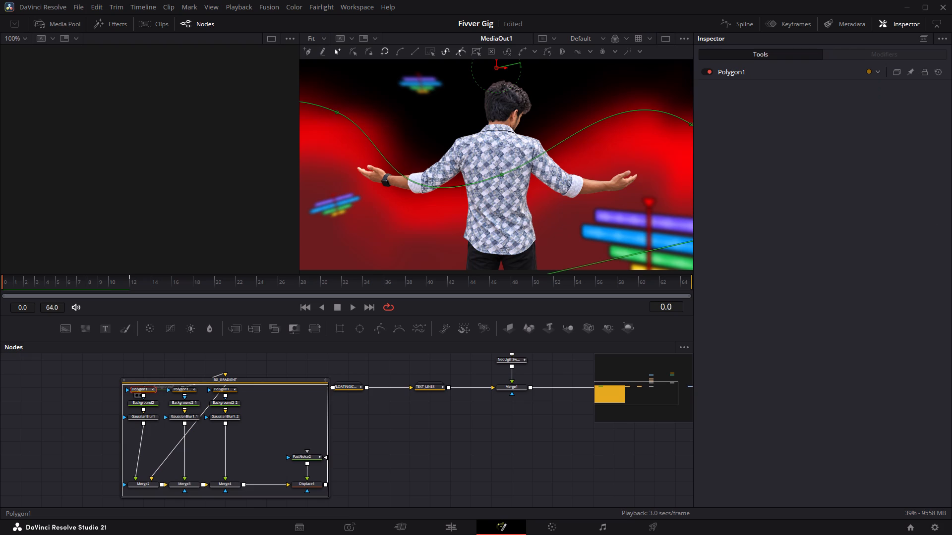
left_click(124, 380)
Expand the FLOATINGICONS group and raise the motion blur quality of its Merge11 node.
double_click(352, 387)
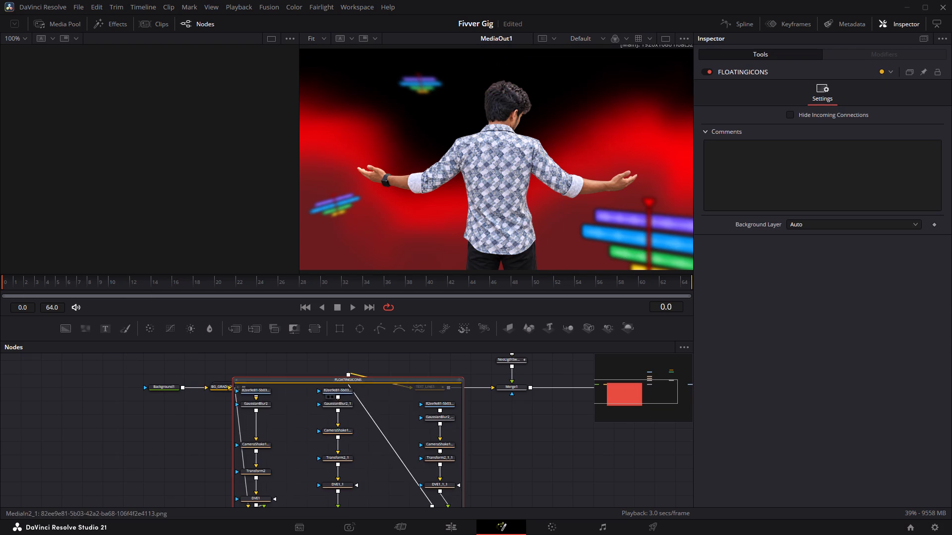
scroll(294, 439, "down", 2)
left_click(263, 451)
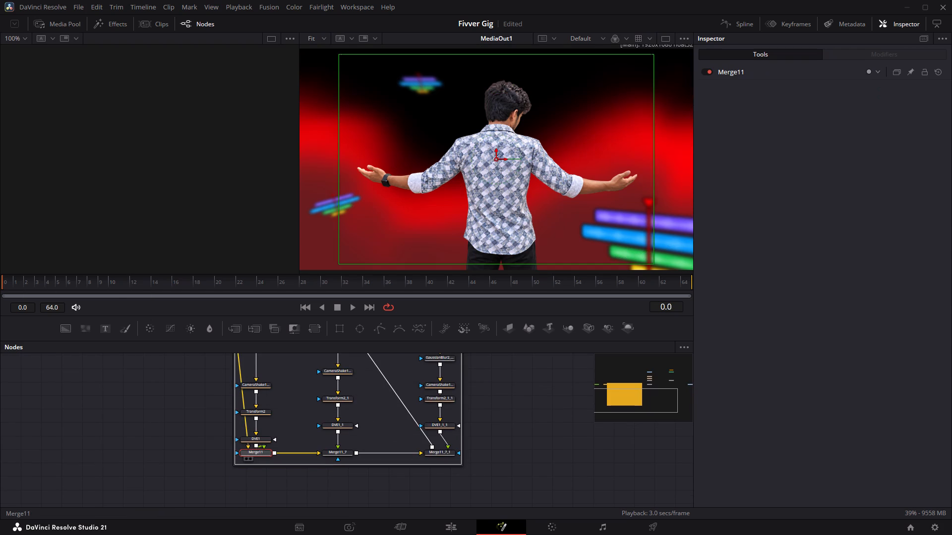
double_click(788, 71)
left_click(845, 94)
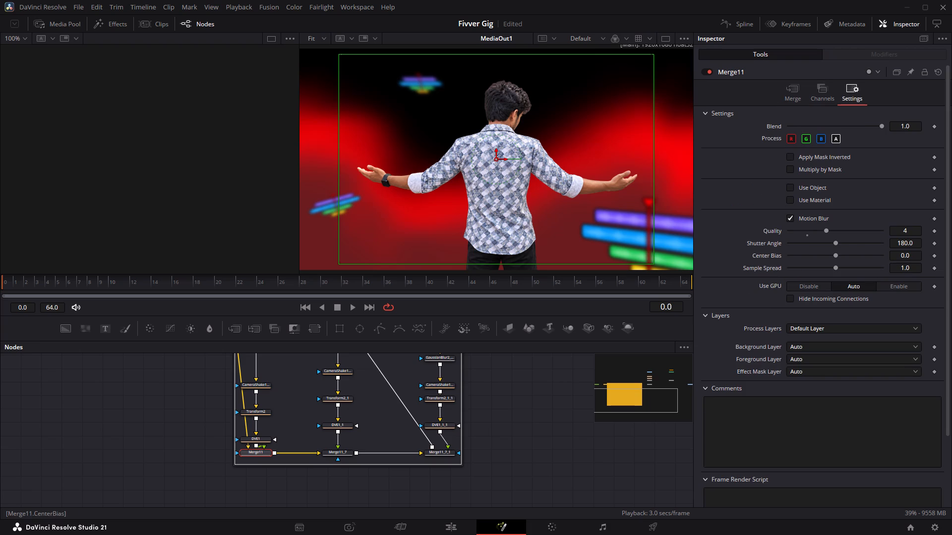
left_click_drag(907, 228, 928, 228)
left_click_drag(928, 228, 485, 230)
Set the motion blur quality of Merge11_7 in the FLOATINGICONS group to 5.
left_click(345, 457)
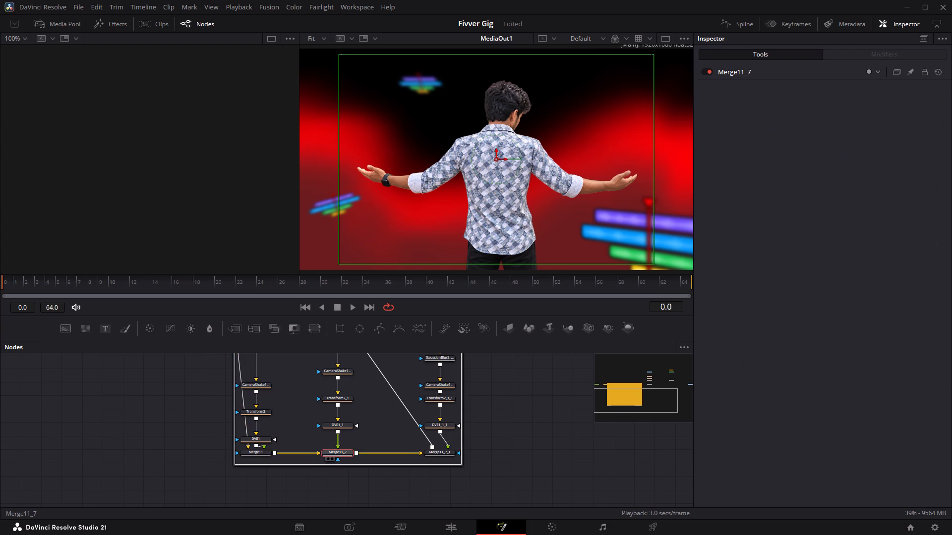
double_click(771, 76)
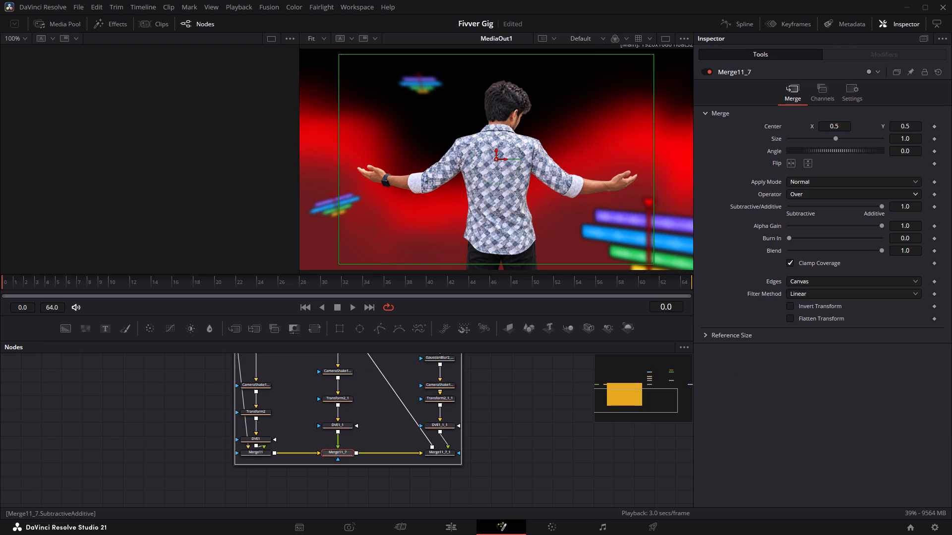
left_click(845, 98)
left_click_drag(905, 237, 911, 236)
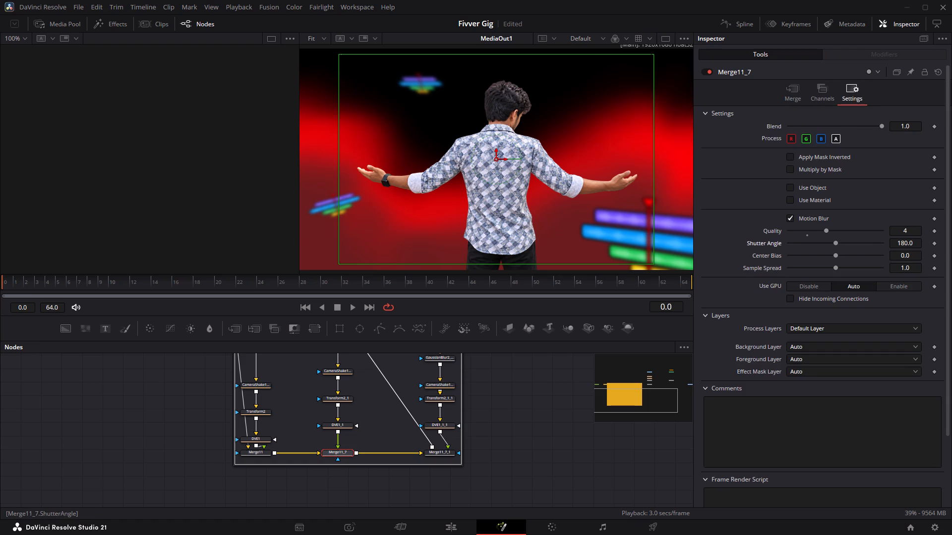
left_click_drag(911, 236, 917, 236)
left_click_drag(899, 234, 479, 233)
Set the motion blur quality of Merge11_7_1 to 5 and collapse the FLOATINGICONS group.
left_click(441, 450)
double_click(745, 71)
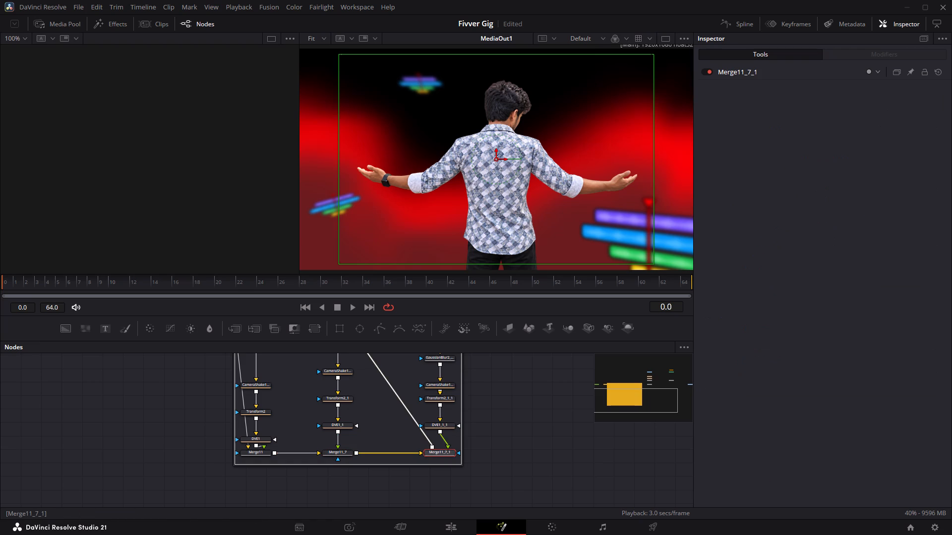
left_click(843, 84)
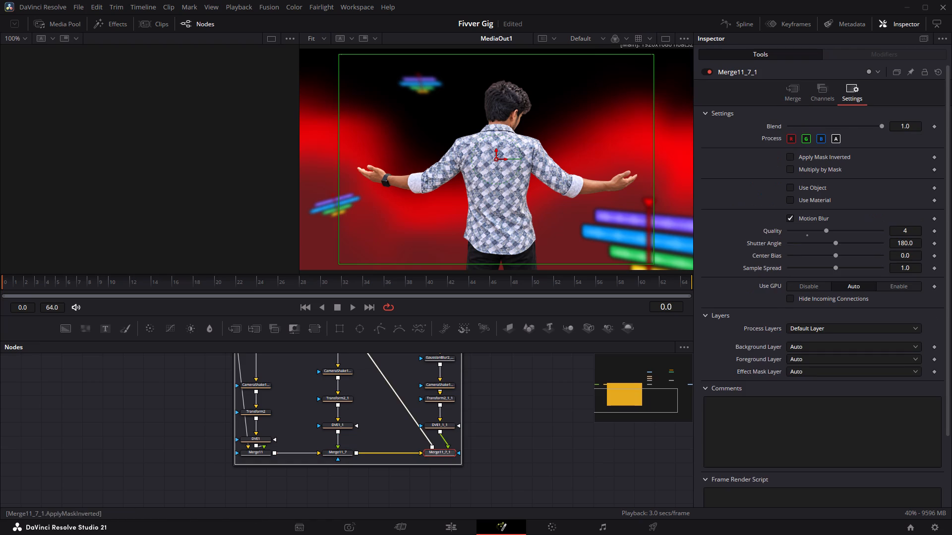
left_click_drag(897, 230, 481, 230)
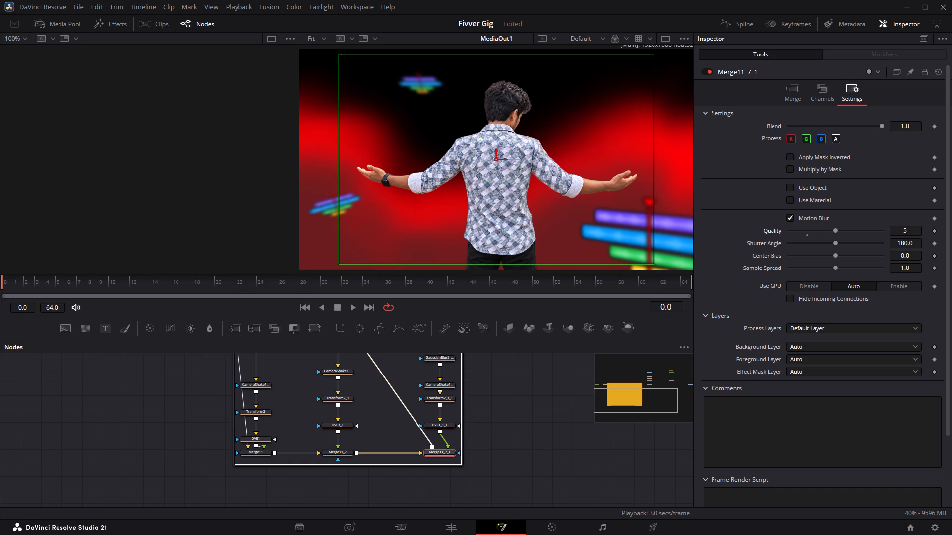
scroll(410, 473, "up", 1)
scroll(355, 393, "up", 1)
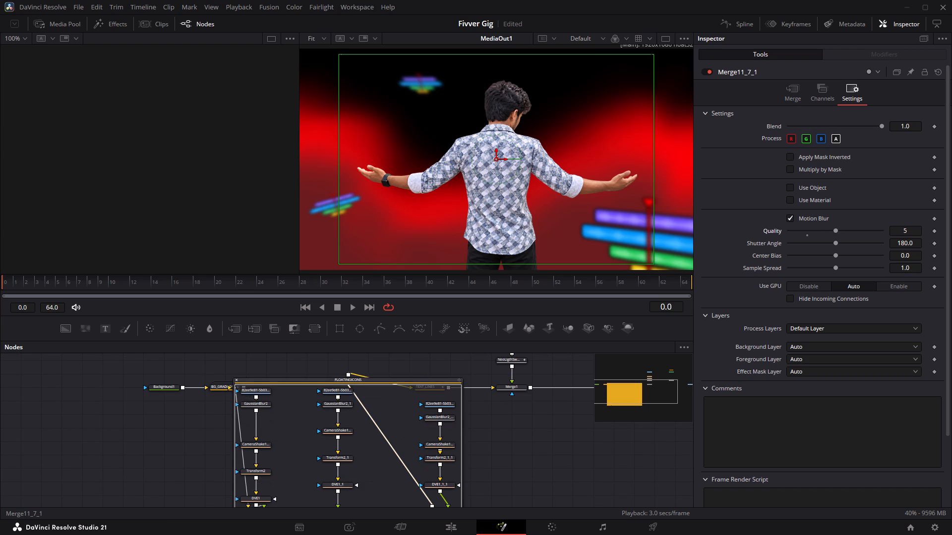
left_click(238, 379)
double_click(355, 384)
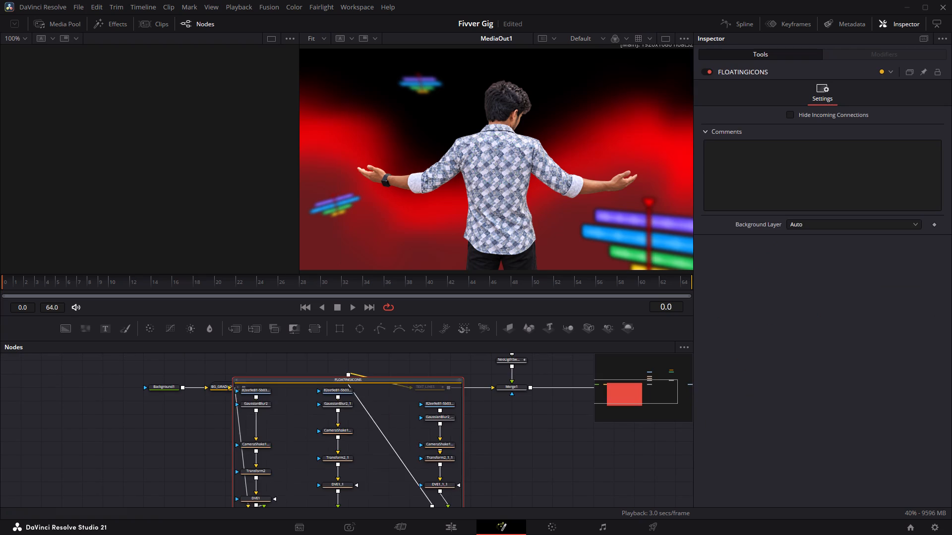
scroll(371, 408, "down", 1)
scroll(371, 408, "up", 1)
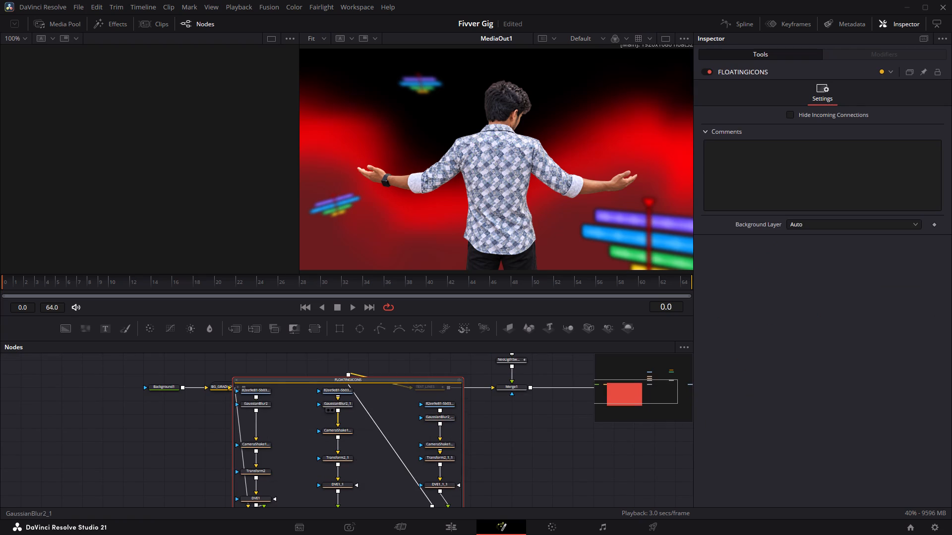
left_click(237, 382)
Expand the TEXT_LINES group and raise the motion blur quality of its Merge7 node.
double_click(428, 387)
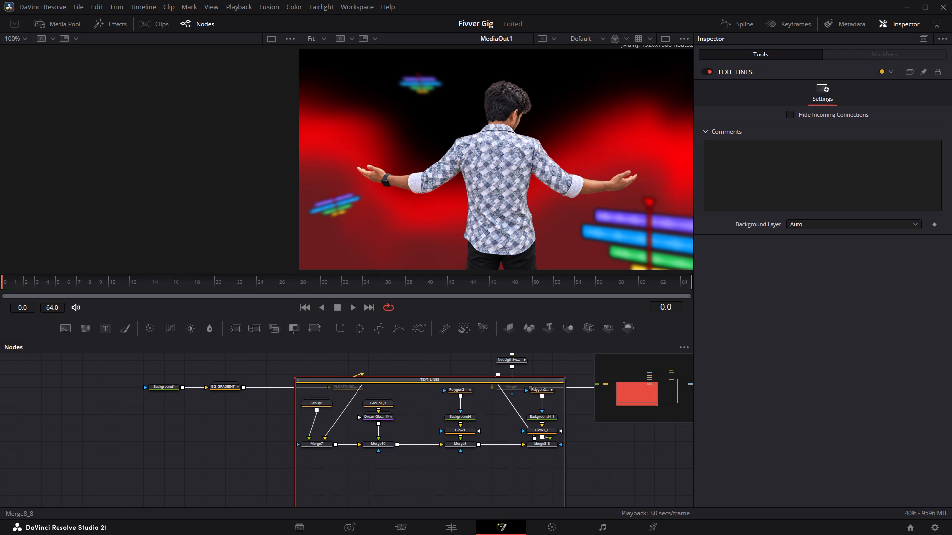
scroll(428, 387, "down", 1)
left_click(326, 376)
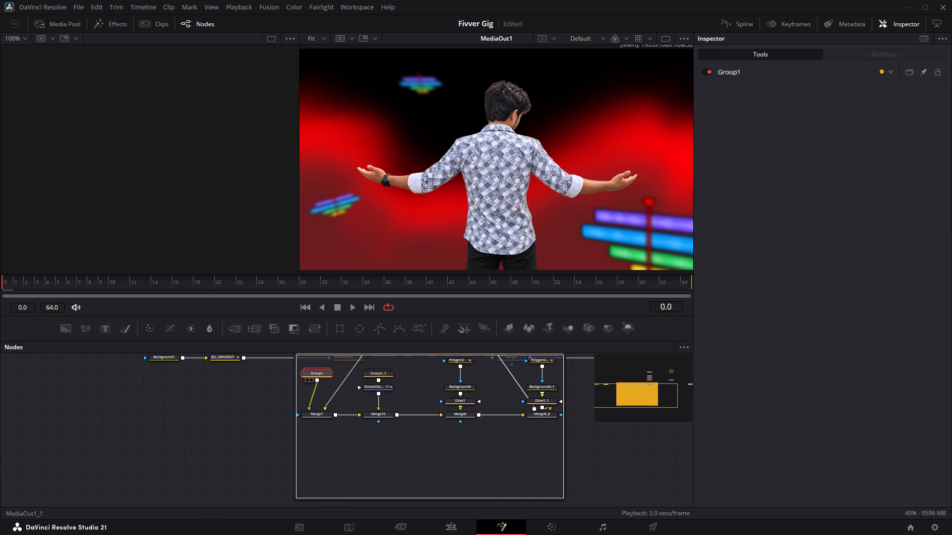
left_click(385, 374)
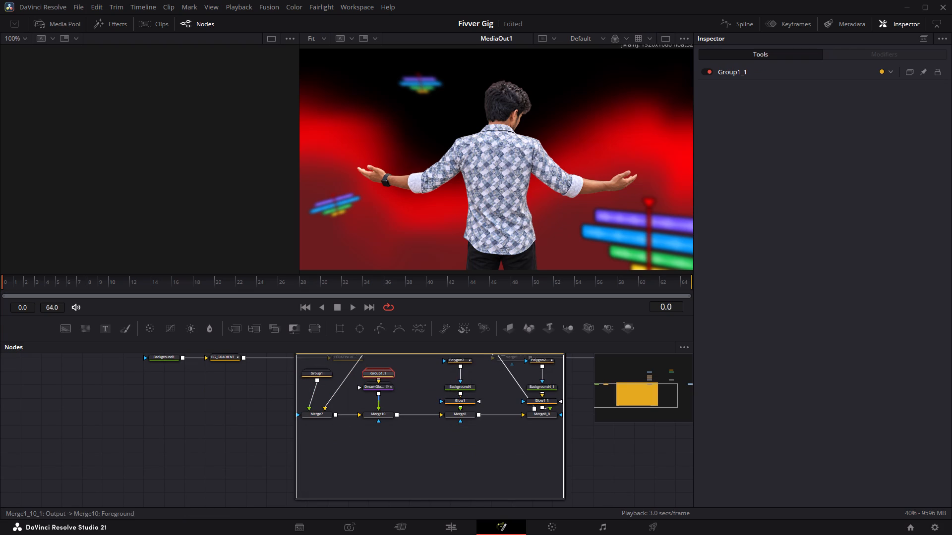
left_click(321, 414)
double_click(799, 73)
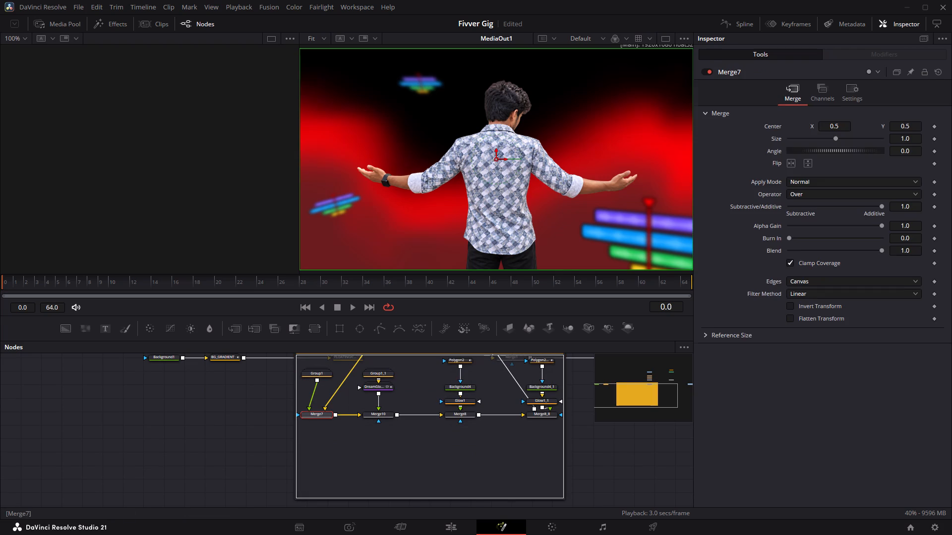
left_click(840, 92)
left_click_drag(899, 233, 912, 233)
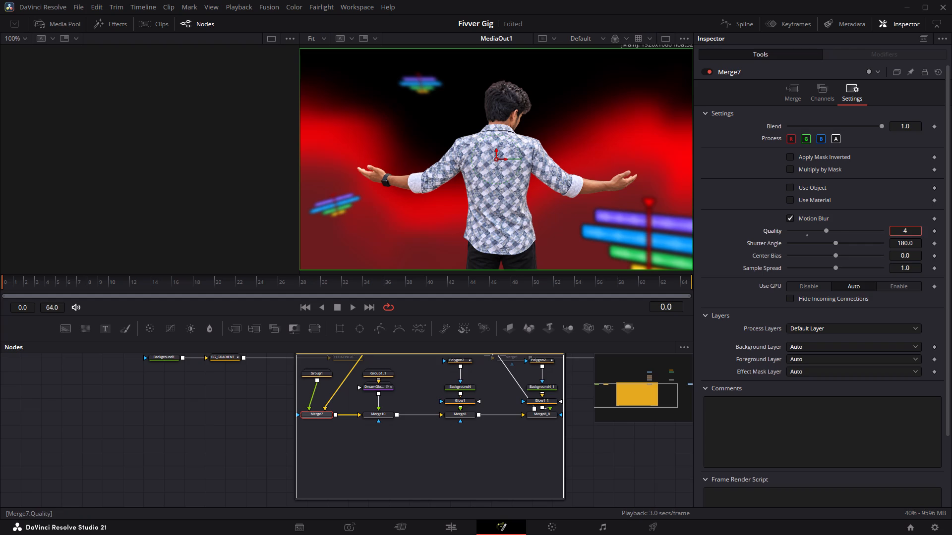
left_click_drag(912, 233, 482, 230)
Check the motion blur settings of Merge10, Merge8 and Merge8_8 in the TEXT_LINES group, and collapse the group.
left_click(388, 417)
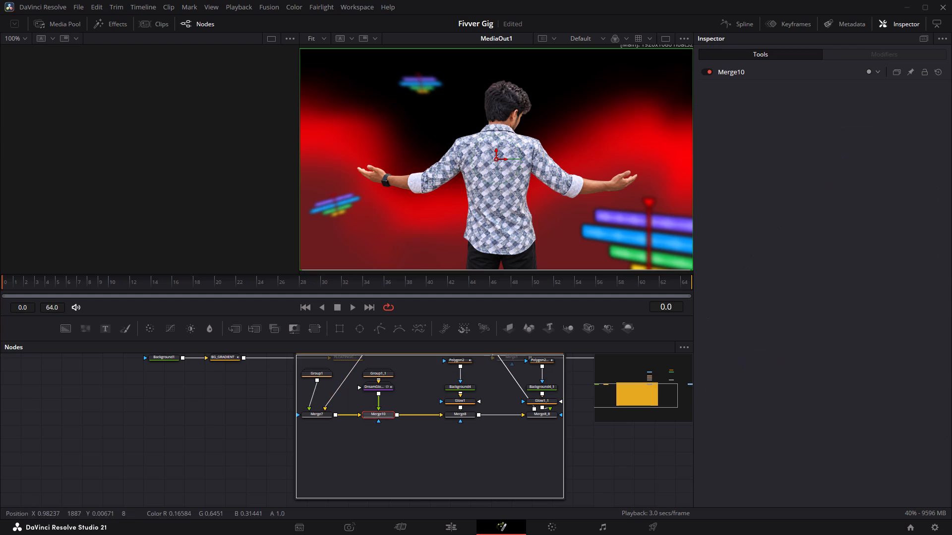
double_click(815, 76)
left_click(844, 93)
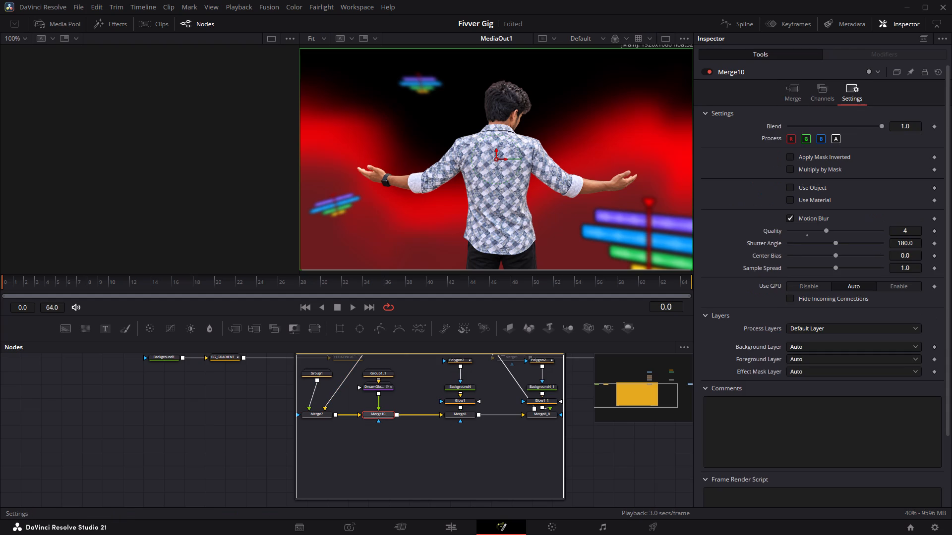
left_click(460, 413)
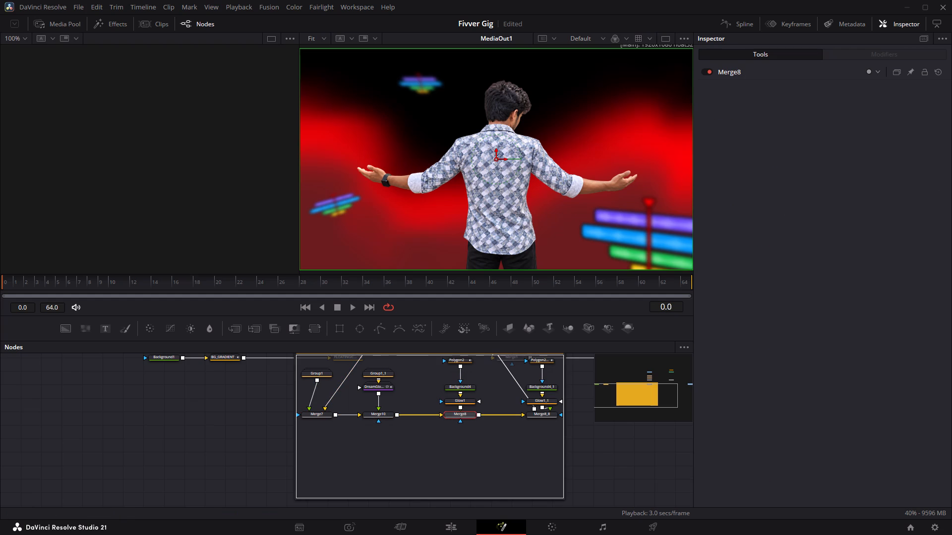
double_click(801, 77)
left_click(853, 88)
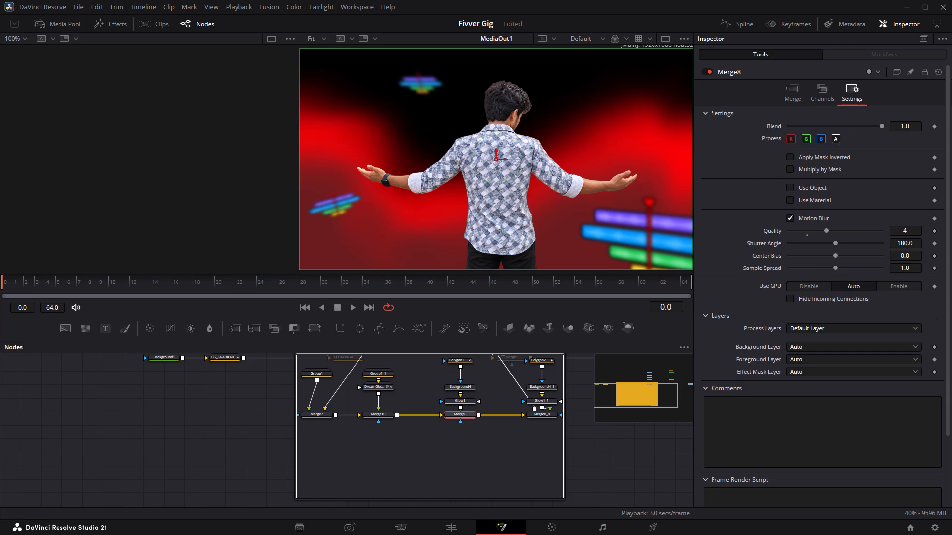
left_click(544, 414)
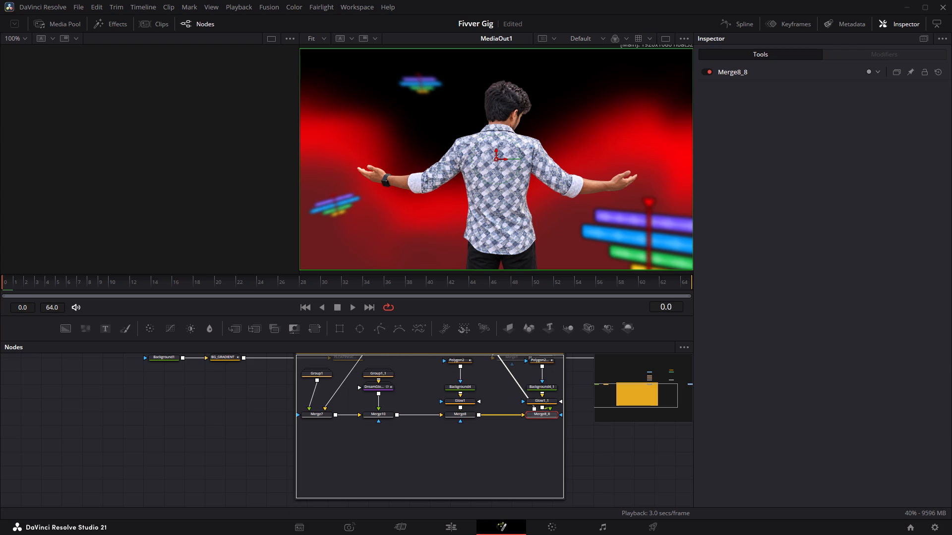
double_click(761, 68)
left_click(844, 99)
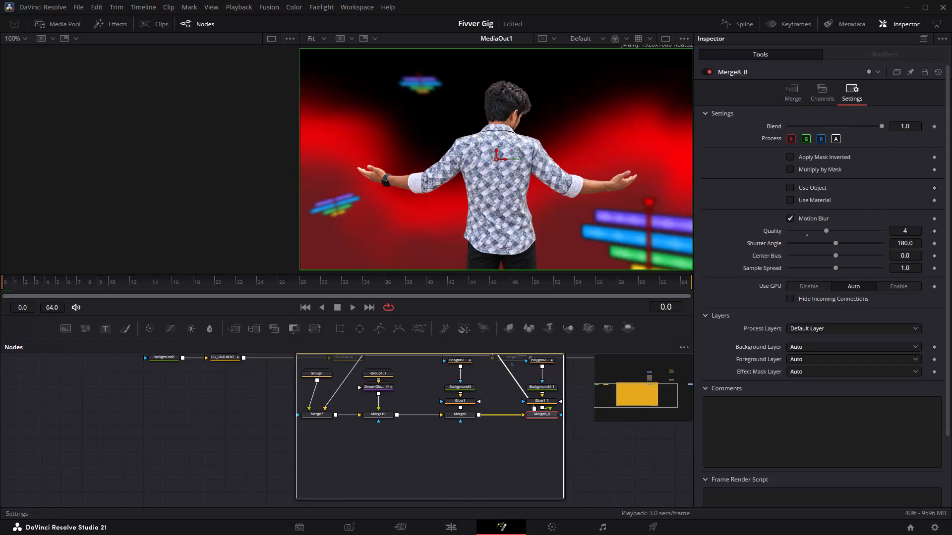
scroll(310, 399, "up", 1)
left_click(296, 379)
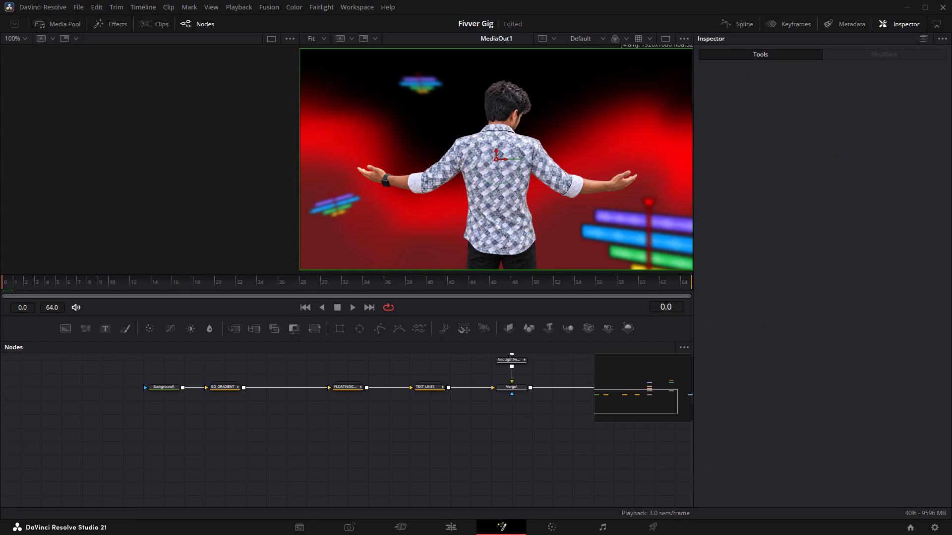
Set the motion blur quality of the Merge1 node beneath the Showcase.png branch to 5.
middle_click_drag(504, 402, 386, 456)
left_click(398, 442)
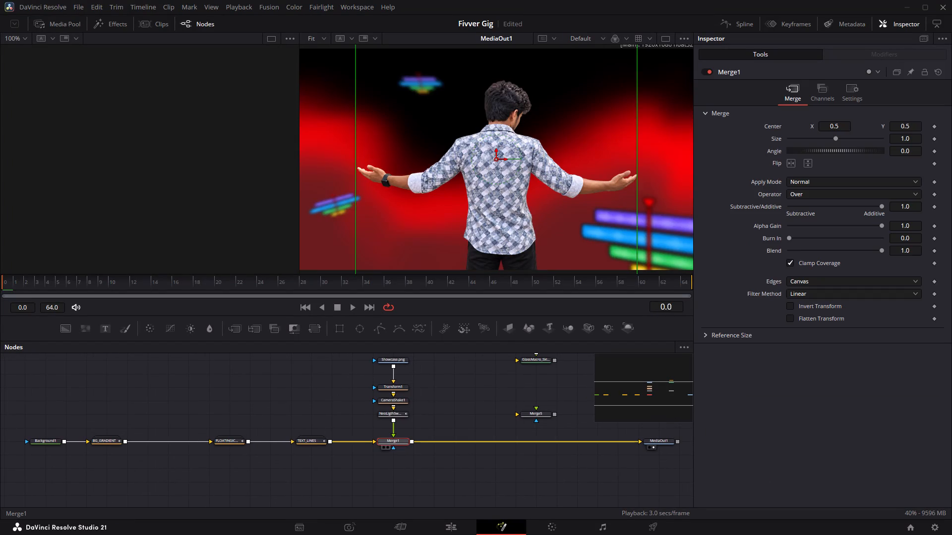
left_click(850, 87)
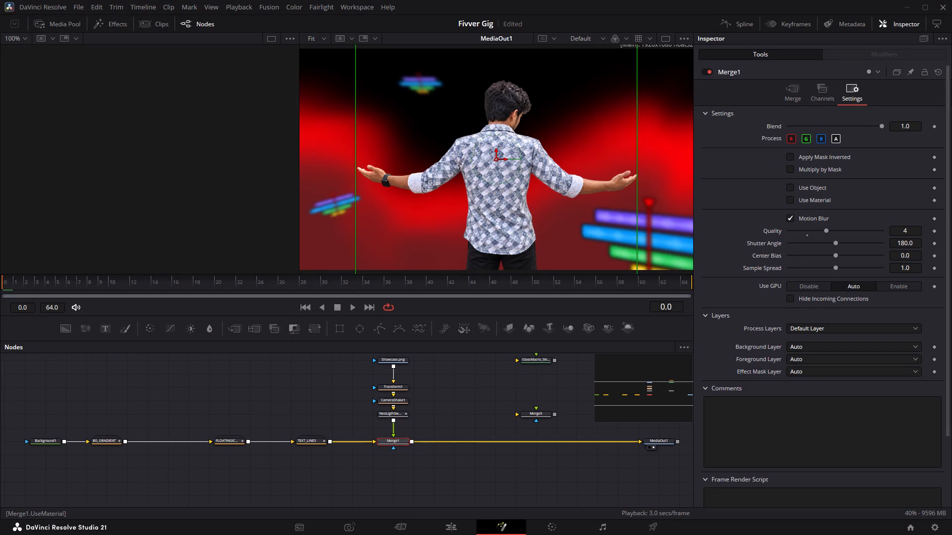
left_click_drag(895, 231, 935, 233)
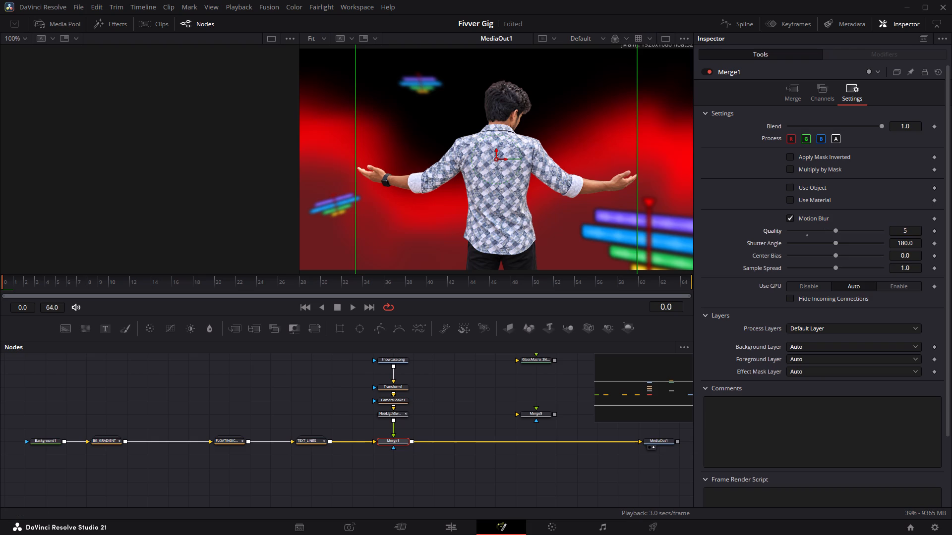
Return to the edit timeline and open the longest Fusion Composition clip on Video 4 in the Fusion page.
middle_click_drag(517, 390, 380, 412)
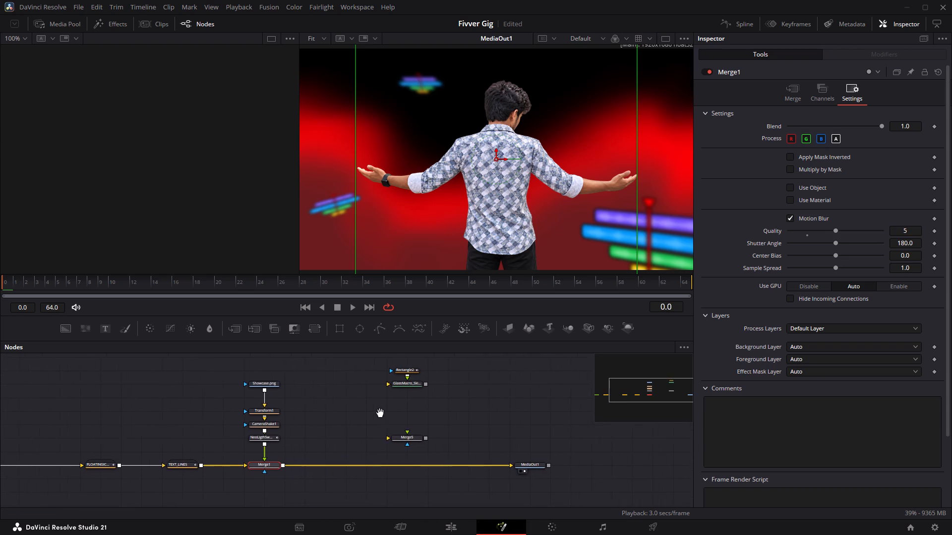
middle_click_drag(380, 412, 380, 412)
left_click(455, 534)
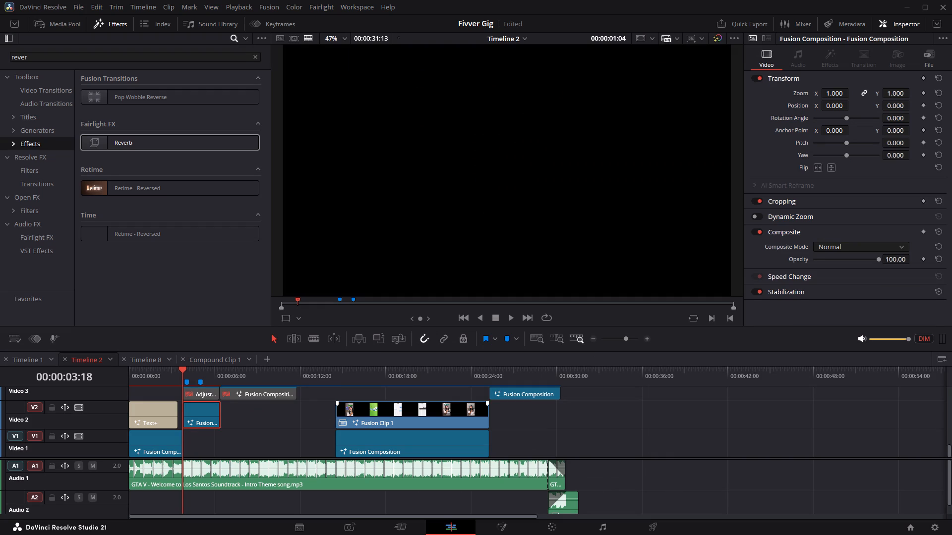
scroll(285, 421, "up", 1)
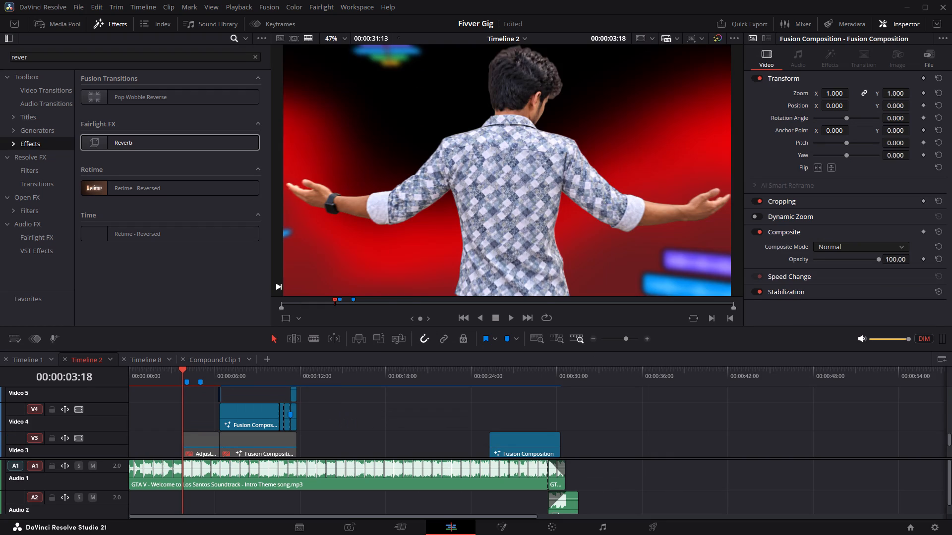
left_click(238, 380)
left_click(262, 417)
right_click(262, 417)
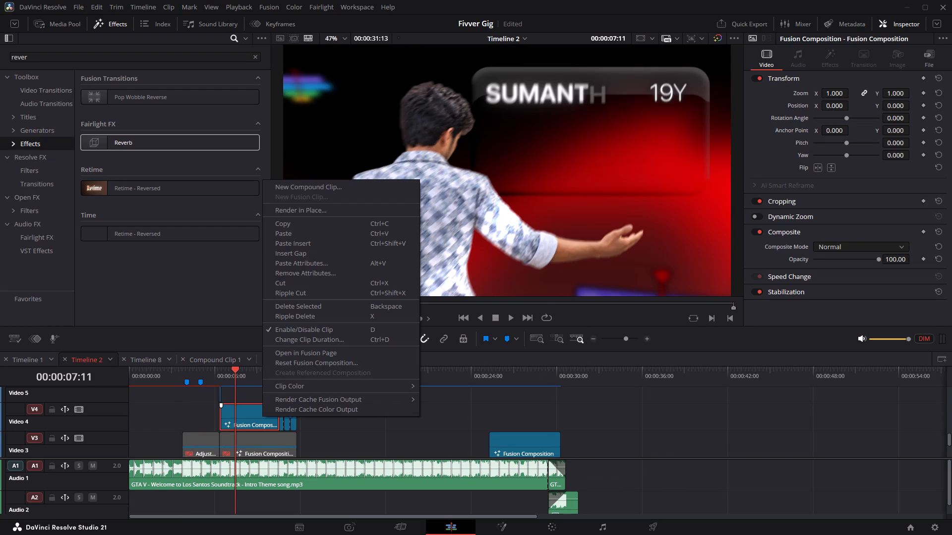
left_click(327, 353)
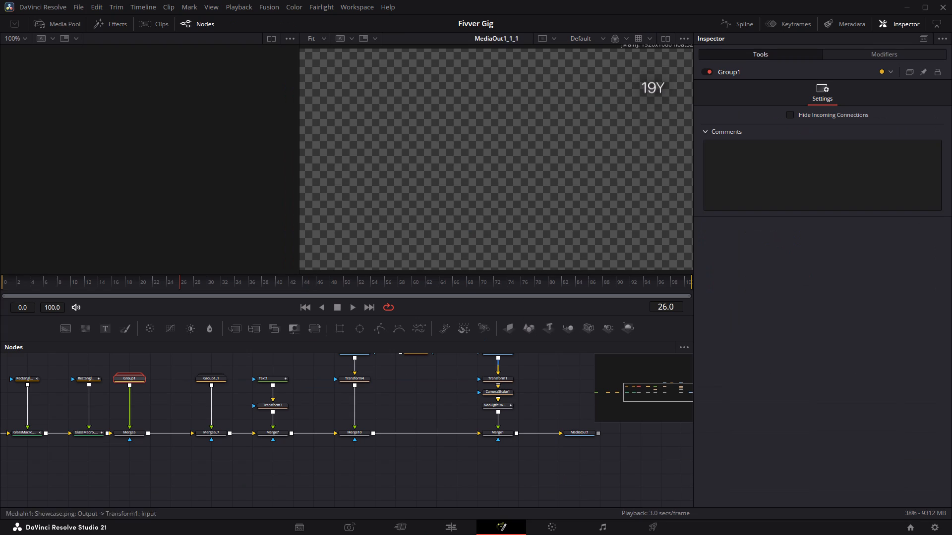
Enable motion blur on the Merge5 node below Group1 and set its quality to 5.
middle_click_drag(200, 458, 544, 481)
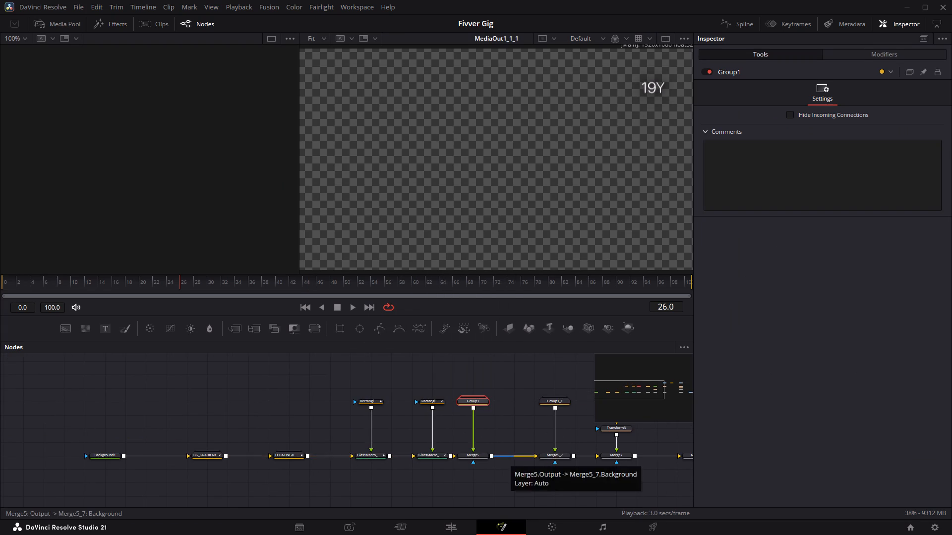
left_click(469, 456)
left_click(848, 100)
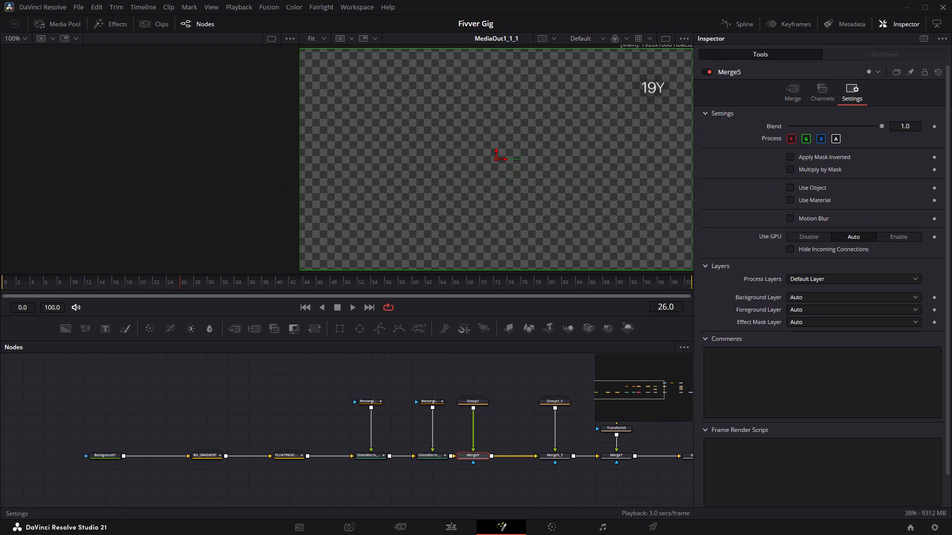
left_click(792, 218)
left_click_drag(906, 232, 943, 226)
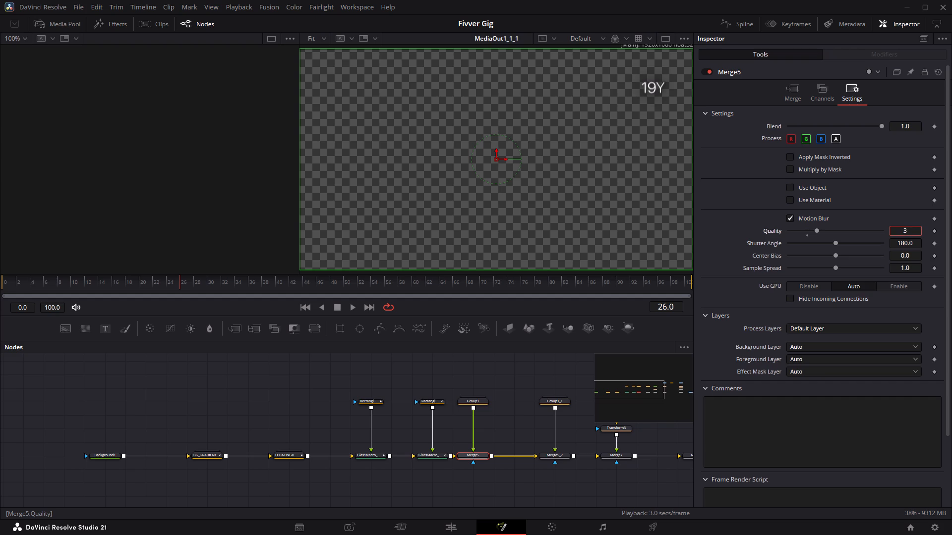
left_click_drag(943, 226, 594, 234)
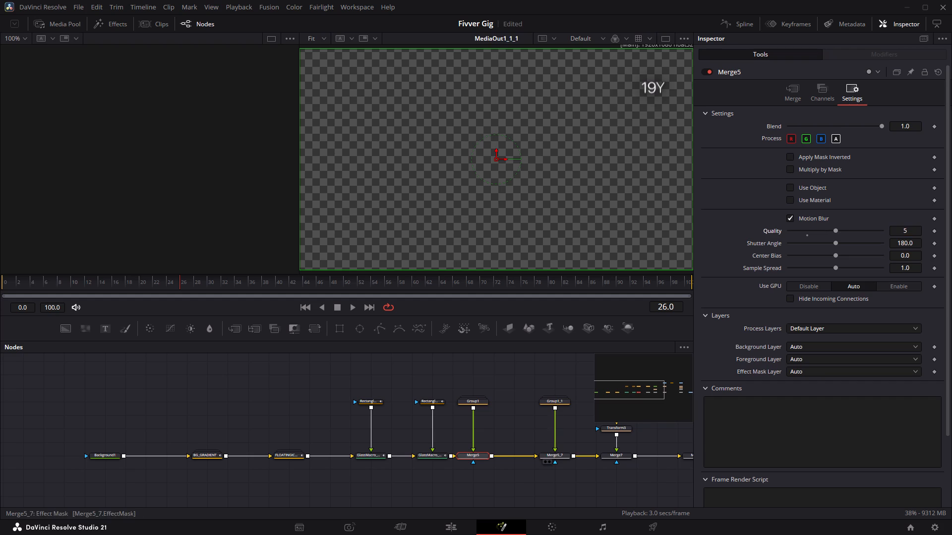
Enable motion blur on the Merge5_7 node below Group1_1 and set its quality to 5.
left_click(560, 456)
left_click(851, 94)
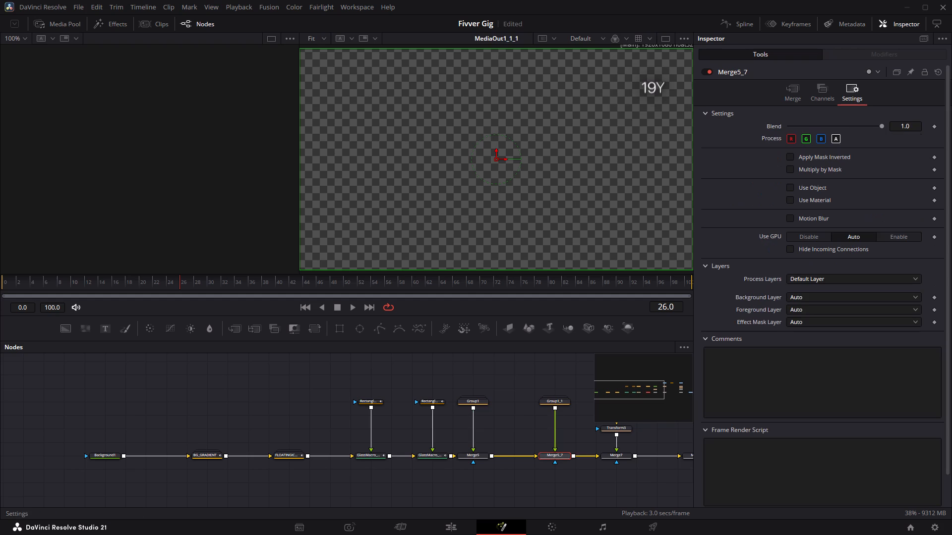
left_click(791, 217)
left_click_drag(895, 228, 486, 227)
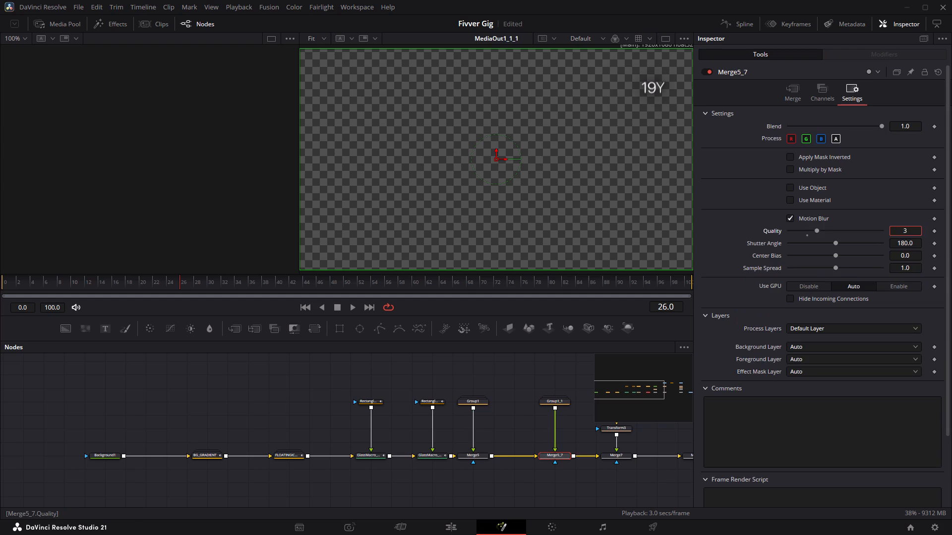
left_click_drag(486, 227, 570, 233)
Enable motion blur on the Merge7 node of the Text1 branch and set its quality to 5.
middle_click_drag(589, 438, 443, 439)
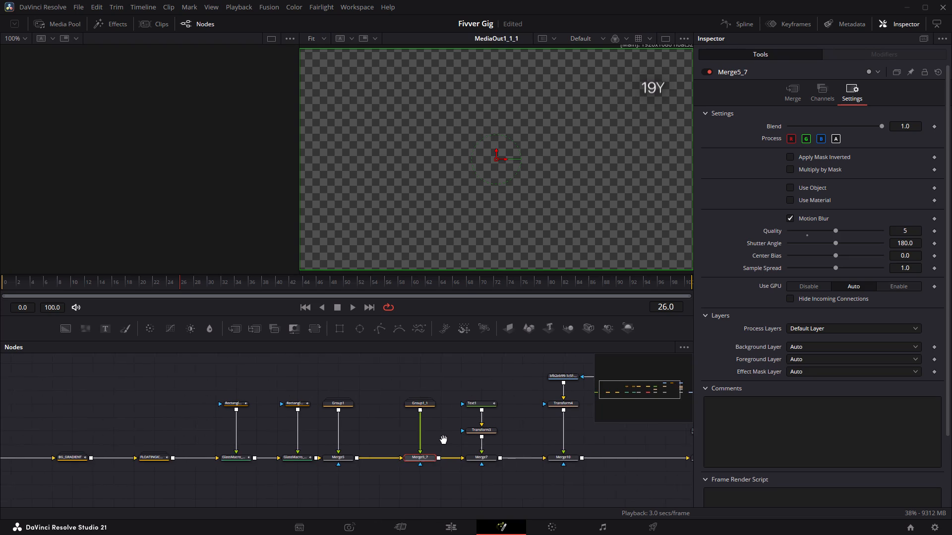
middle_click_drag(443, 439, 410, 437)
left_click(423, 452)
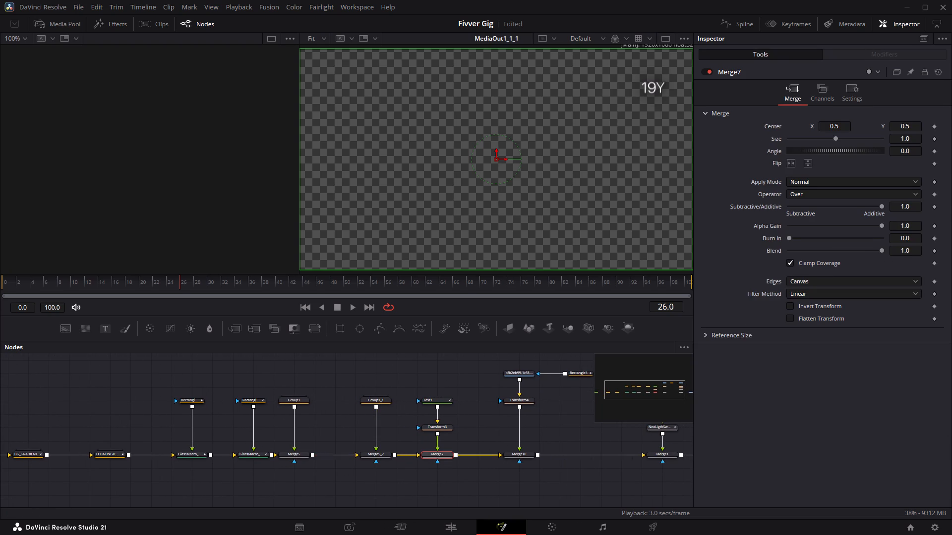
left_click(852, 97)
left_click(791, 222)
left_click(792, 221)
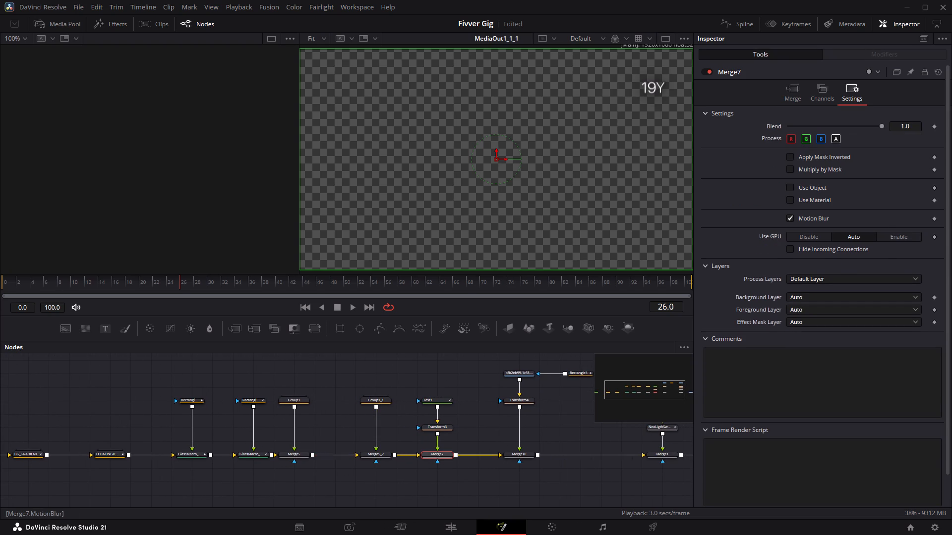
left_click_drag(902, 232, 572, 234)
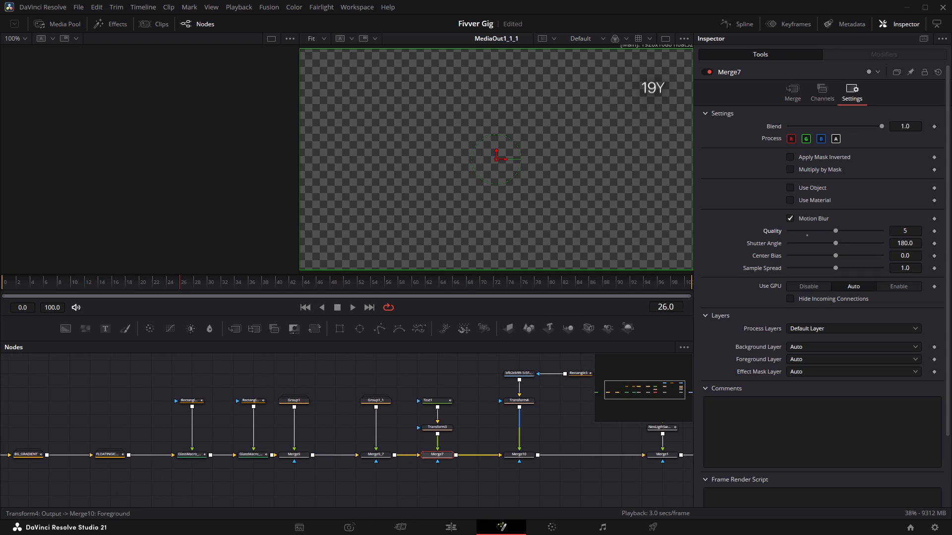
Enable motion blur on the Merge10 node below Transform4 and set its quality to 5.
middle_click_drag(556, 429, 442, 422)
scroll(416, 431, "up", 1)
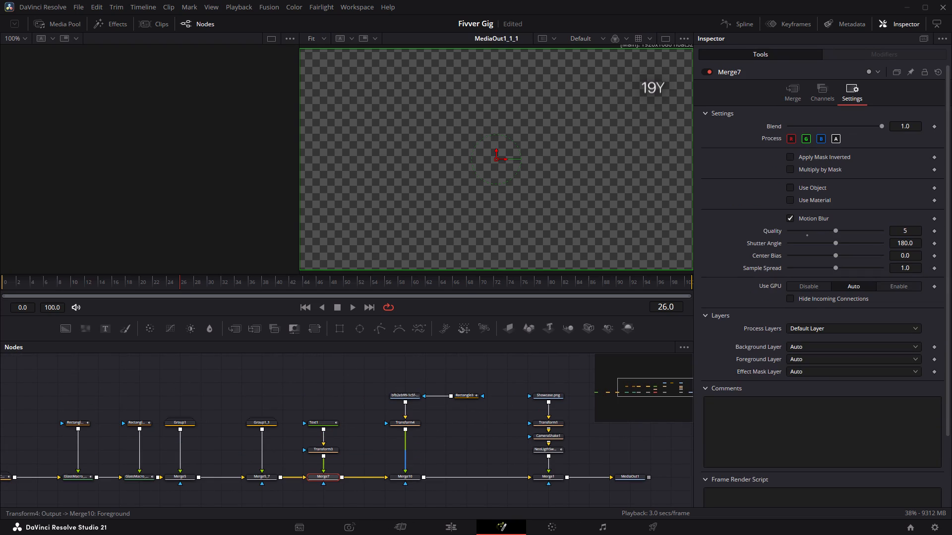
left_click(405, 475)
left_click(846, 93)
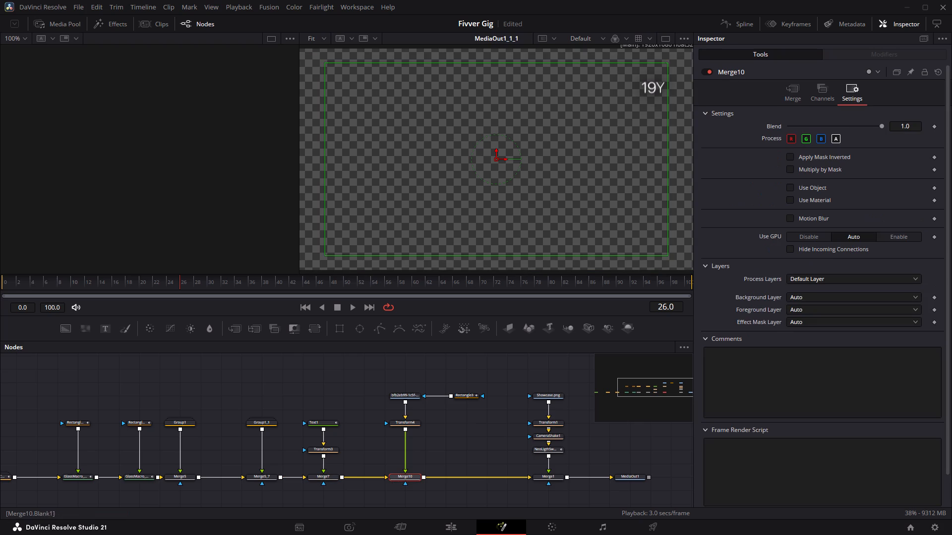
left_click(789, 220)
left_click_drag(893, 225, 928, 233)
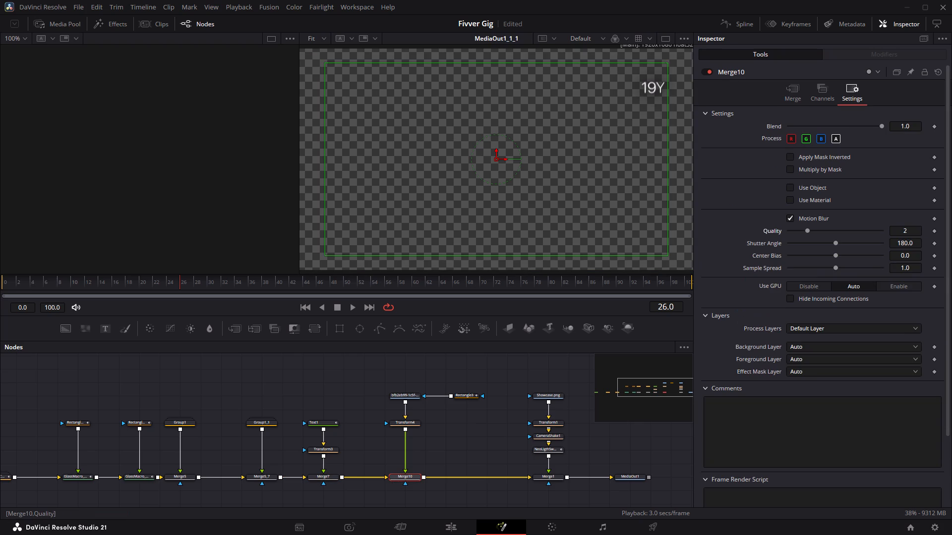
left_click_drag(928, 233, 951, 234)
left_click_drag(907, 234, 587, 245)
Enable motion blur on the Merge1 node before MediaOut1 and set its quality to 5.
middle_click_drag(503, 433, 410, 410)
left_click(462, 455)
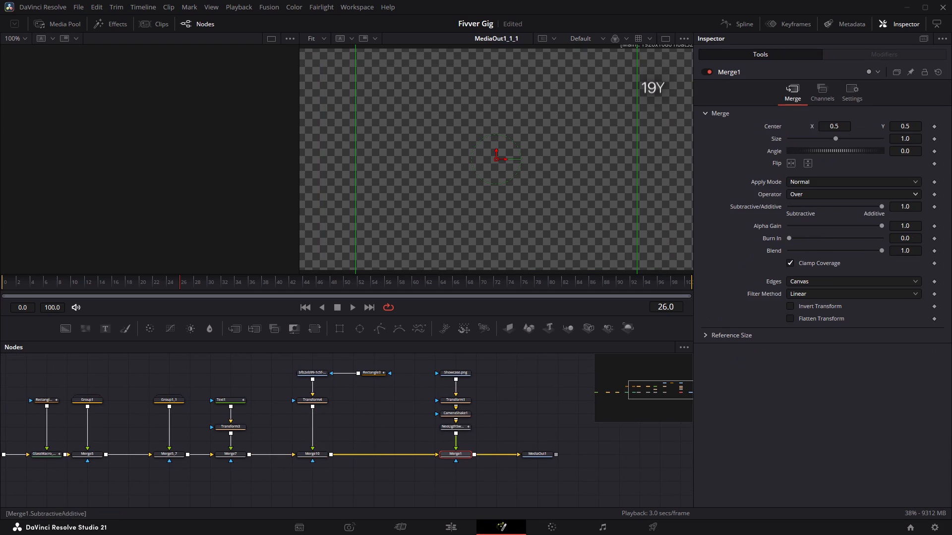
left_click(852, 86)
left_click(789, 218)
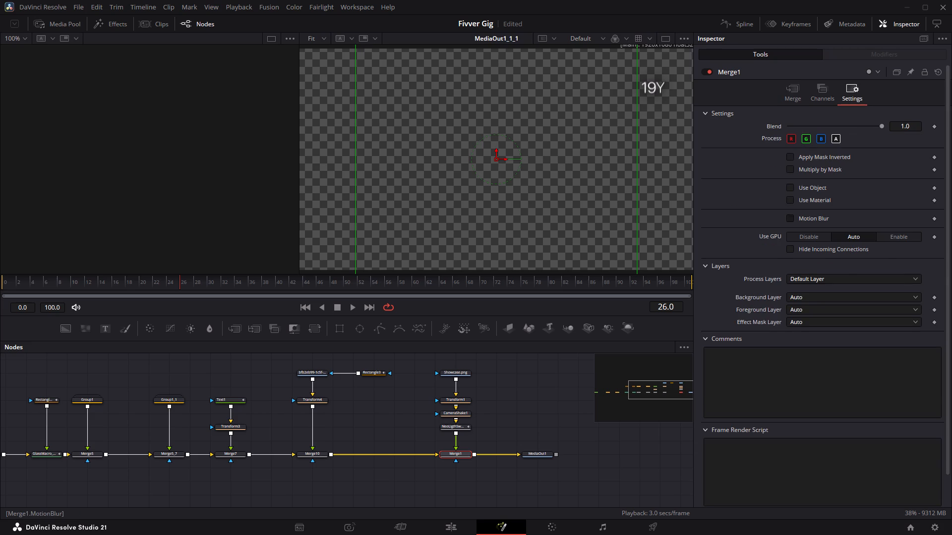
left_click_drag(910, 227, 578, 225)
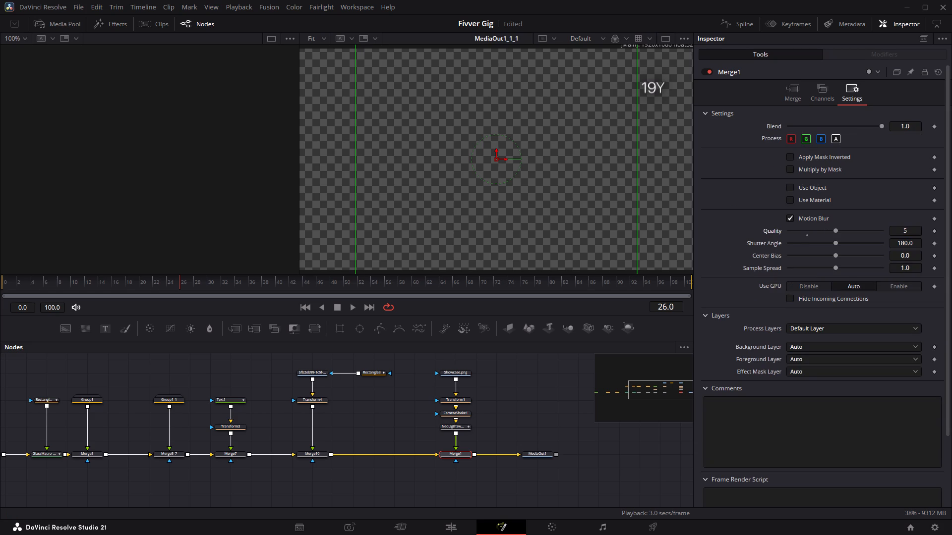
Open the Video 6 Fusion composition at about 00:00:12:16 of Timeline 2 on the Fusion page.
left_click(456, 531)
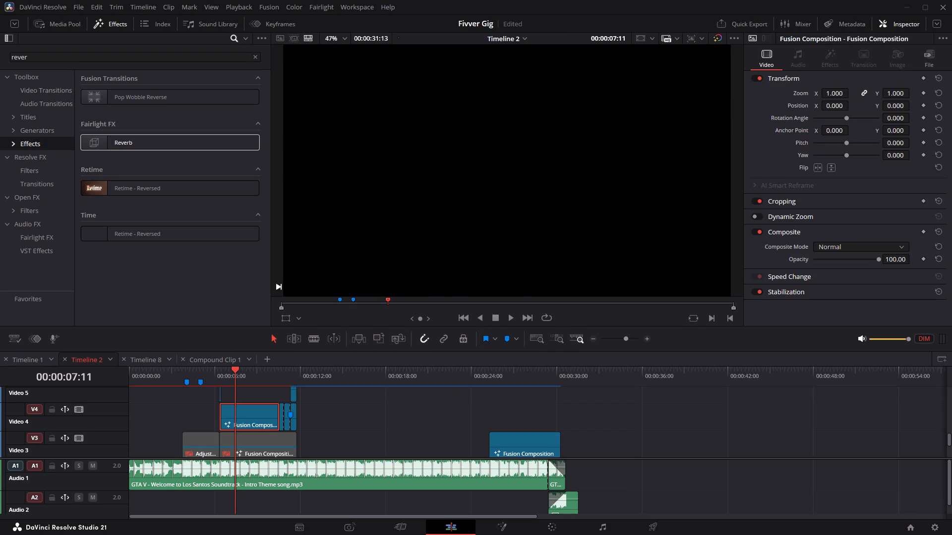
left_click_drag(277, 382, 279, 382)
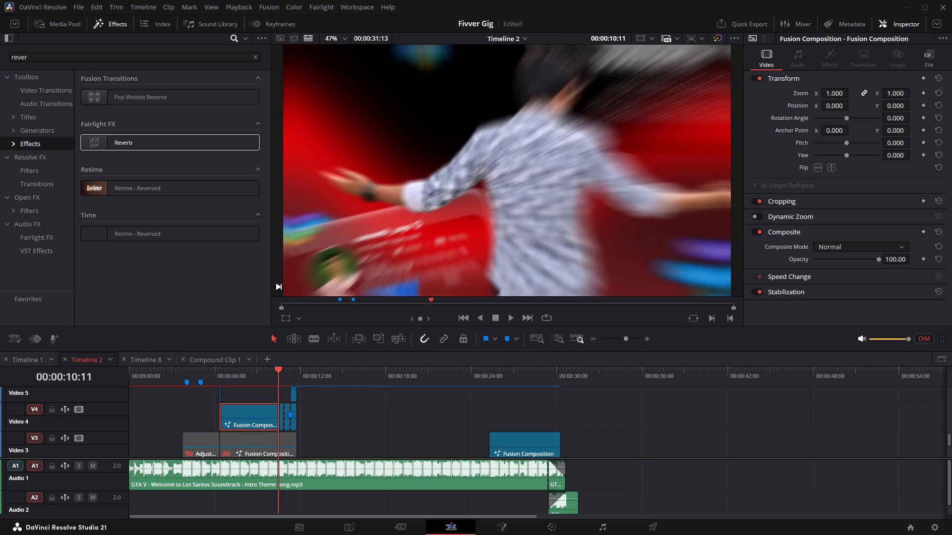
left_click_drag(279, 382, 288, 382)
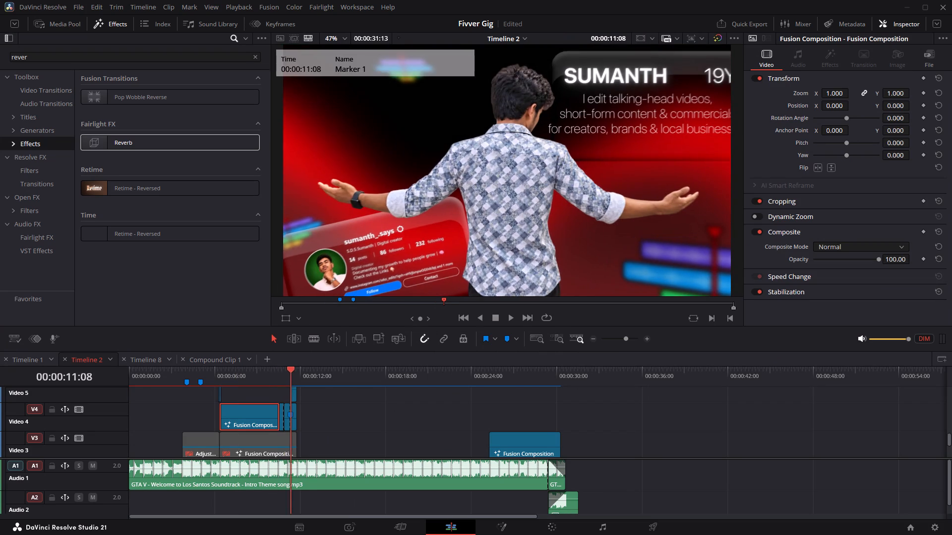
left_click_drag(288, 382, 312, 382)
scroll(425, 412, "down", 2)
scroll(321, 422, "down", 2)
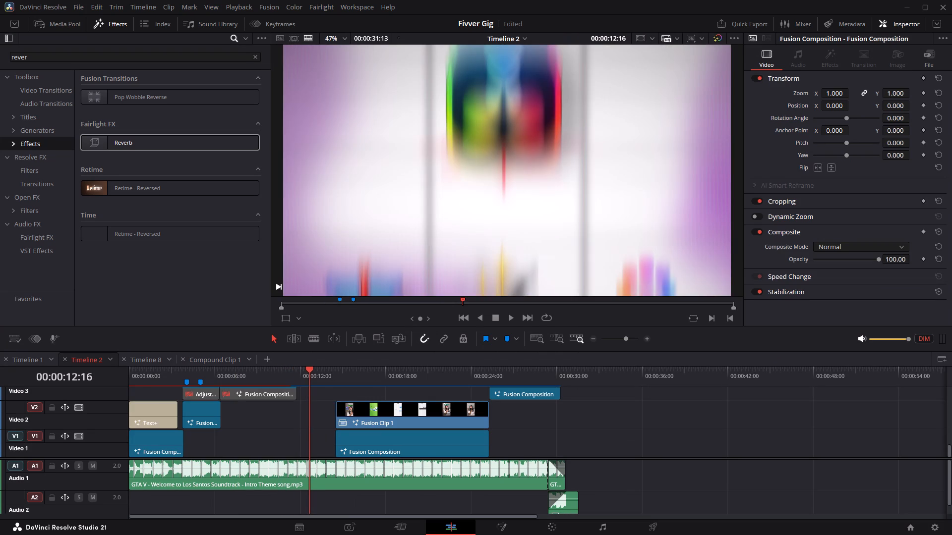
scroll(363, 431, "up", 4)
scroll(362, 430, "down", 2)
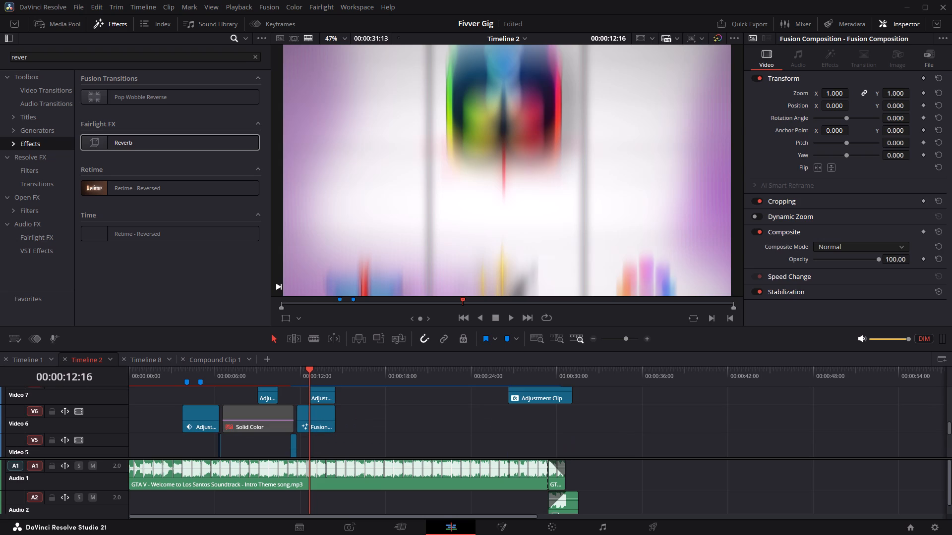
left_click(315, 421)
right_click(315, 421)
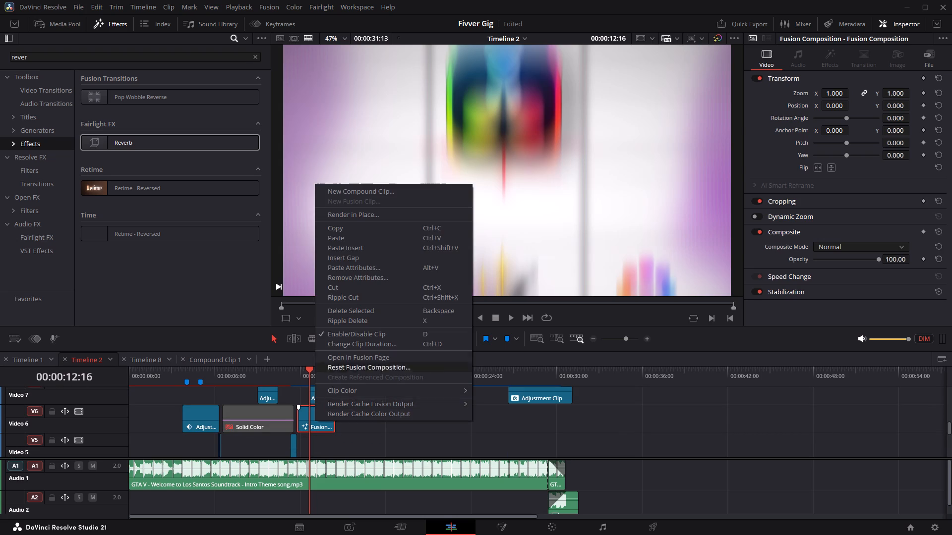
left_click(355, 359)
Enable motion blur on the Merge5 node below Glow1 and raise its motion blur quality.
middle_click_drag(242, 412, 371, 448)
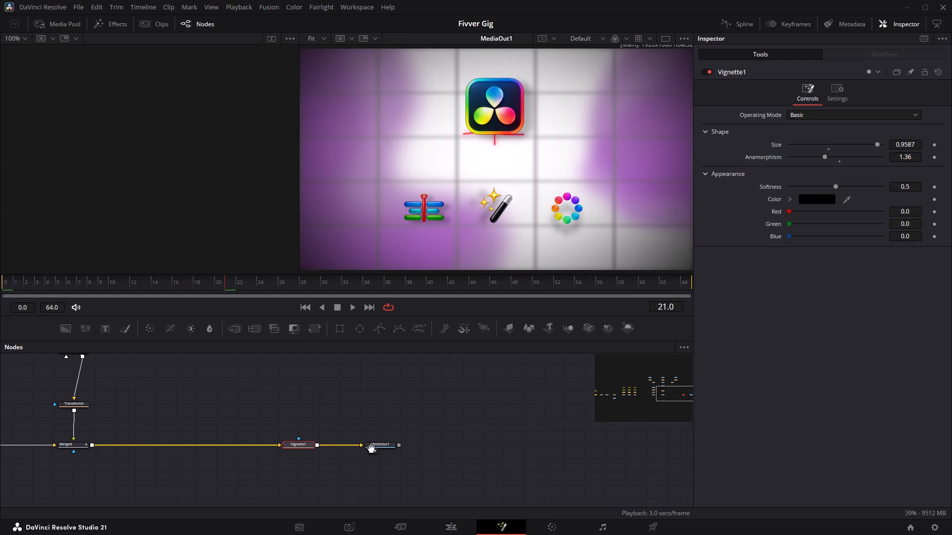
middle_click_drag(371, 448, 510, 485)
scroll(371, 424, "down", 2, "ctrl")
middle_click_drag(247, 428, 574, 428)
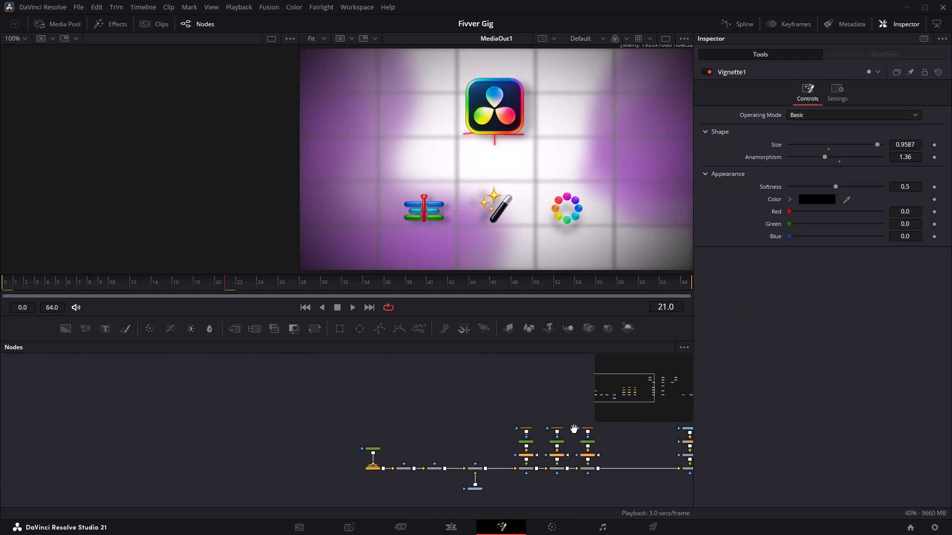
middle_click_drag(574, 428, 384, 424)
middle_click_drag(176, 436, 286, 432)
scroll(254, 449, "up", 3, "ctrl")
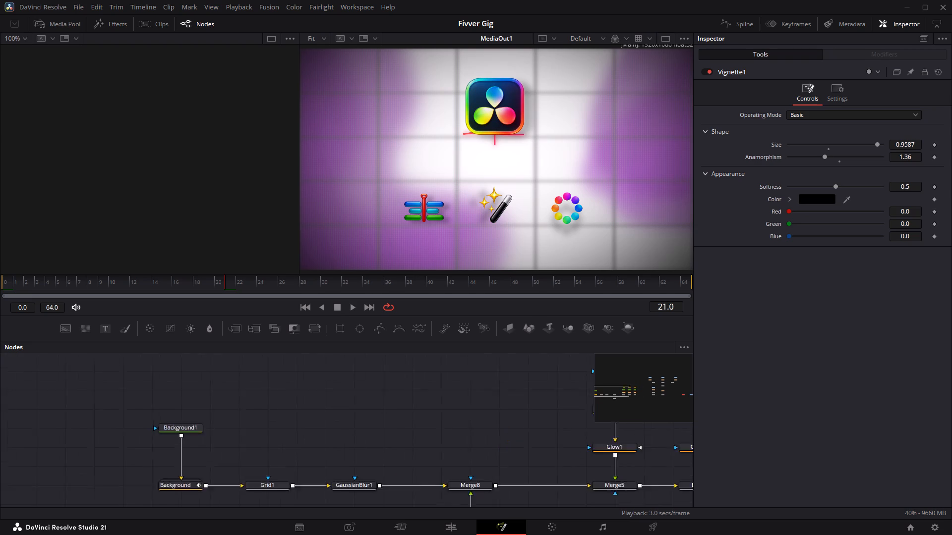
scroll(250, 449, "up", 1, "ctrl")
scroll(282, 450, "down", 1, "ctrl")
middle_click_drag(381, 451, 187, 392)
middle_click_drag(364, 412, 180, 466)
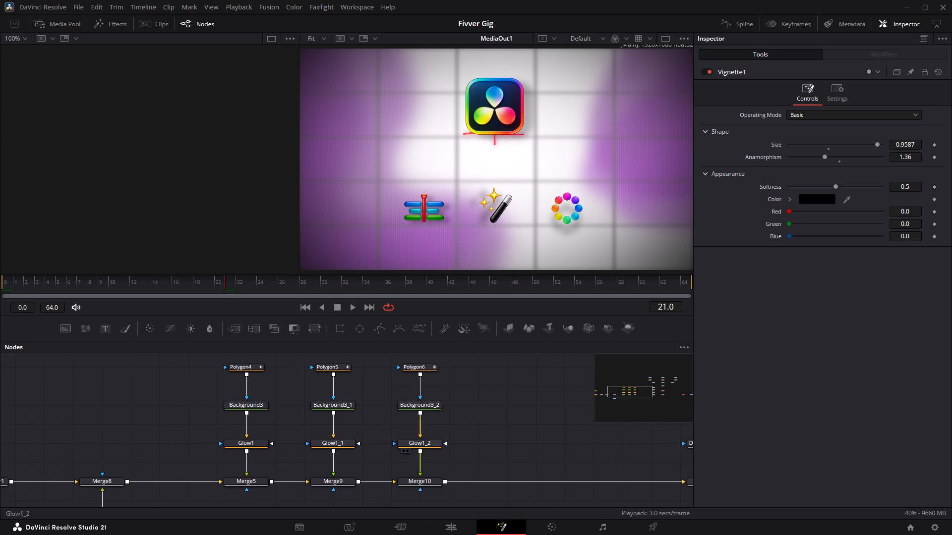
left_click(262, 481)
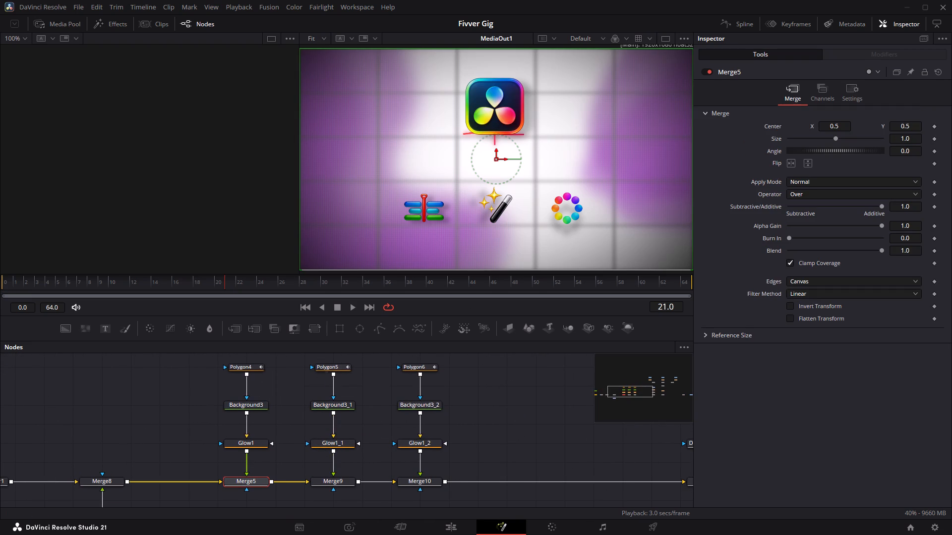
left_click(859, 91)
left_click(792, 217)
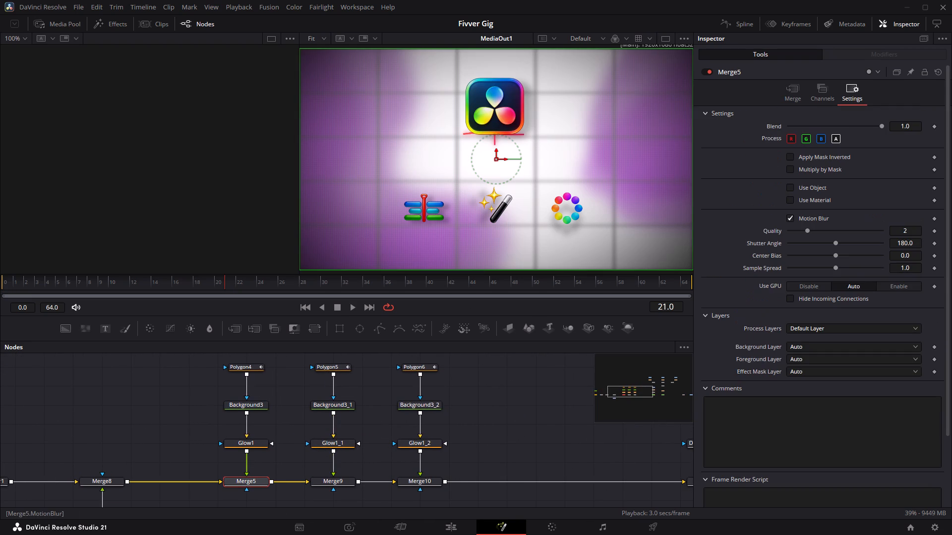
left_click_drag(901, 223, 951, 235)
left_click_drag(902, 231, 515, 239)
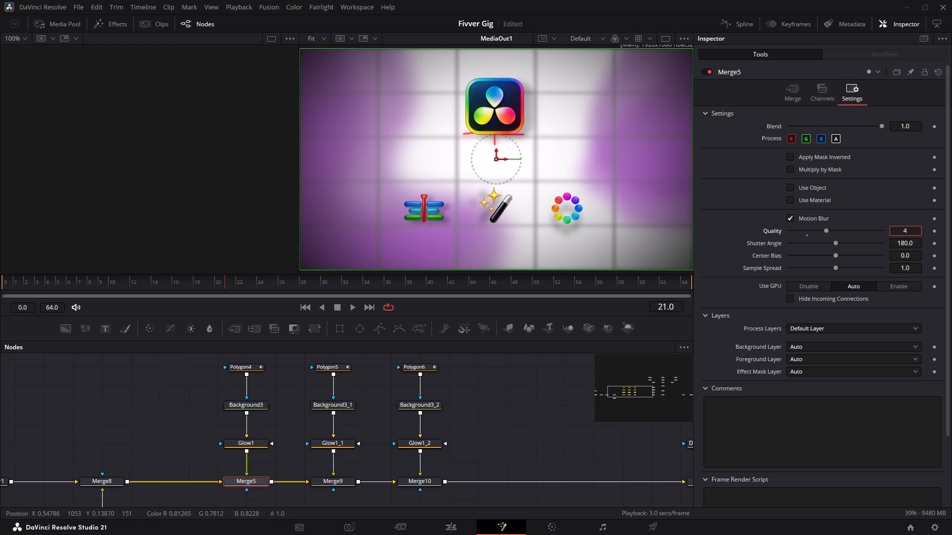
left_click_drag(515, 239, 563, 241)
Enable motion blur on the Merge9 node below Glow1_1 and set its quality to 5.
left_click(339, 482)
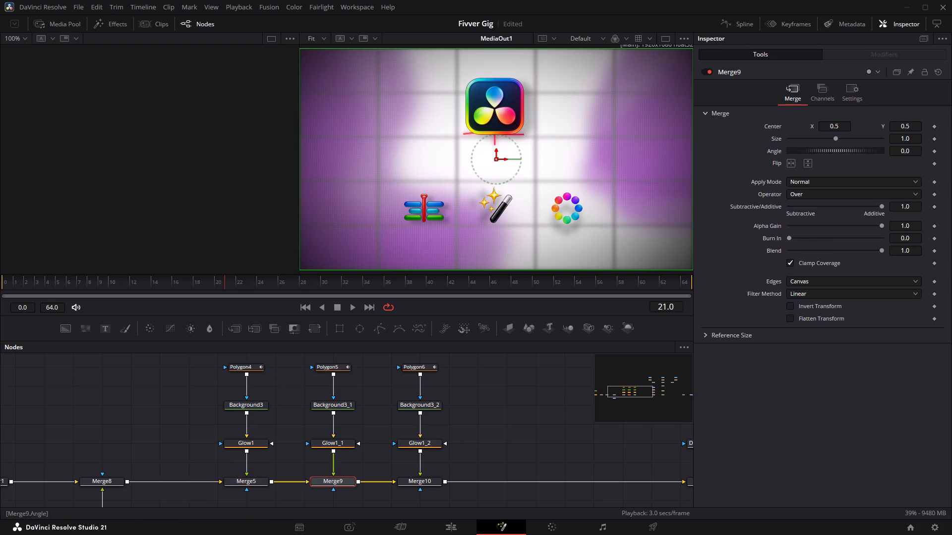
left_click(855, 94)
left_click(787, 217)
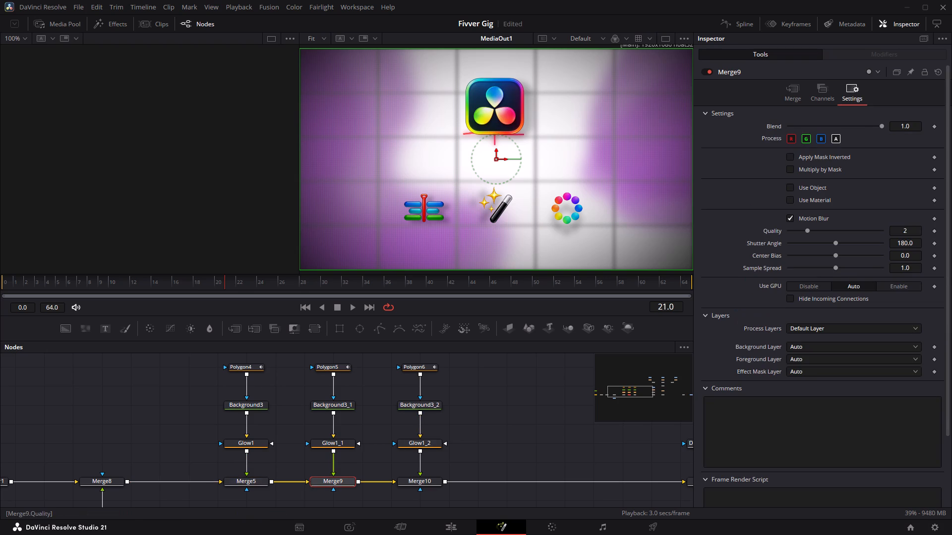
left_click_drag(899, 229, 560, 231)
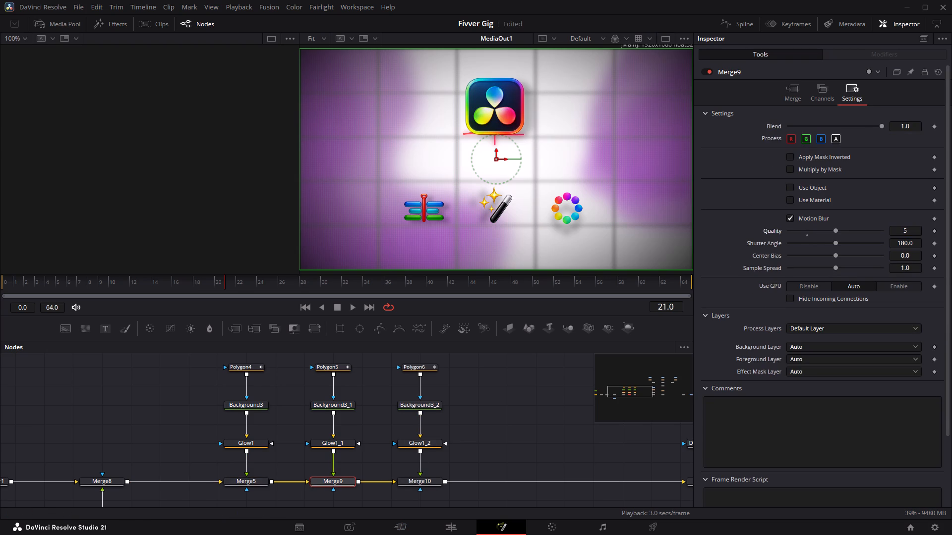
Enable motion blur on the Merge10 node below Glow1_2 and set its quality to 5.
left_click(415, 482)
left_click(838, 96)
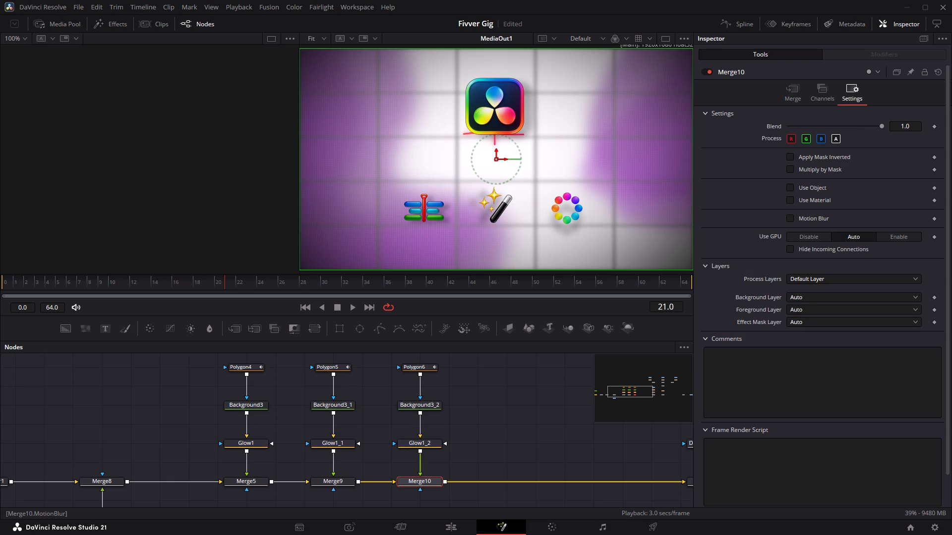
left_click(791, 222)
left_click_drag(900, 230, 598, 235)
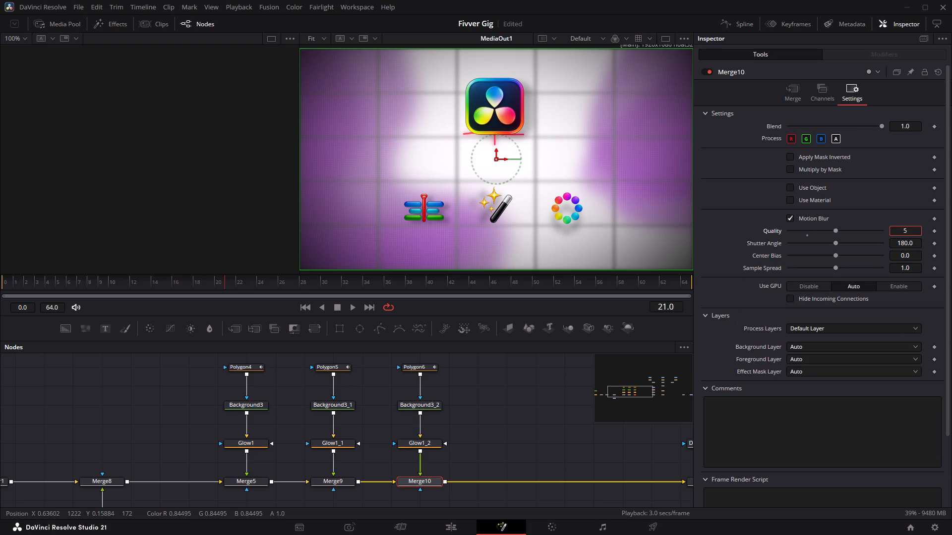
left_click_drag(598, 235, 579, 238)
Enable motion blur on the Merge3 node below the Transform2 and DropShadow branch and set its quality to 5.
middle_click_drag(486, 440, 213, 472)
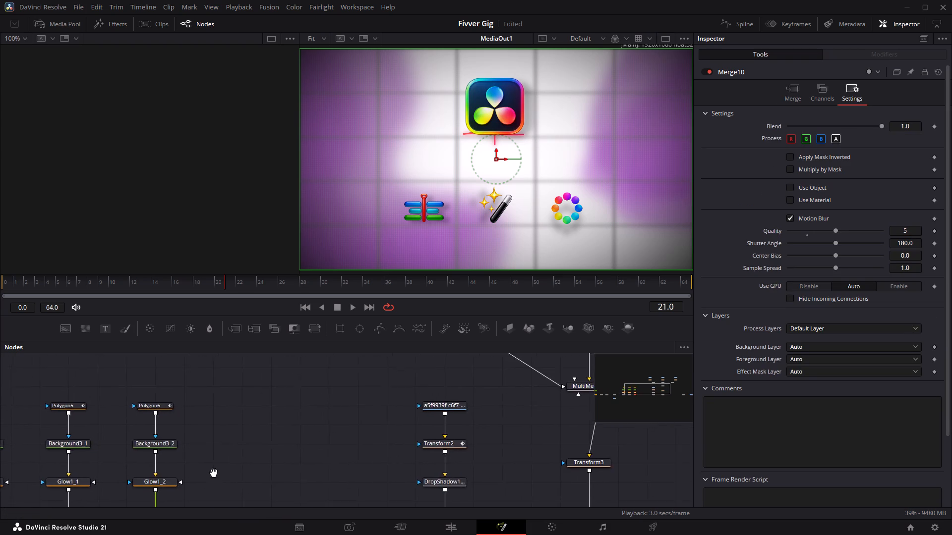
middle_click_drag(213, 472, 152, 442)
left_click(370, 483)
left_click(846, 101)
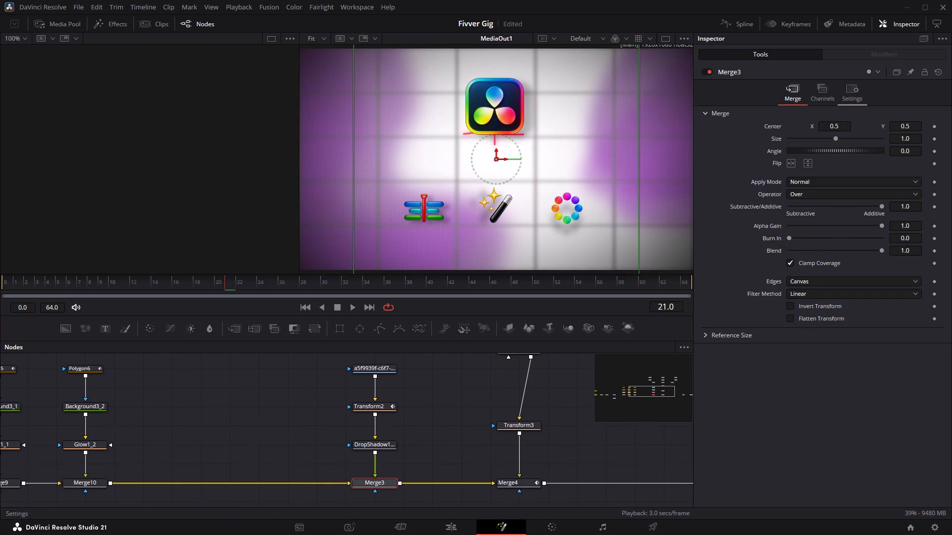
left_click(790, 221)
left_click_drag(899, 225, 951, 230)
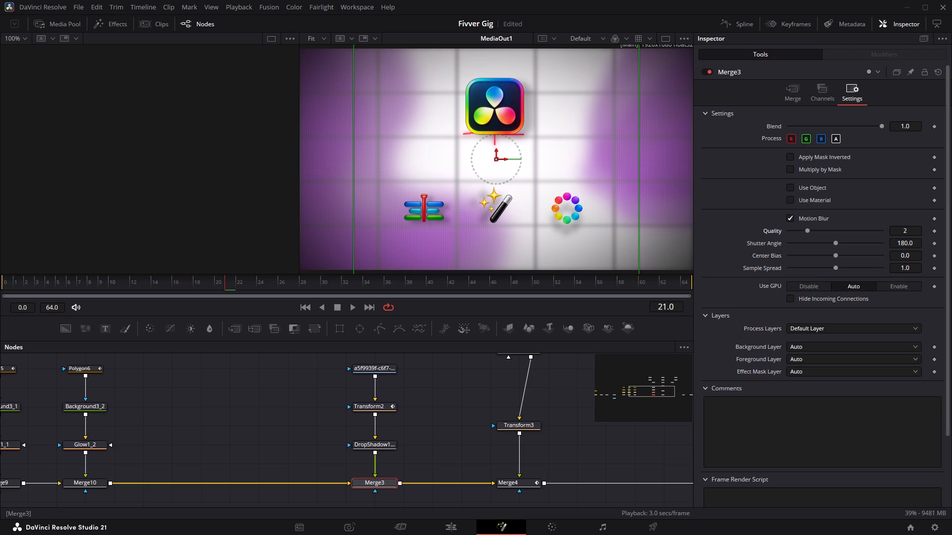
left_click_drag(908, 230, 569, 237)
Enable motion blur on the Merge4 node below Transform3 and set its quality to 5.
left_click(515, 482)
left_click(849, 95)
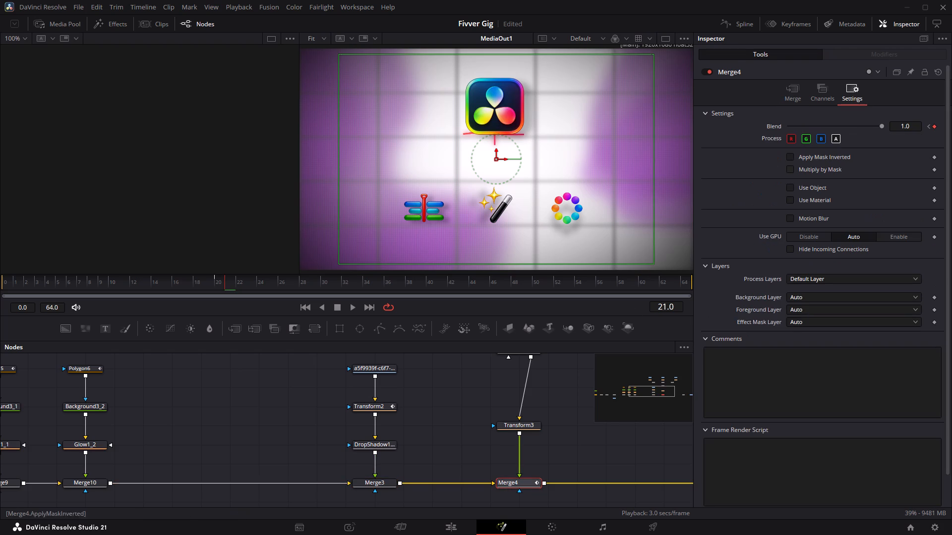
left_click(787, 219)
left_click_drag(900, 228, 519, 233)
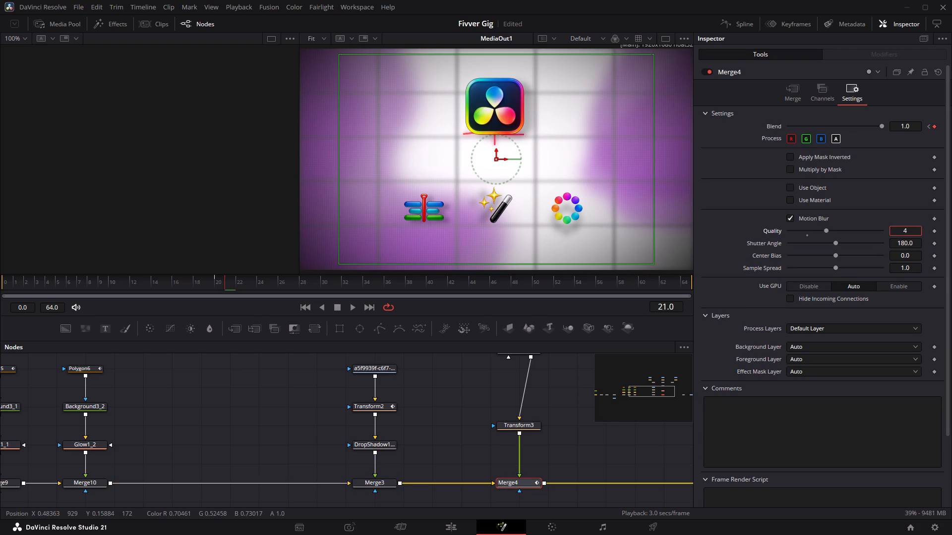
left_click_drag(519, 233, 572, 230)
Return to Timeline 2, open the Video 1 Fusion composition beneath Fusion Clip 1 on the Fusion page, and examine its node graph.
middle_click_drag(619, 433, 286, 511)
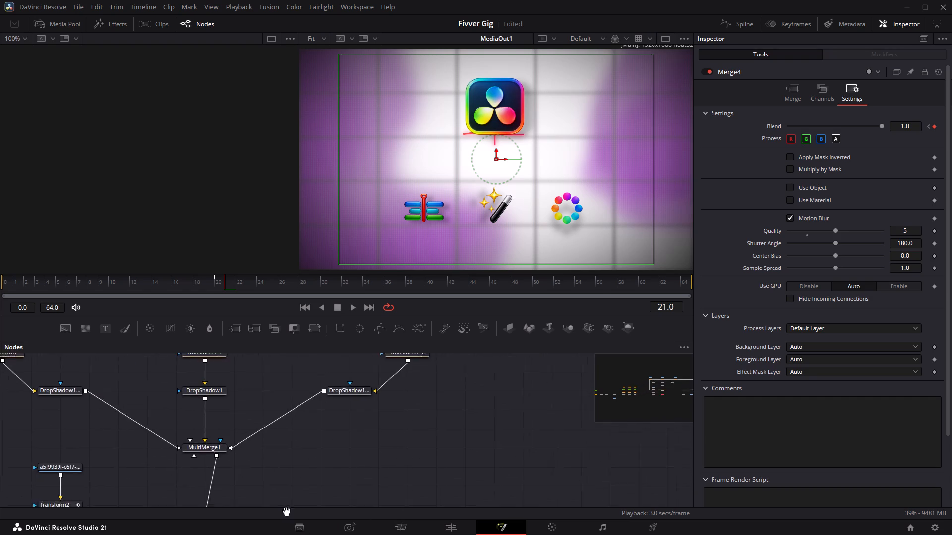
middle_click_drag(286, 511, 140, 391)
left_click(457, 534)
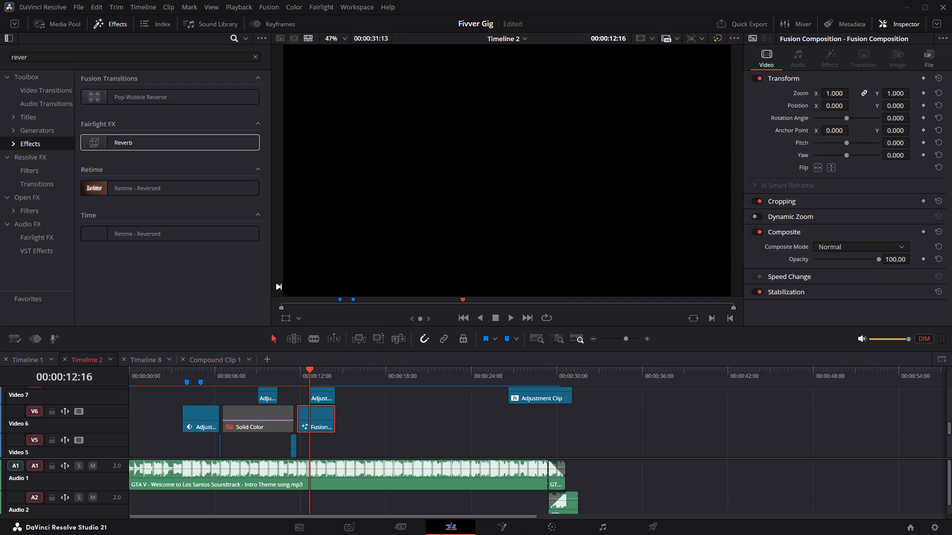
scroll(339, 437, "up", 2)
scroll(339, 437, "down", 1)
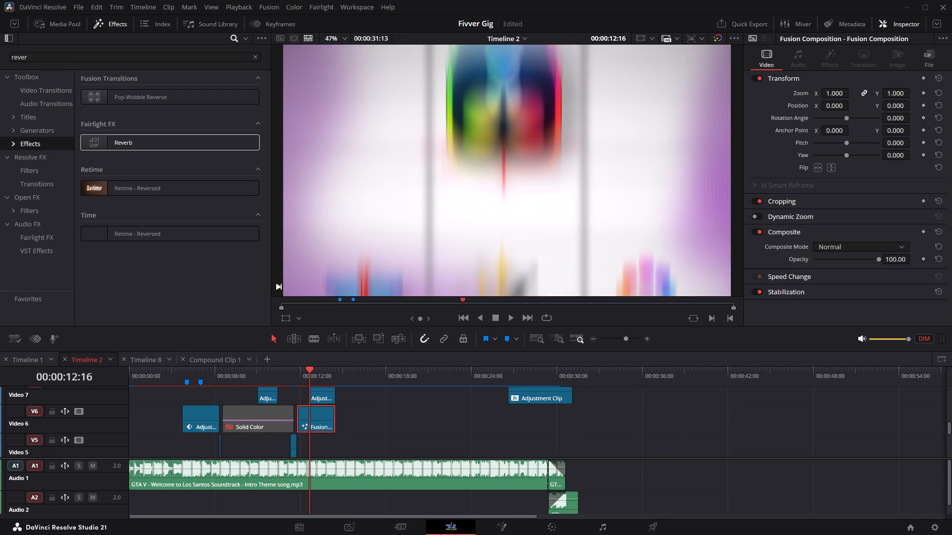
scroll(339, 437, "down", 4)
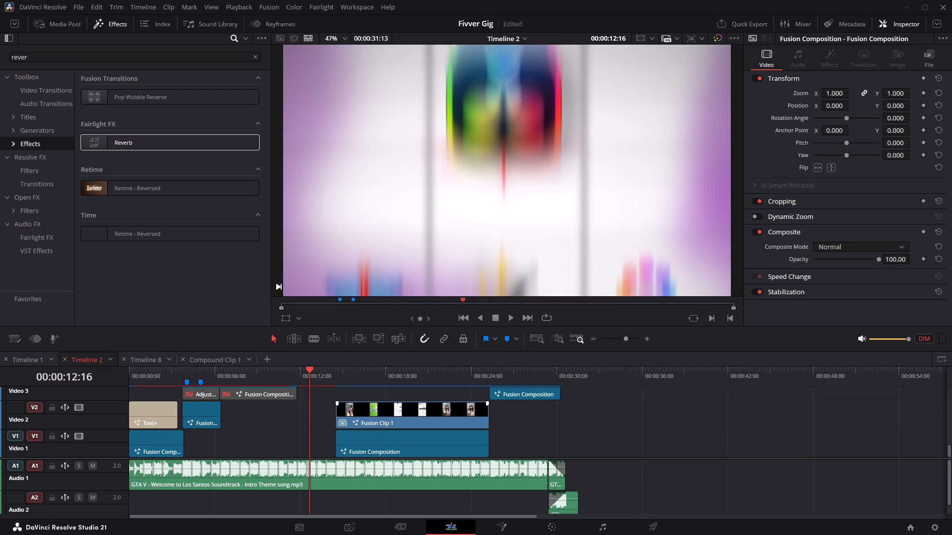
left_click(381, 443)
right_click(381, 443)
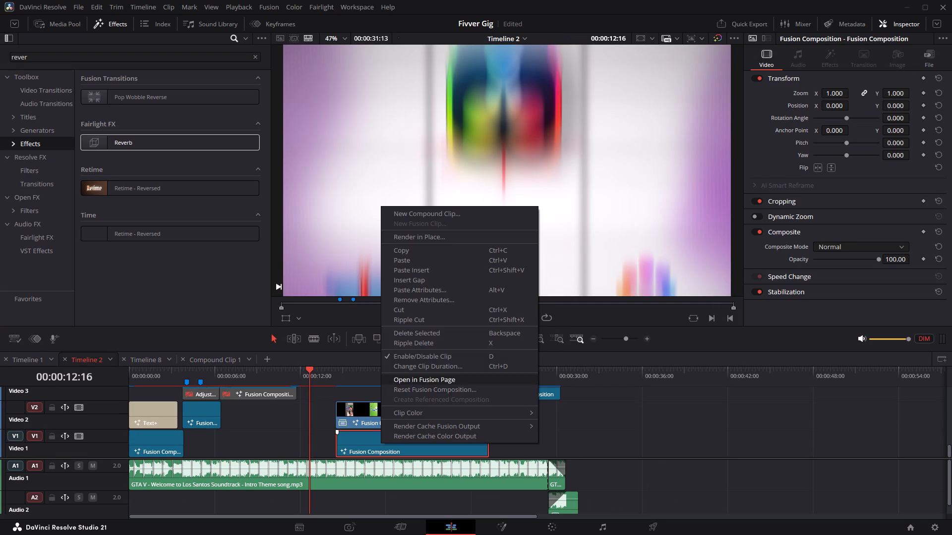
left_click(424, 383)
middle_click_drag(232, 413, 789, 469)
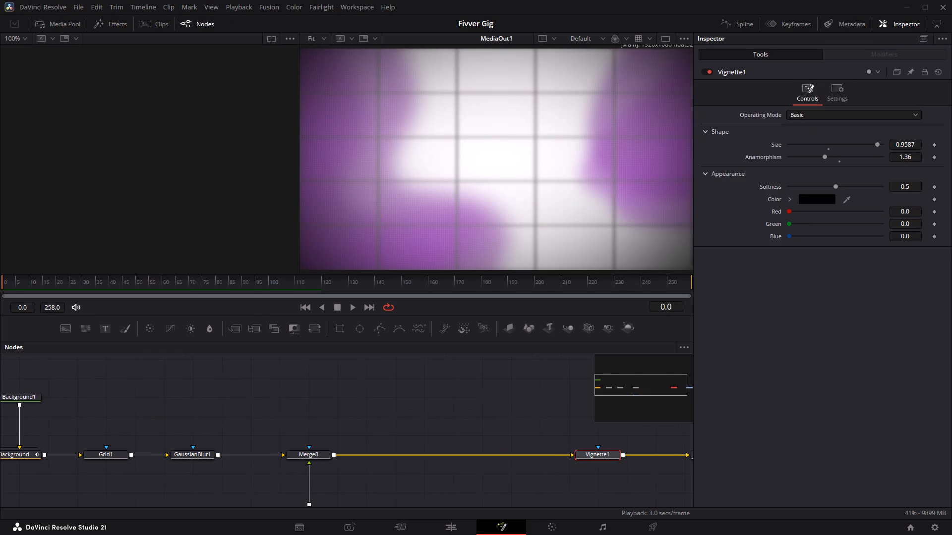
scroll(367, 446, "down", 1, "ctrl")
middle_click_drag(198, 471, 273, 451, "ctrl")
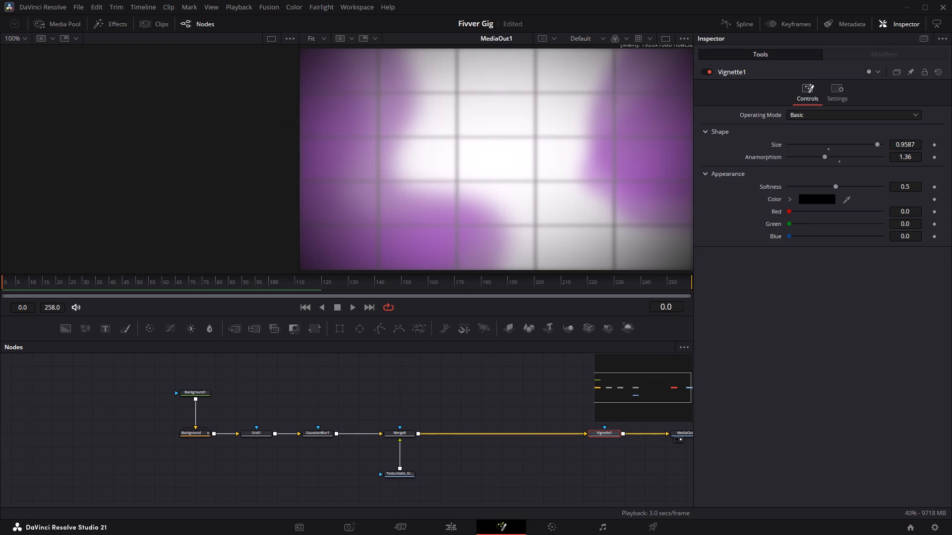
scroll(327, 457, "up", 1, "ctrl")
Return to Timeline 2 and open Fusion Clip 1 on Video 2 in the Fusion page.
left_click(434, 534)
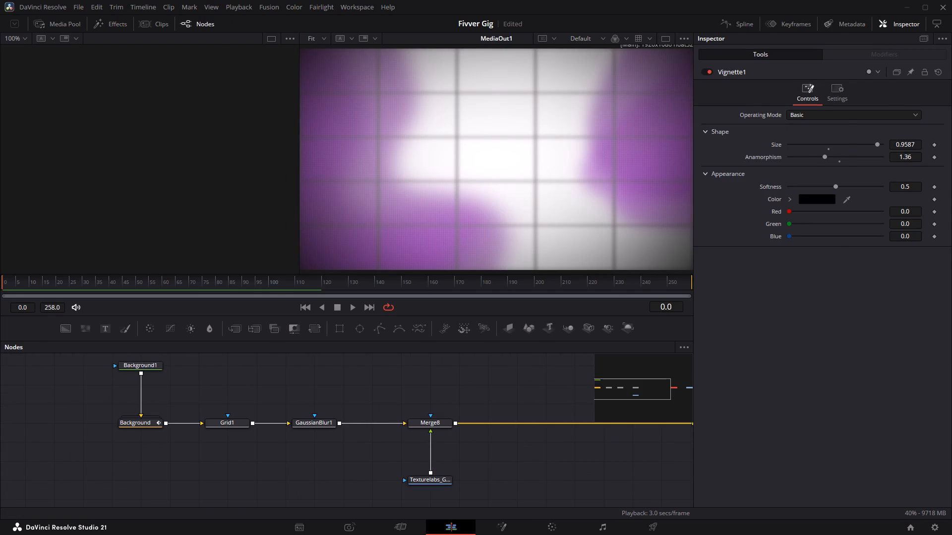
scroll(406, 417, "up", 4)
scroll(406, 417, "down", 2)
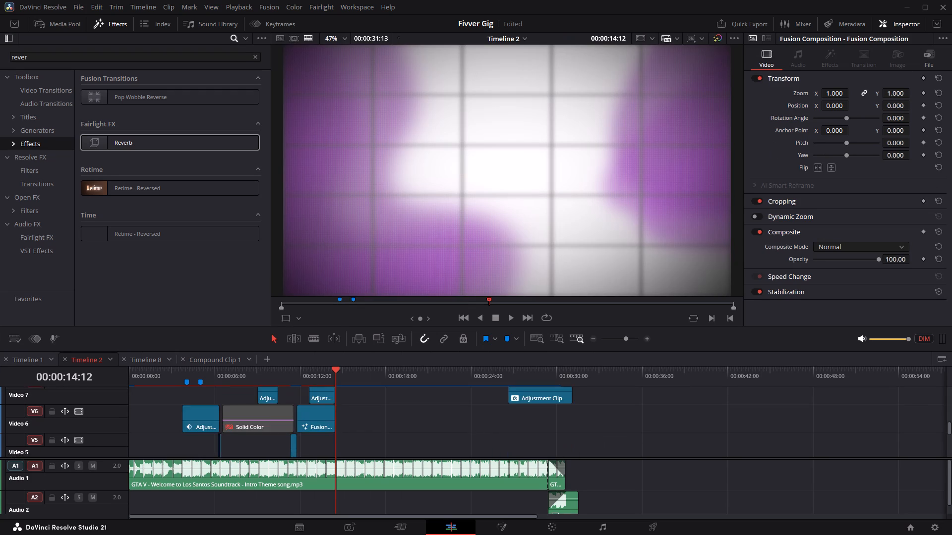
scroll(406, 417, "down", 3)
right_click(406, 417)
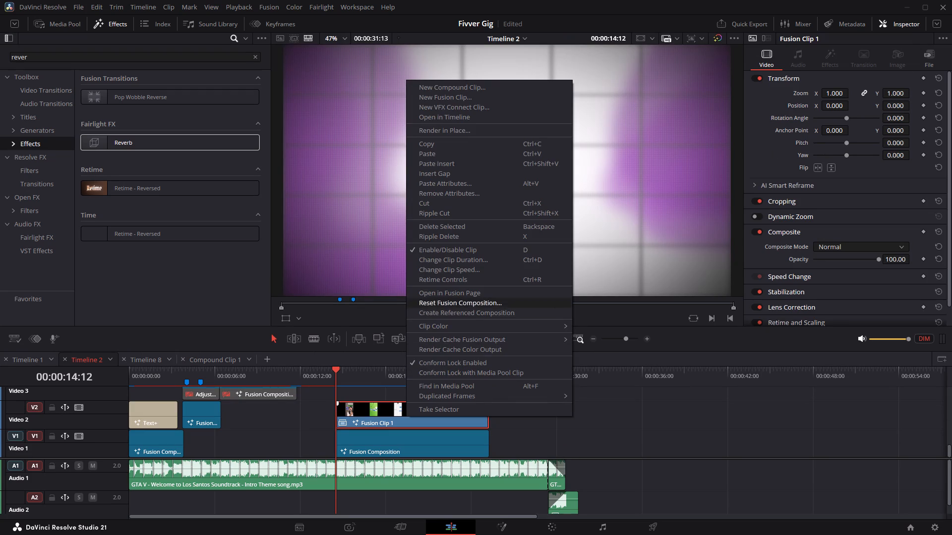
left_click(502, 296)
middle_click_drag(525, 433, 450, 386)
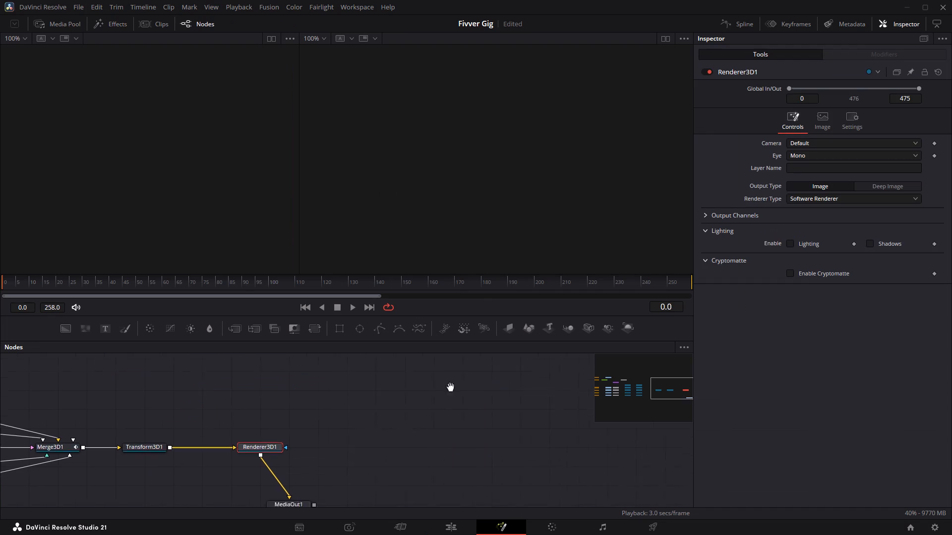
Examine the settings of the Merge3D1 and Transform3D1 nodes in Fusion Clip 1 for a motion blur option.
middle_click_drag(450, 386, 627, 385)
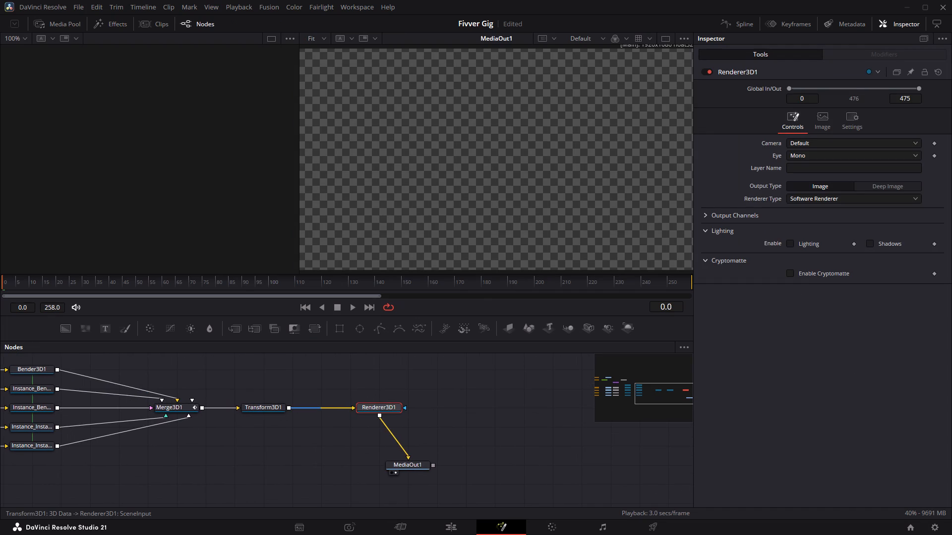
left_click(184, 407)
left_click(847, 95)
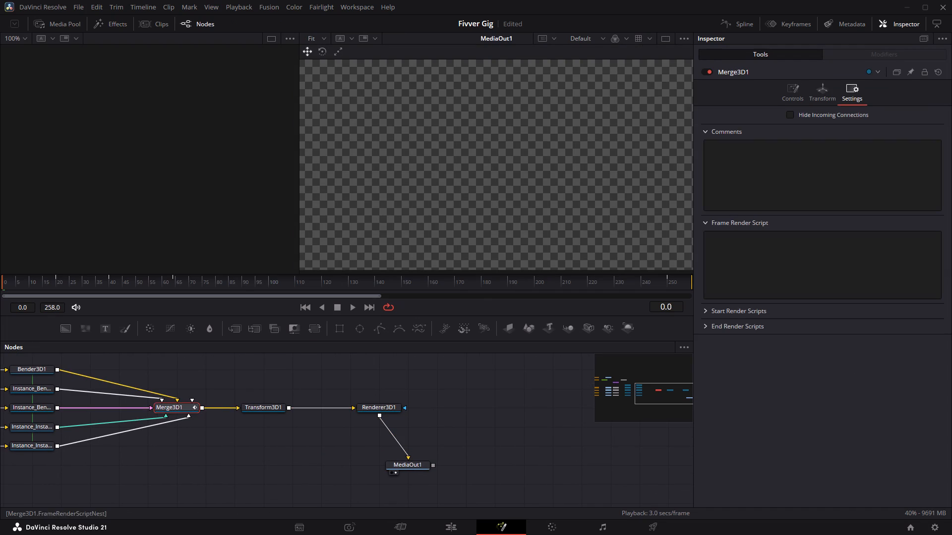
left_click(827, 101)
left_click(800, 100)
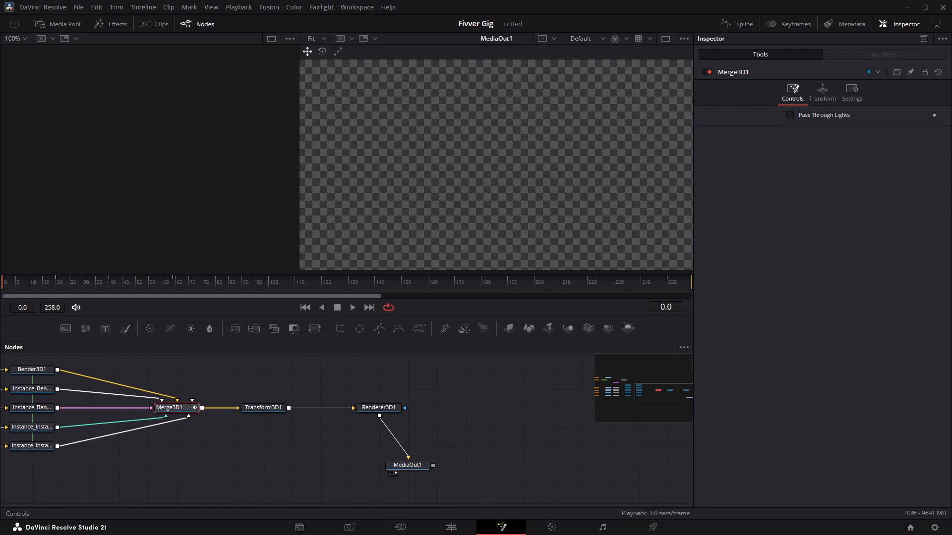
left_click(858, 101)
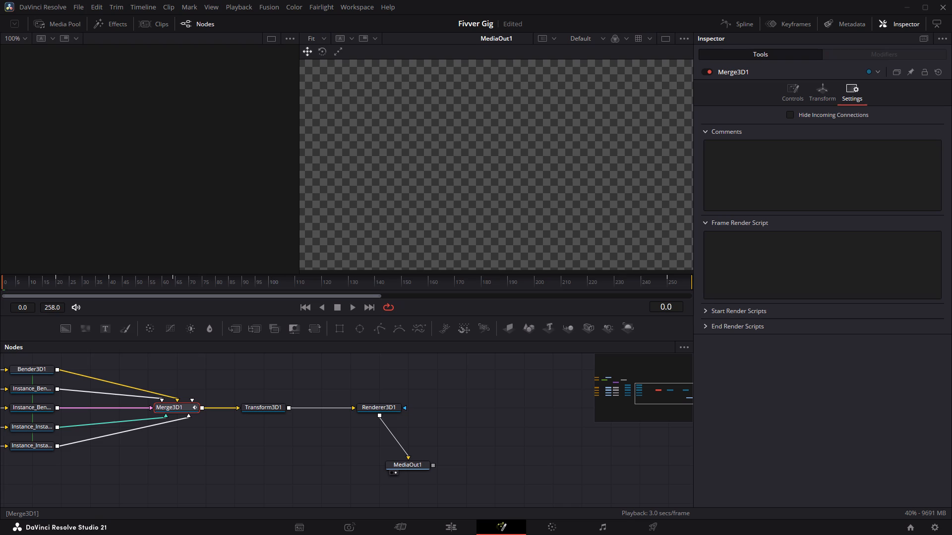
left_click(706, 309)
left_click(706, 309)
left_click(704, 326)
left_click(704, 326)
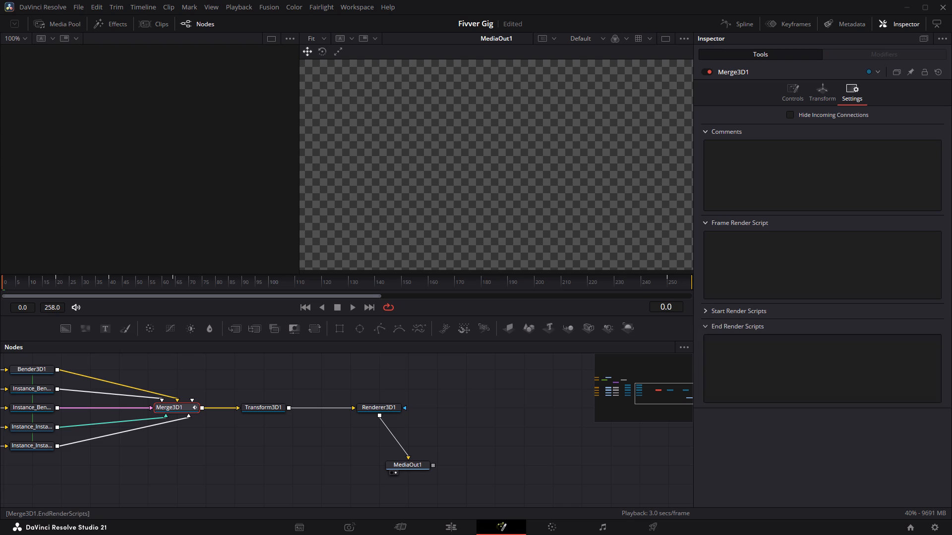
left_click(279, 403)
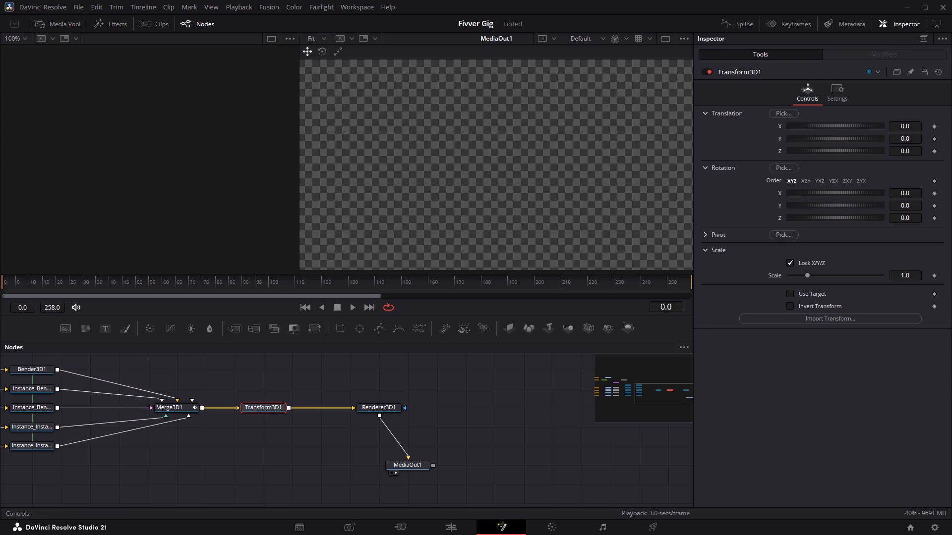
left_click(846, 88)
left_click(806, 95)
Enable motion blur on the Renderer3D1 node and set its quality to 5.
left_click(395, 413)
left_click(860, 128)
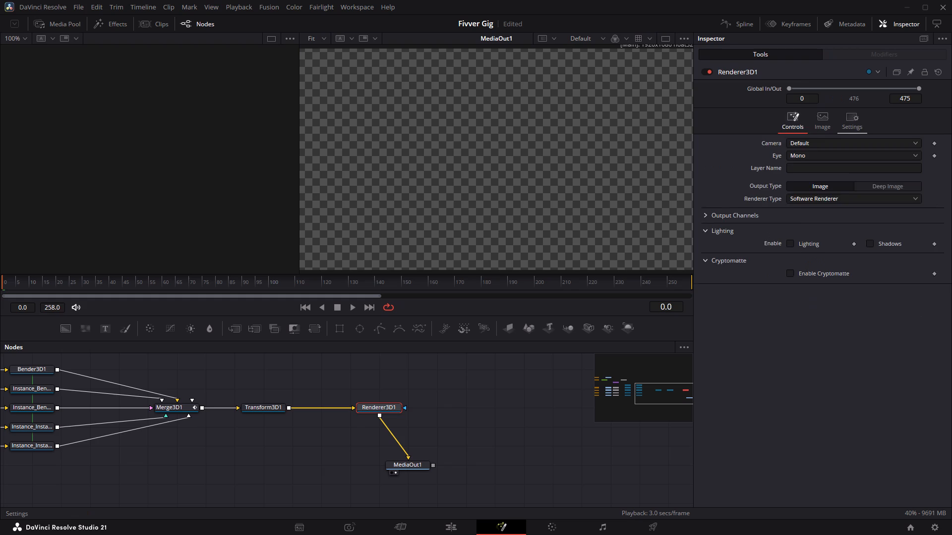
left_click(793, 188)
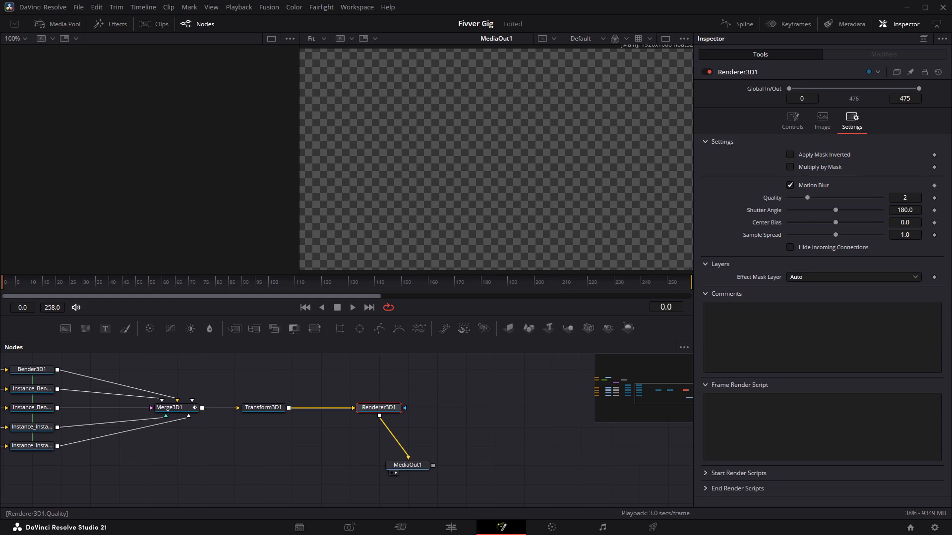
left_click_drag(908, 198, 587, 204)
Return to Timeline 2 and open the Contact Me Fusion Composition at the end of Video 3 in the Fusion page.
left_click(444, 534)
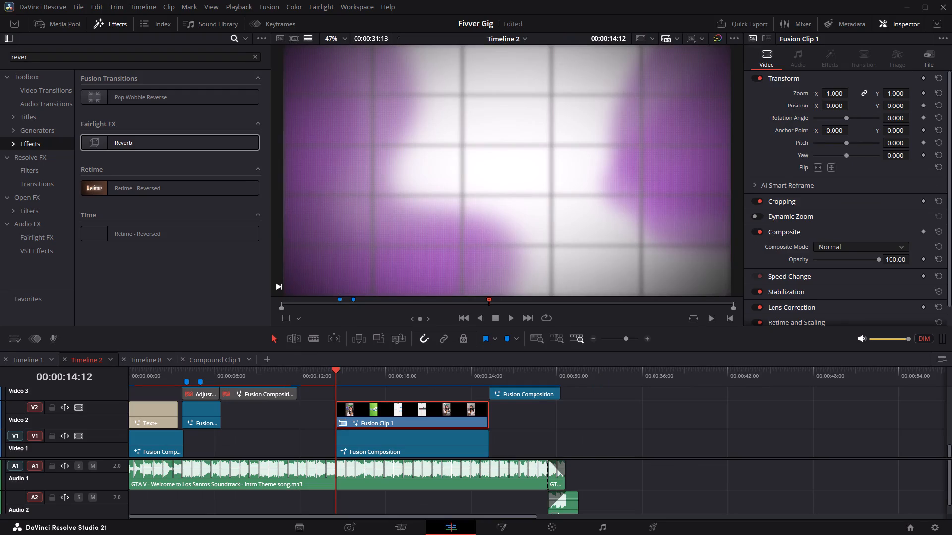
left_click(514, 380)
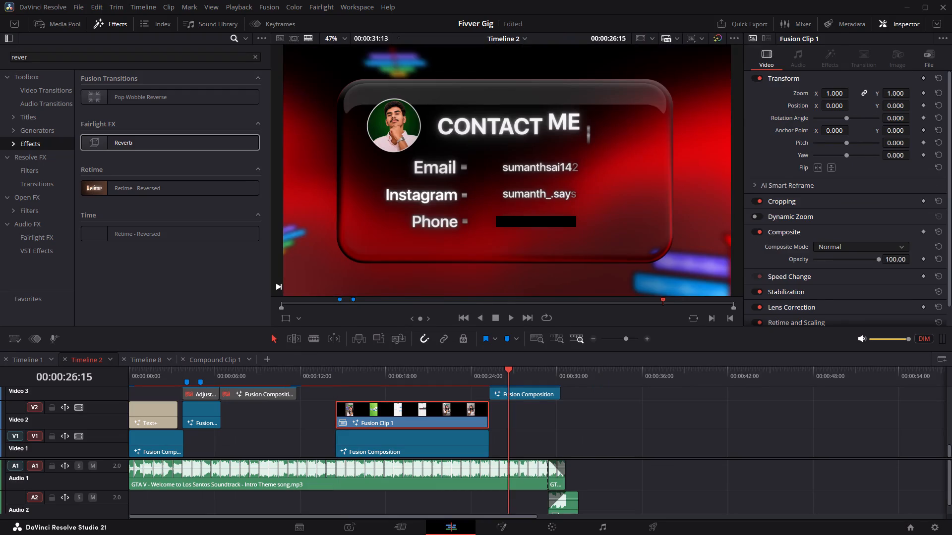
right_click(515, 390)
left_click(550, 328)
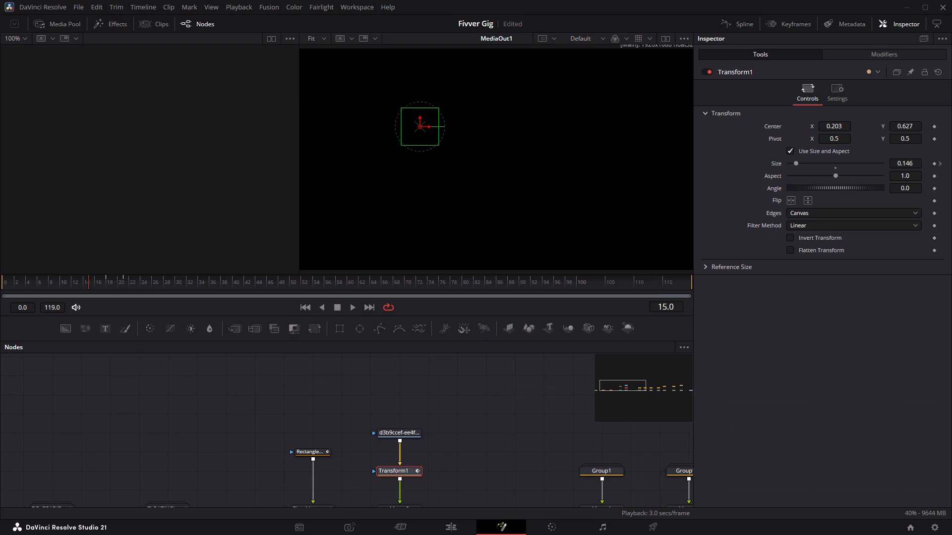
Enable motion blur on the Merge8 node below Transform1 and set its quality to 5.
middle_click_drag(308, 412, 255, 357)
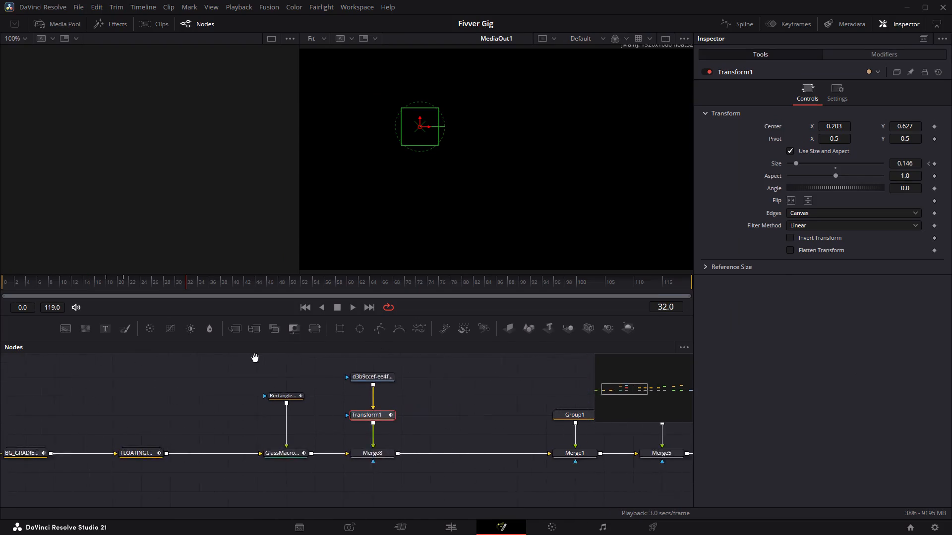
middle_click_drag(255, 357, 254, 357)
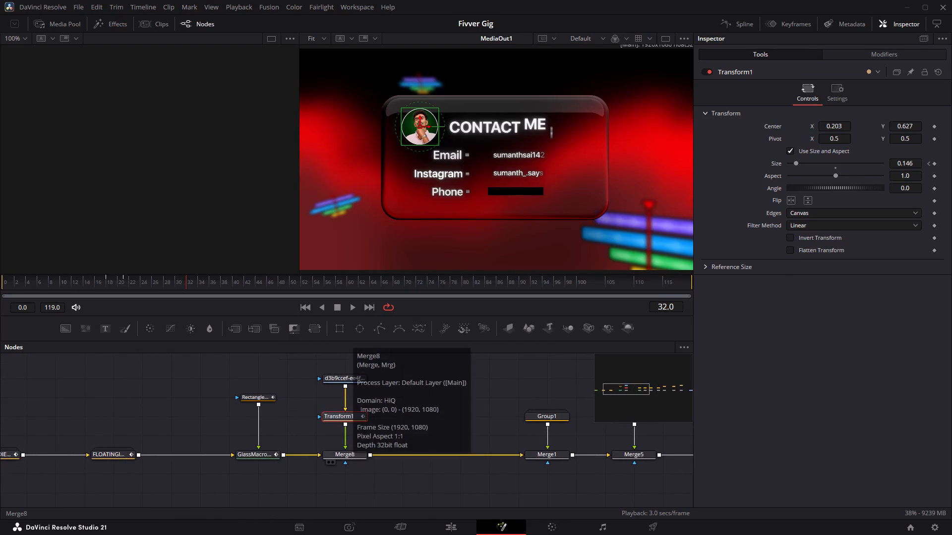
left_click(352, 457)
left_click(850, 96)
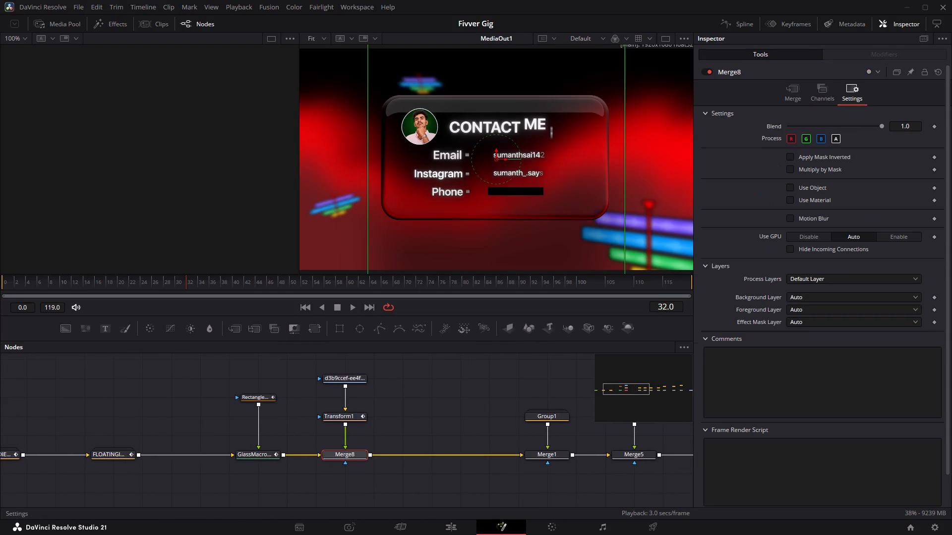
left_click(790, 220)
left_click_drag(896, 229, 554, 244)
Enable motion blur on Merge7_8, the last merge before MediaOut1, and set its quality to 5.
middle_click_drag(488, 414, 220, 406)
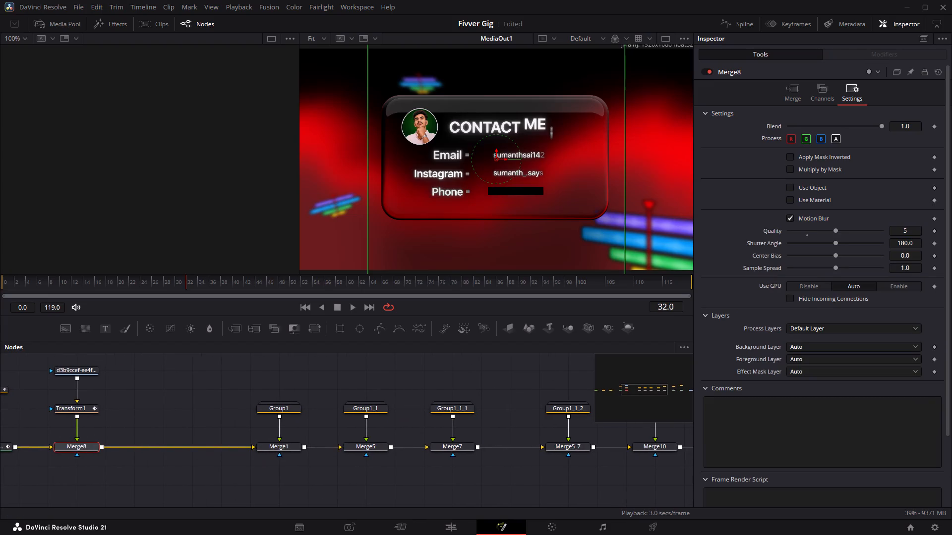
scroll(309, 432, "down", 1, "ctrl")
middle_click_drag(535, 458, 278, 474)
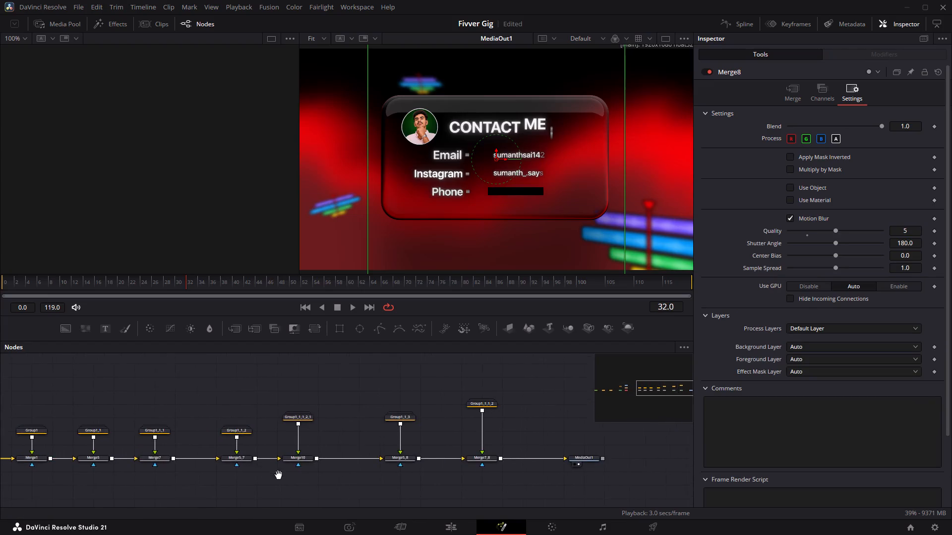
middle_click_drag(278, 474, 248, 444)
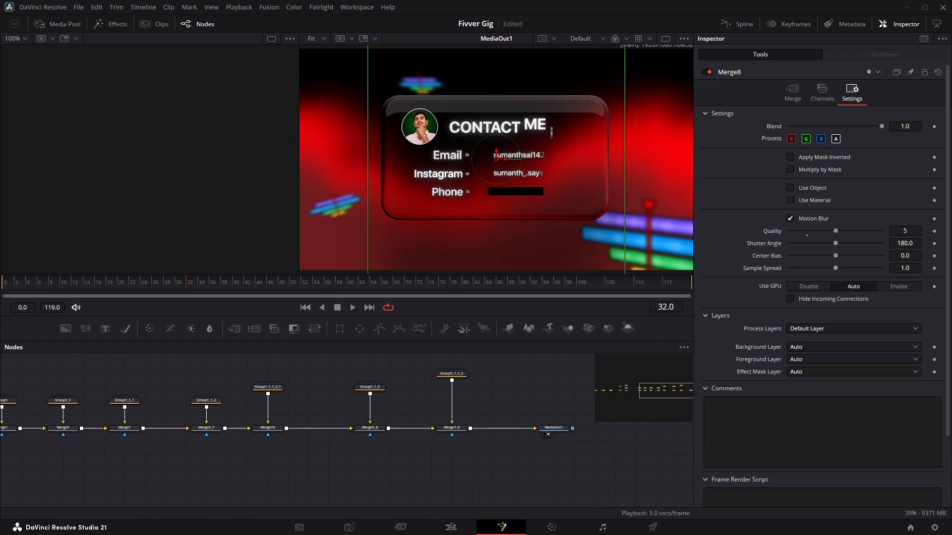
left_click(438, 430)
left_click(831, 101)
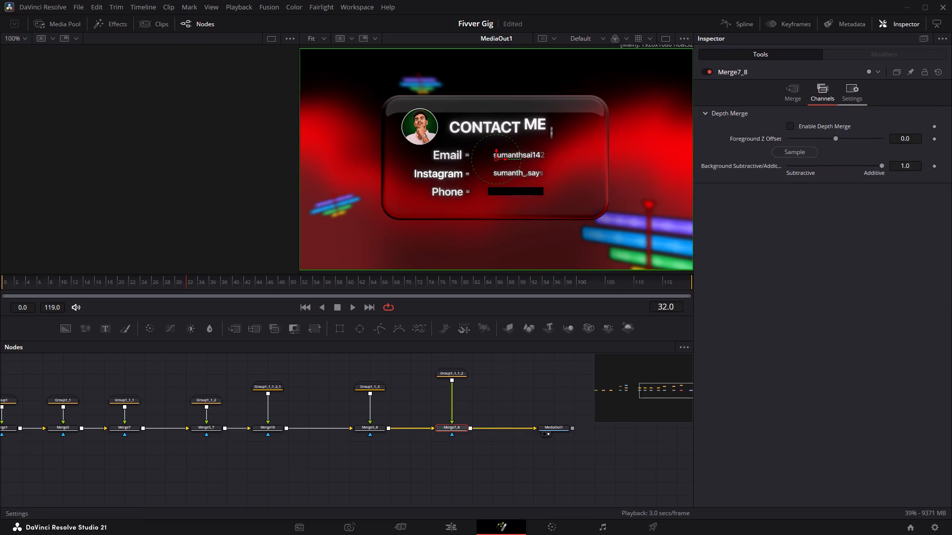
left_click(853, 95)
left_click(791, 219)
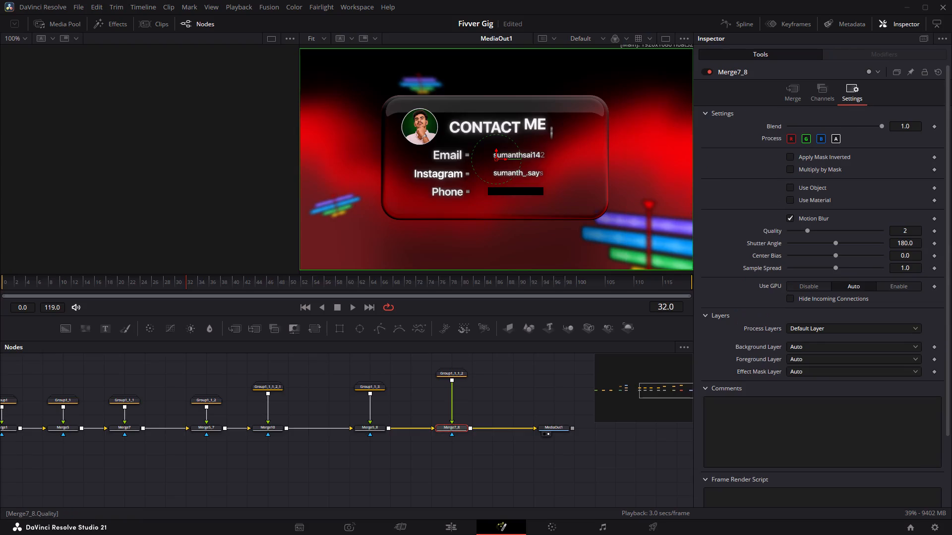
left_click_drag(914, 229, 597, 229)
Enable motion blur on the Merge5_8 node feeding Merge7_8 and set its quality to 4.
left_click(383, 428)
left_click(841, 83)
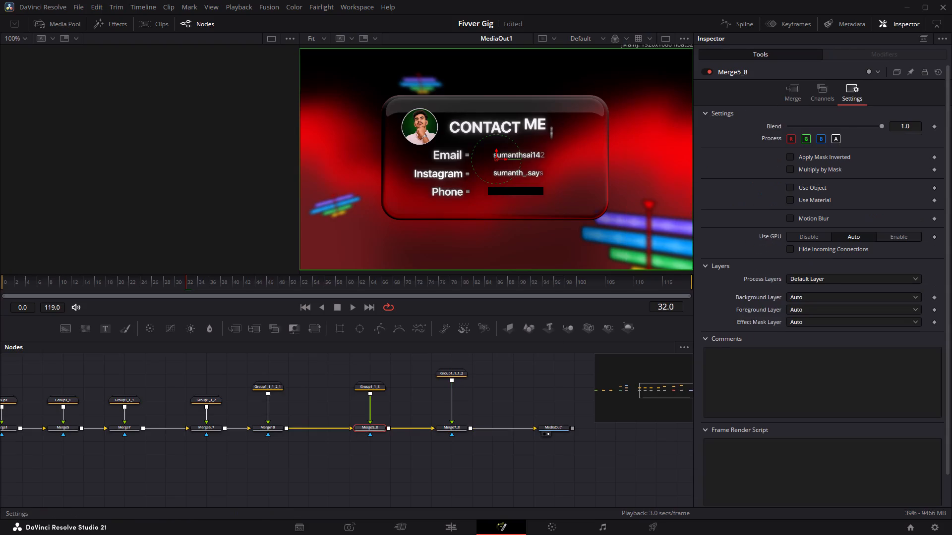
left_click(789, 217)
left_click_drag(905, 233, 519, 233)
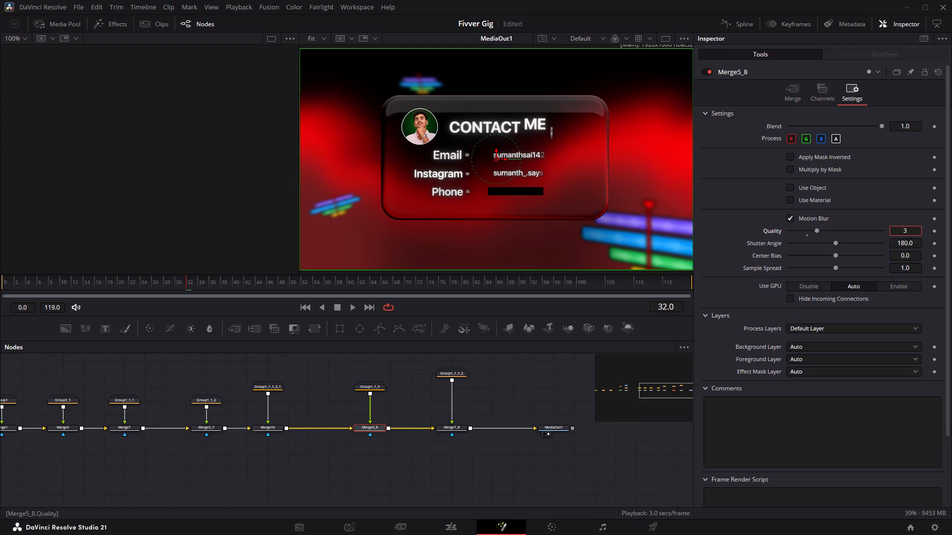
left_click_drag(519, 233, 542, 235)
Enable motion blur on the Merge10 node feeding Merge5_8 and set its quality to 4.
left_click(274, 432)
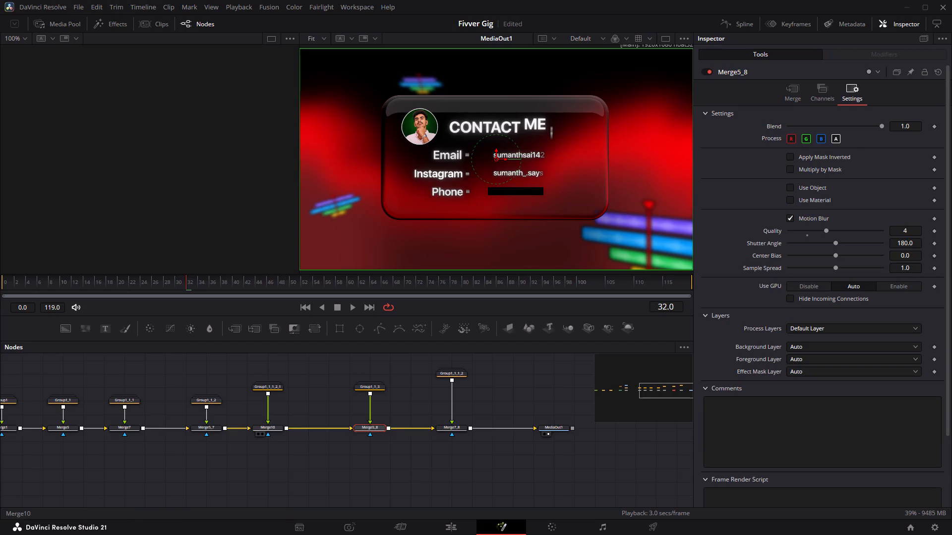
left_click(844, 88)
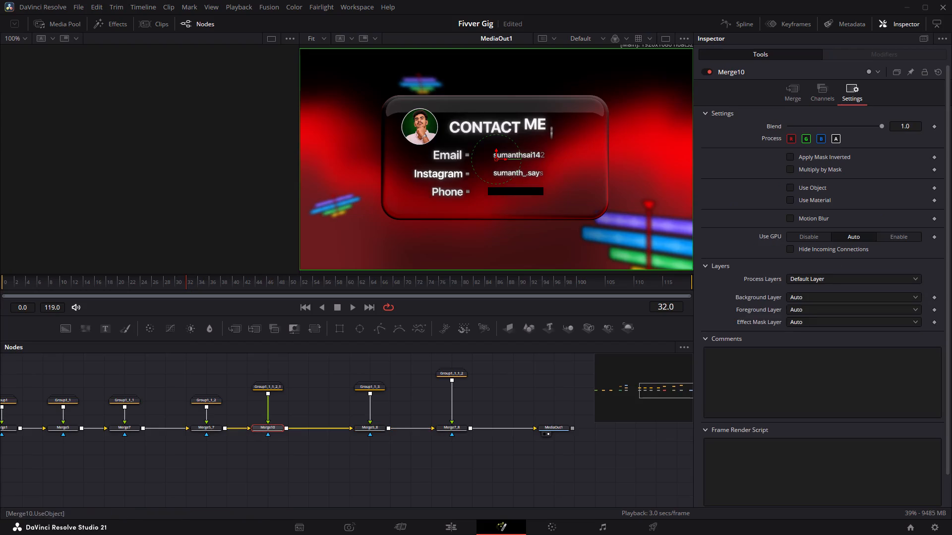
left_click(789, 221)
left_click_drag(894, 231, 537, 239)
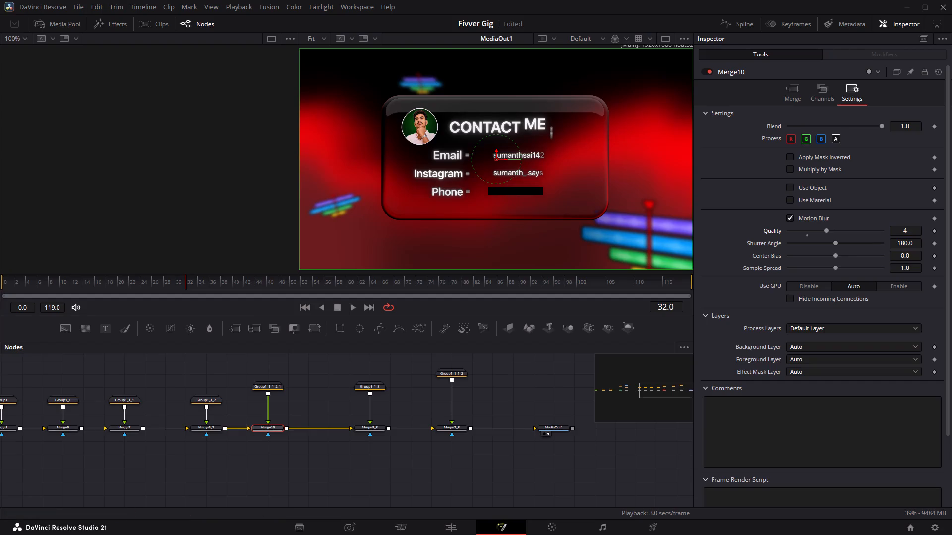
Enable motion blur on the Merge5_7 node below Group1_1_2 and raise its quality.
middle_click_drag(243, 459, 386, 453)
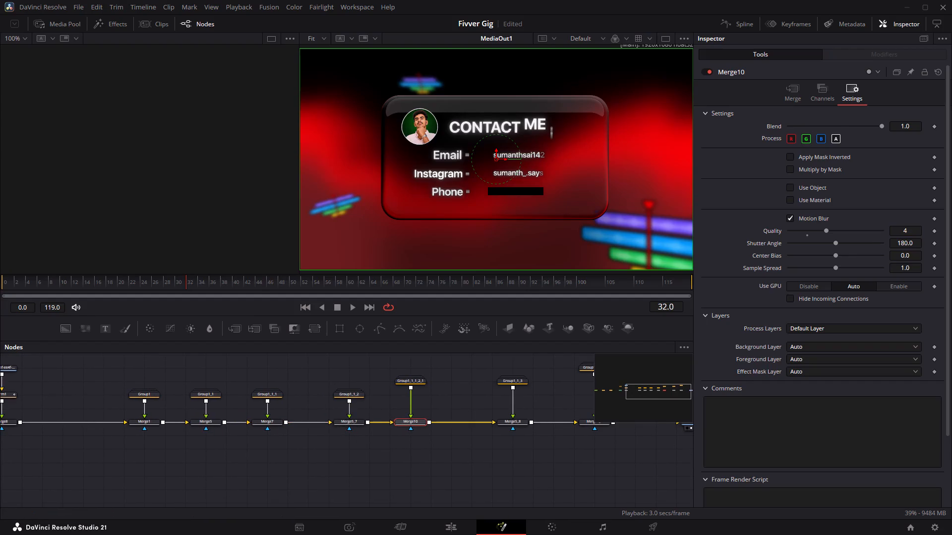
left_click(361, 421)
left_click(859, 99)
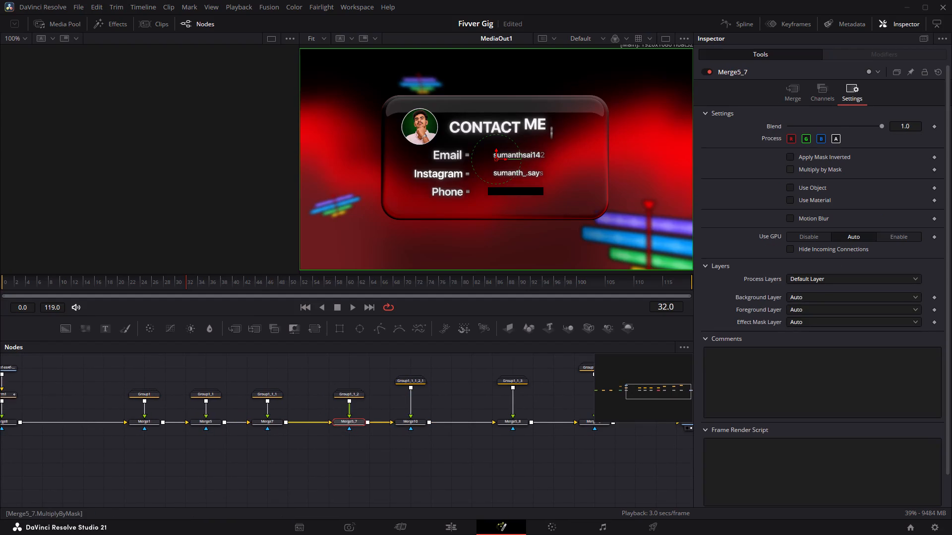
left_click(791, 220)
left_click_drag(902, 233, 542, 230)
Enable motion blur on the Merge7 node below Group1_1_1 and raise its quality.
left_click(272, 425)
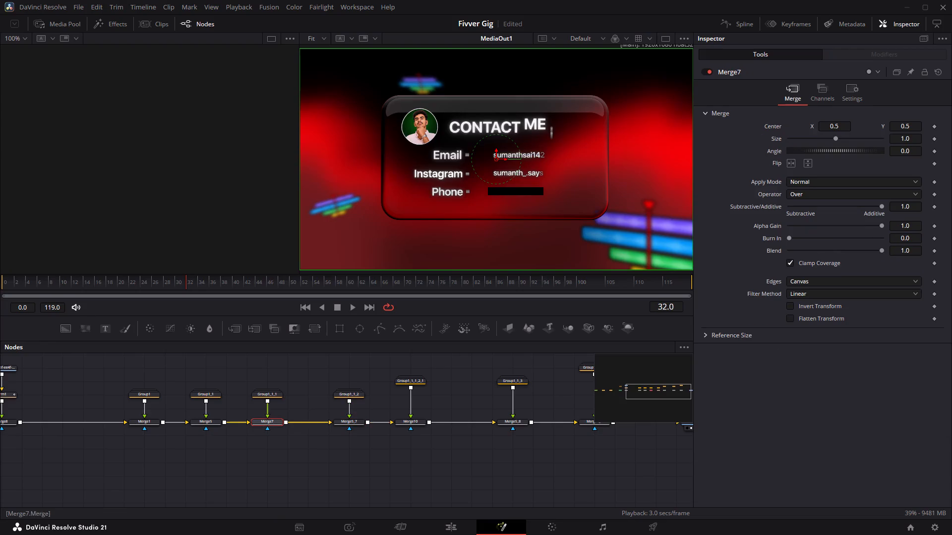
left_click(816, 94)
left_click(840, 93)
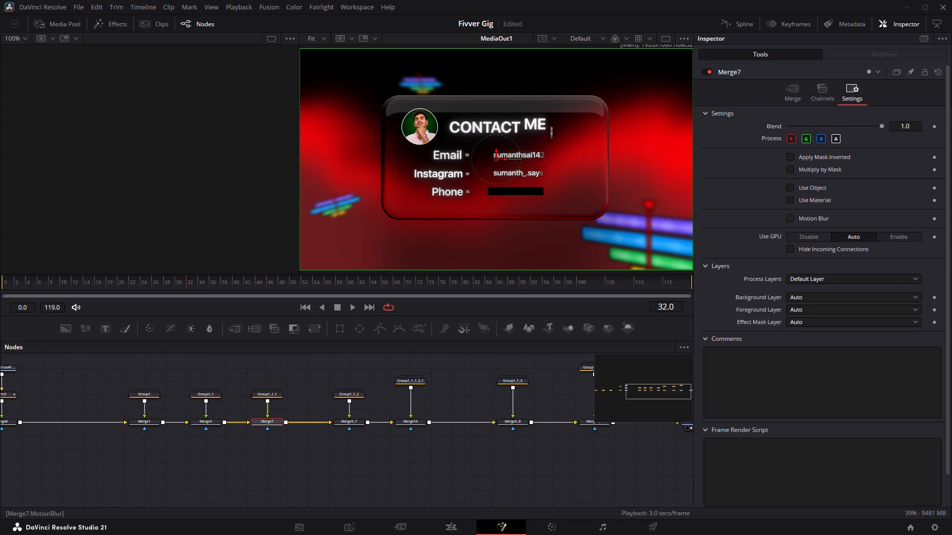
left_click(791, 219)
left_click_drag(900, 228, 562, 238)
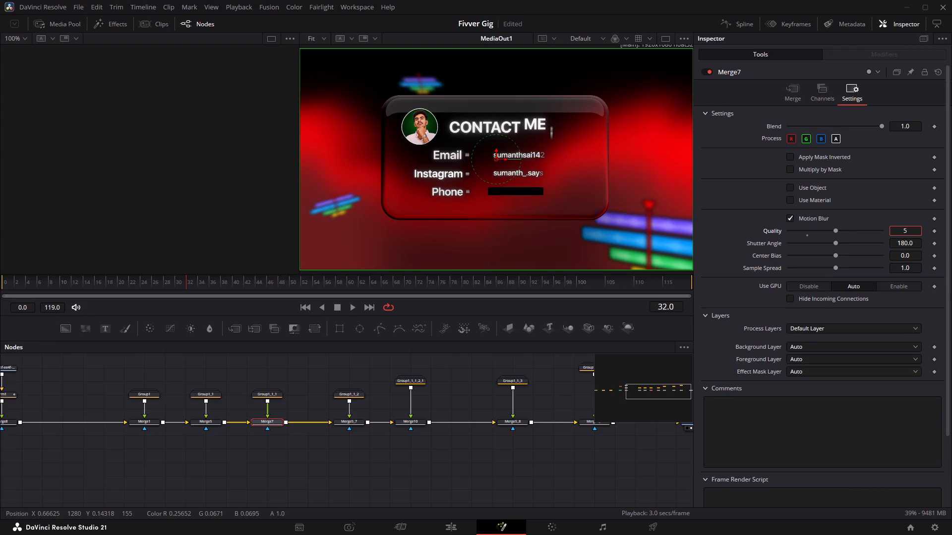
left_click_drag(562, 238, 547, 242)
Enable motion blur on the Merge5 node below Group1_1 and set its quality to 4.
left_click(212, 427)
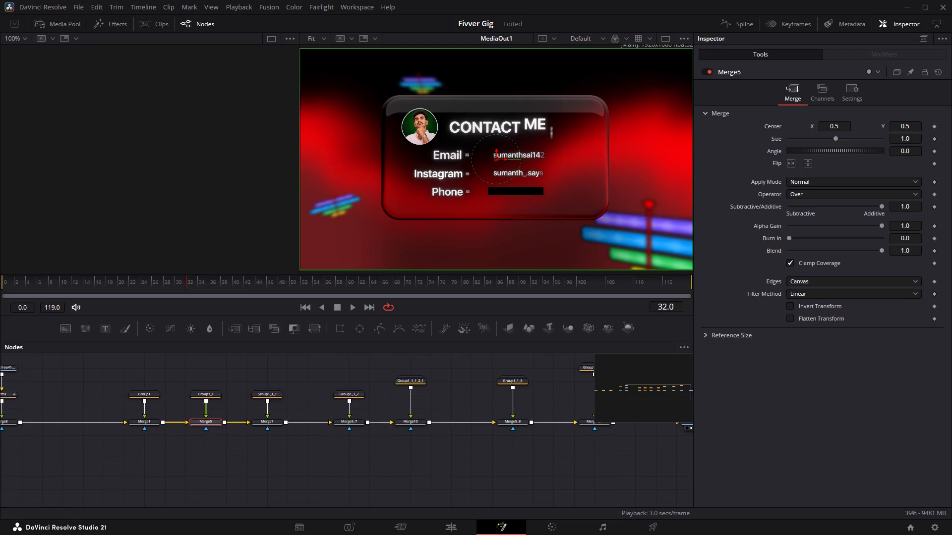
left_click(845, 97)
left_click(789, 220)
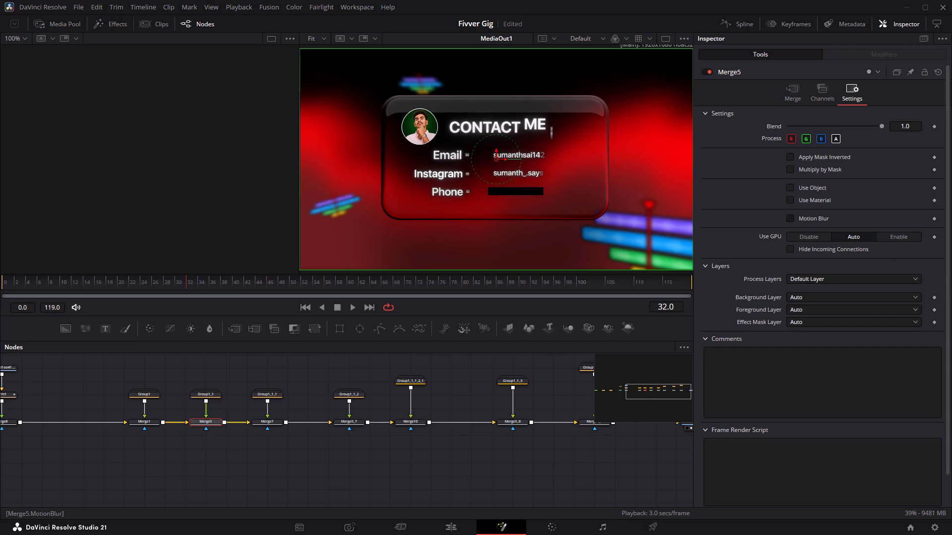
left_click_drag(907, 232, 556, 229)
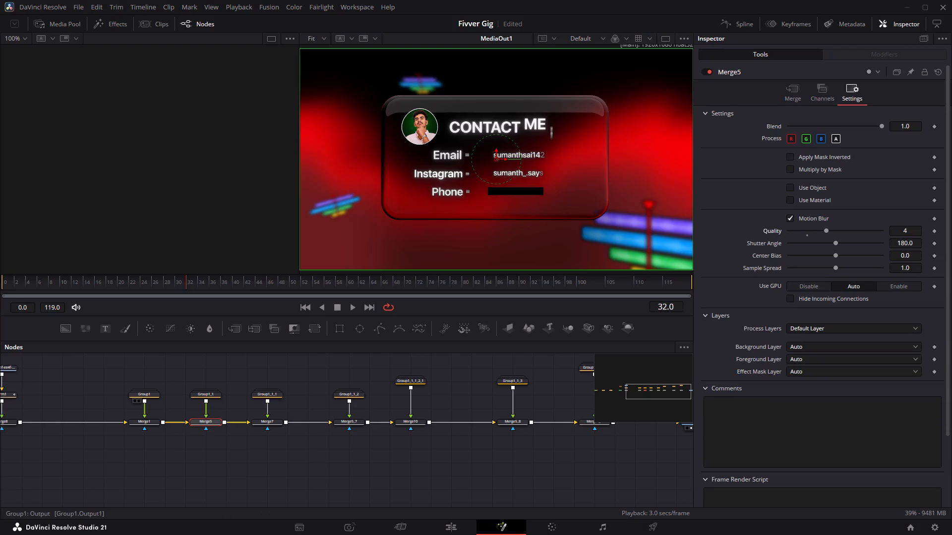
Enable motion blur on the Merge1 node below Group1 and raise its quality.
left_click(153, 422)
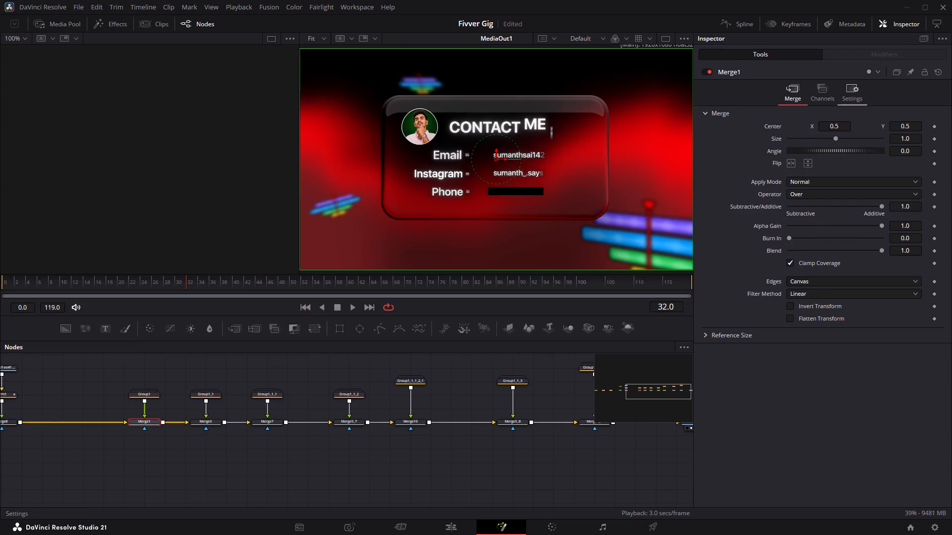
left_click(859, 92)
left_click(788, 218)
left_click_drag(897, 228, 898, 228)
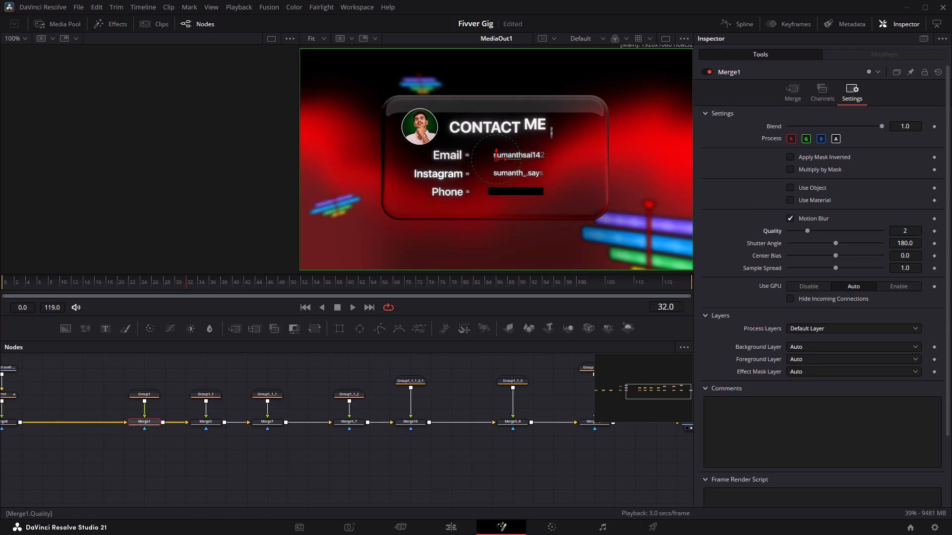
left_click_drag(898, 228, 529, 231)
Open the Deliver page for Timeline 2 and move the playhead to 00:00:00:00.
left_click(446, 529)
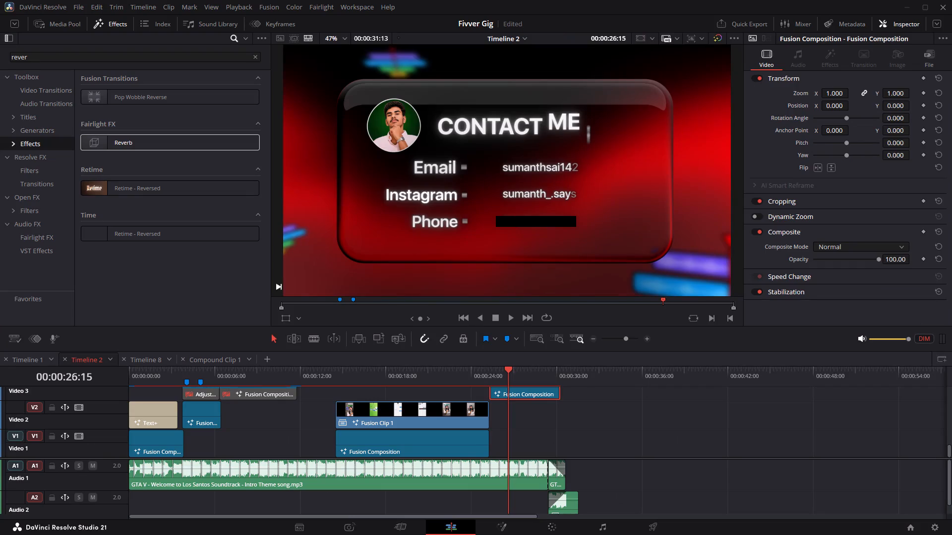
left_click(676, 534)
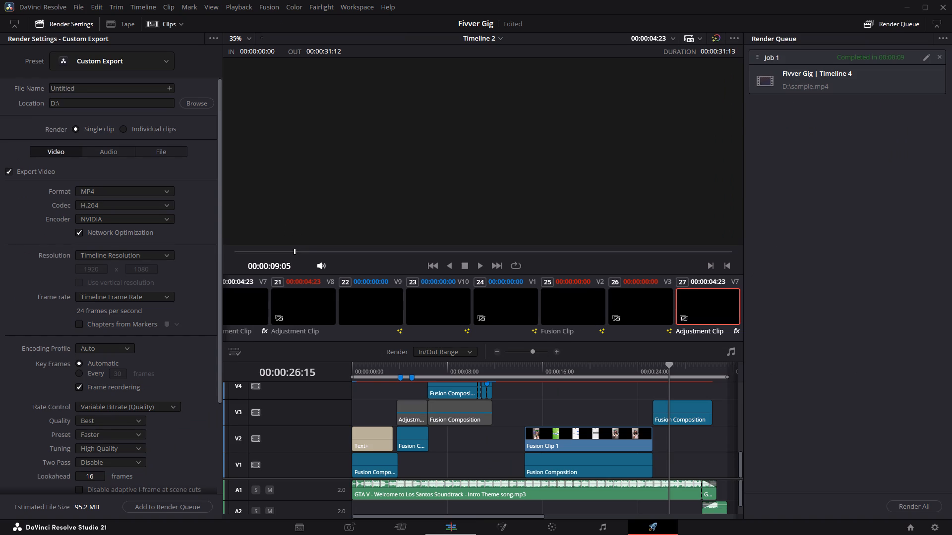
left_click(461, 534)
left_click(917, 338)
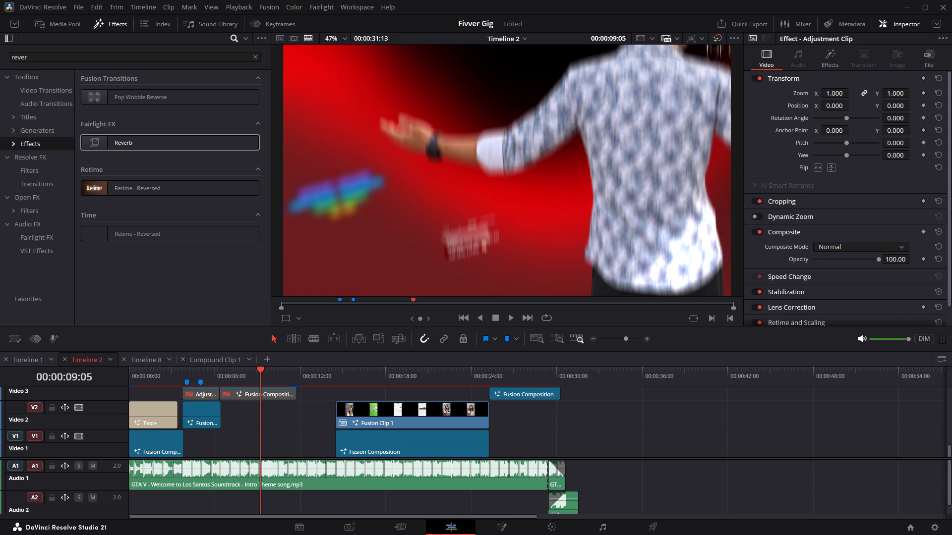
left_click(517, 481)
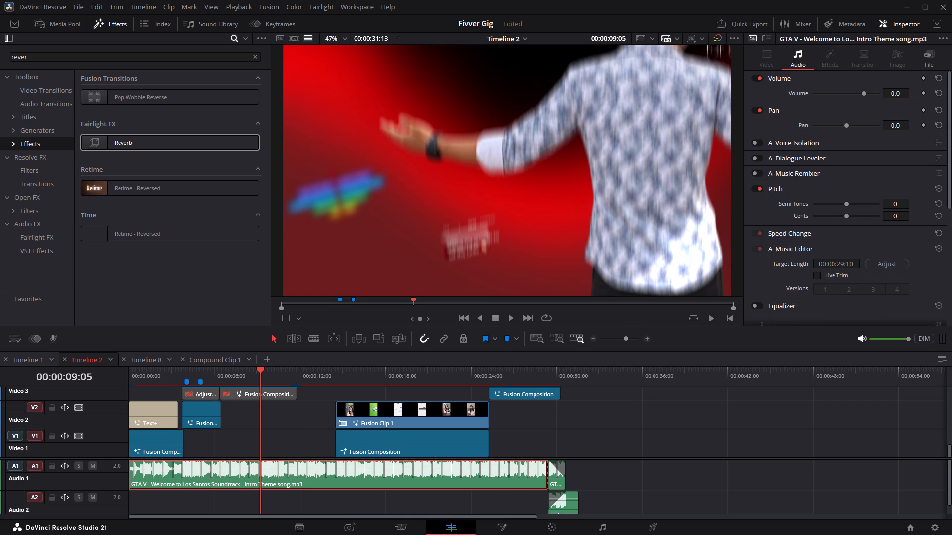
left_click(662, 534)
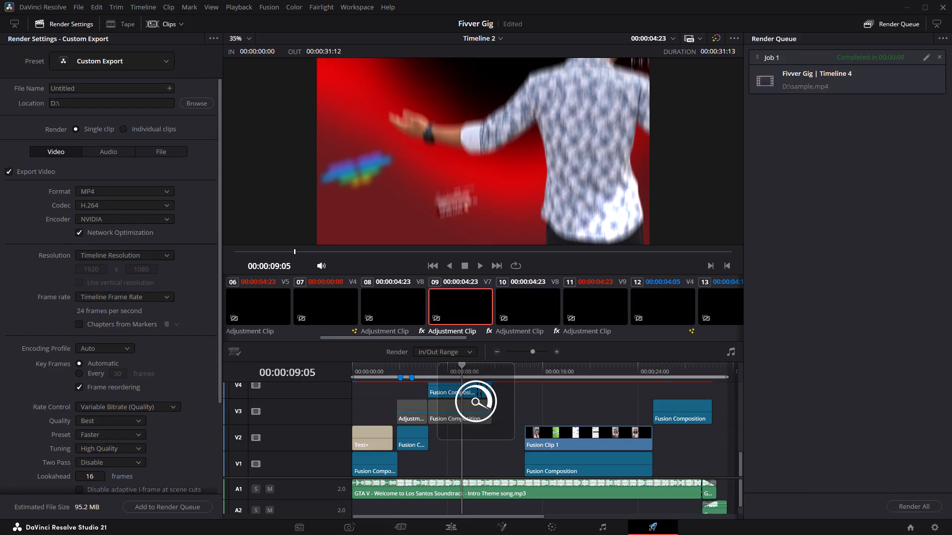
left_click_drag(382, 362, 338, 376)
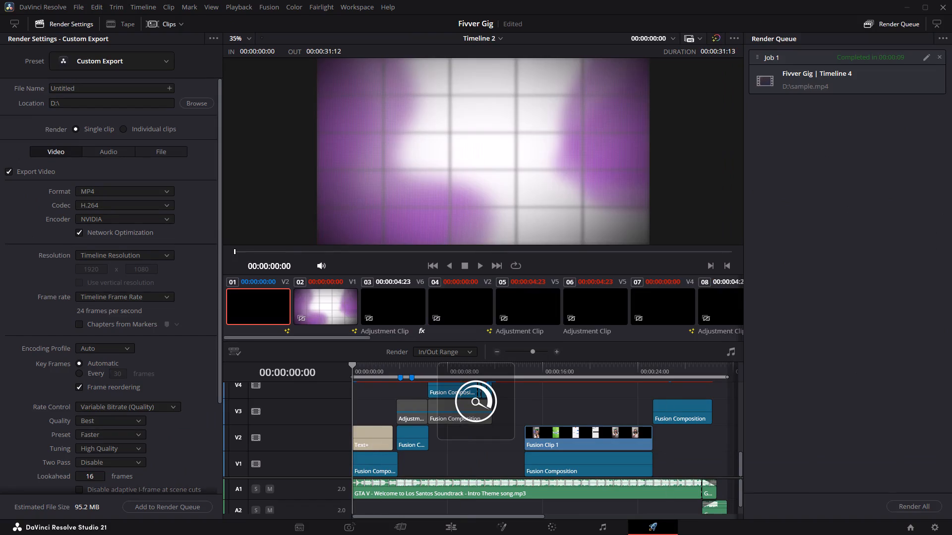
Set the render file name to Portfolio Intro.
left_click_drag(88, 87, 0, 75)
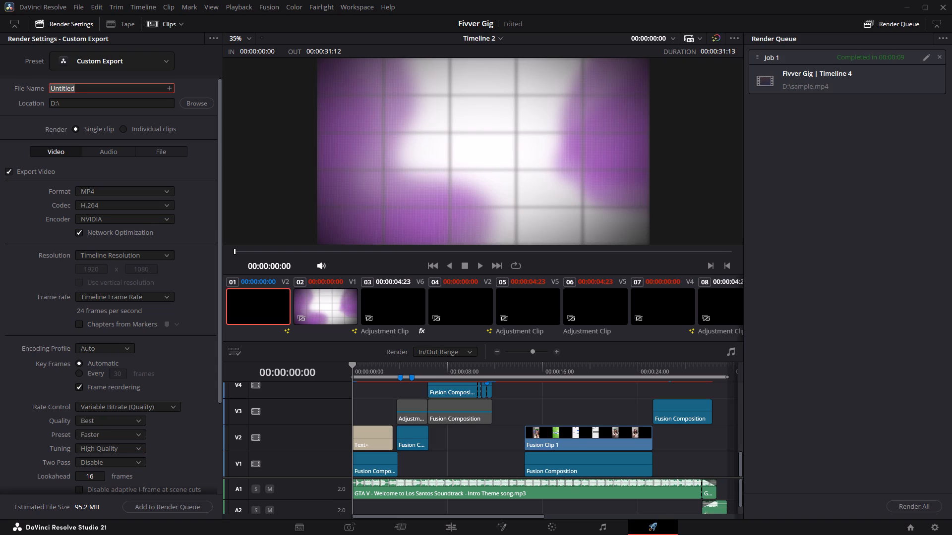
key("p")
key("i")
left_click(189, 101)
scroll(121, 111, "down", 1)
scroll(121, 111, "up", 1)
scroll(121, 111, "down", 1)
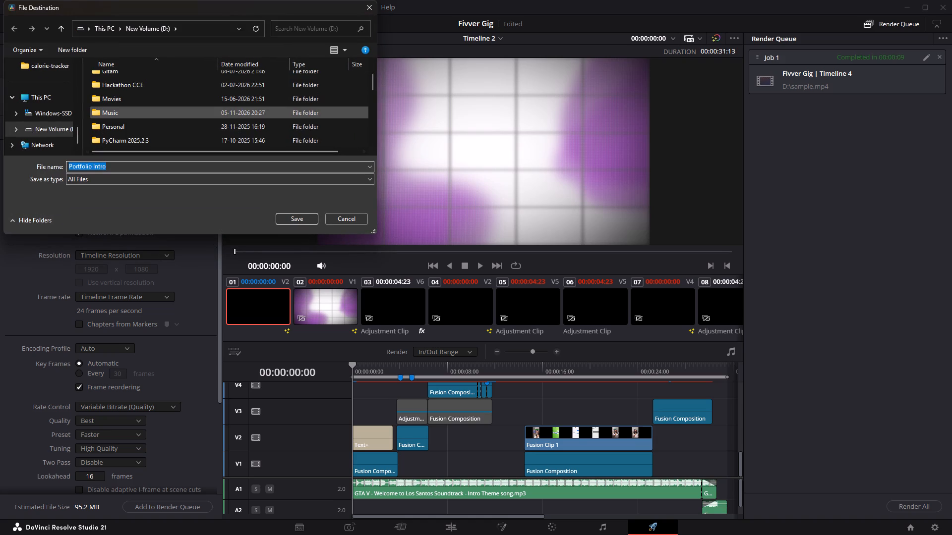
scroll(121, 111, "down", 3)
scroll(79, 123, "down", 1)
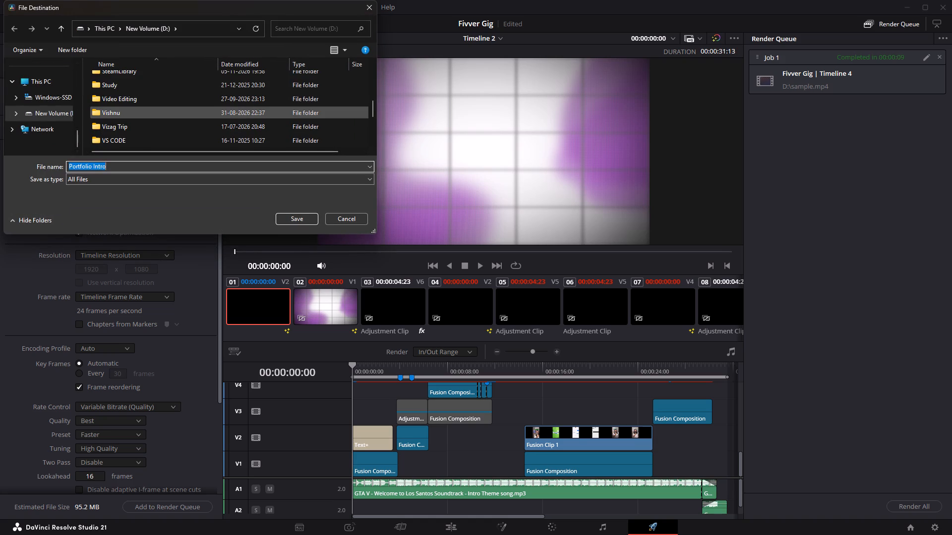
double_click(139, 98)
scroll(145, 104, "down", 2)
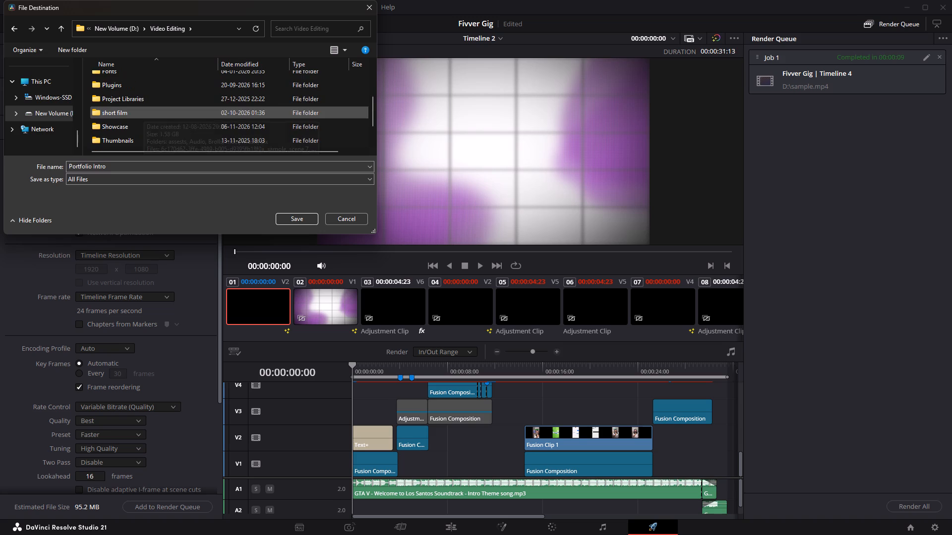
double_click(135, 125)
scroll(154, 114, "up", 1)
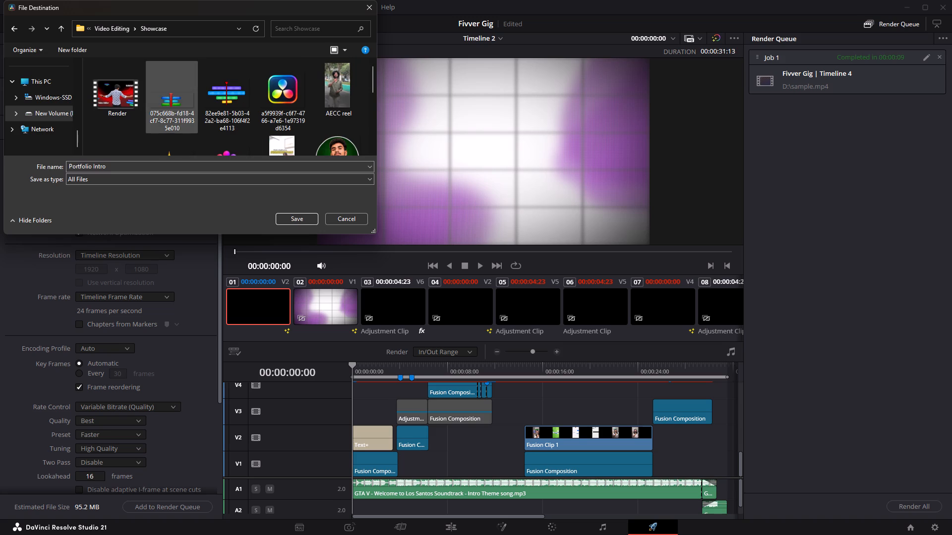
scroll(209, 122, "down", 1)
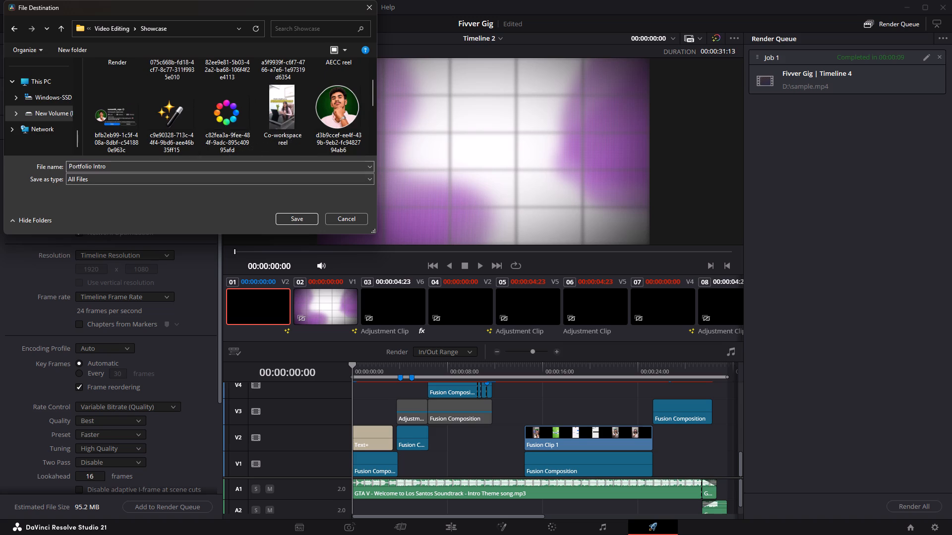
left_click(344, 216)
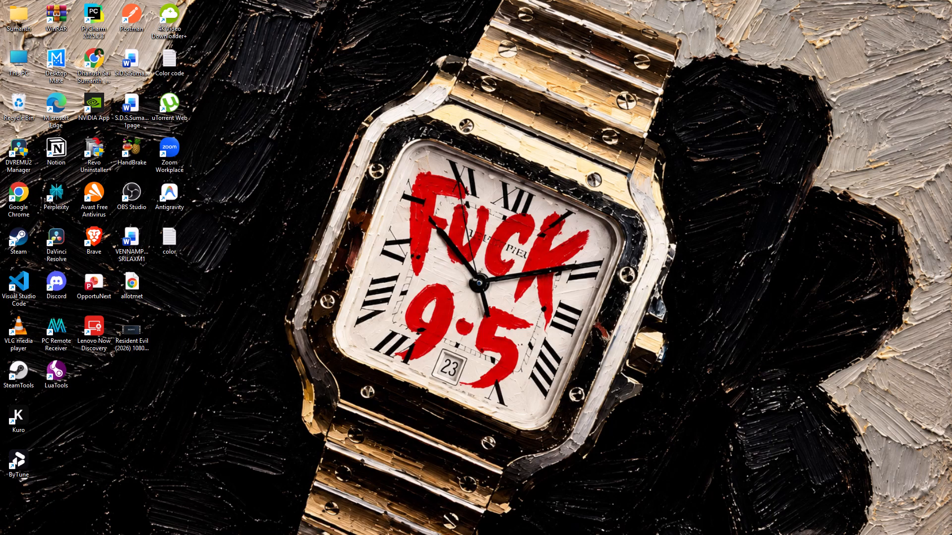
Switch to File Explorer and look through the Daspalla Hotel and portfolio folders.
left_click(468, 533)
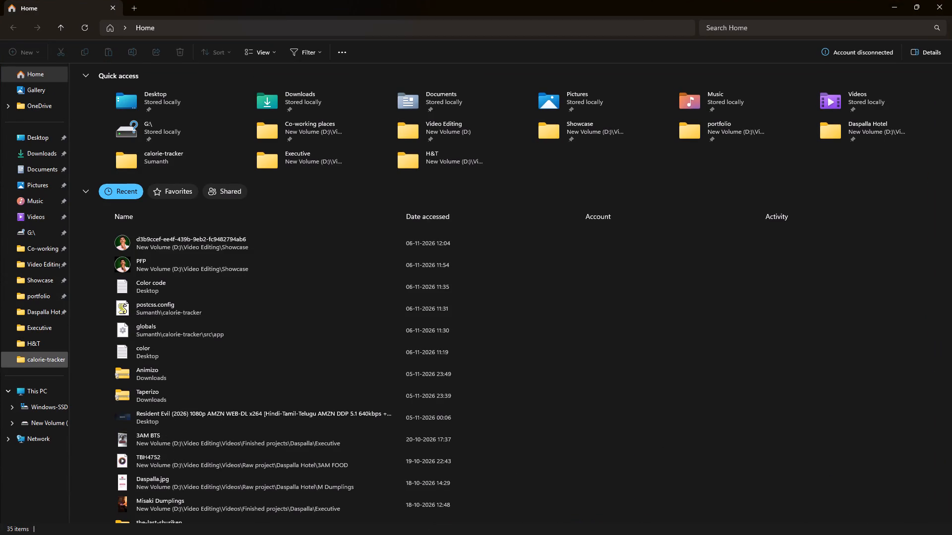
left_click(52, 365)
left_click(45, 312)
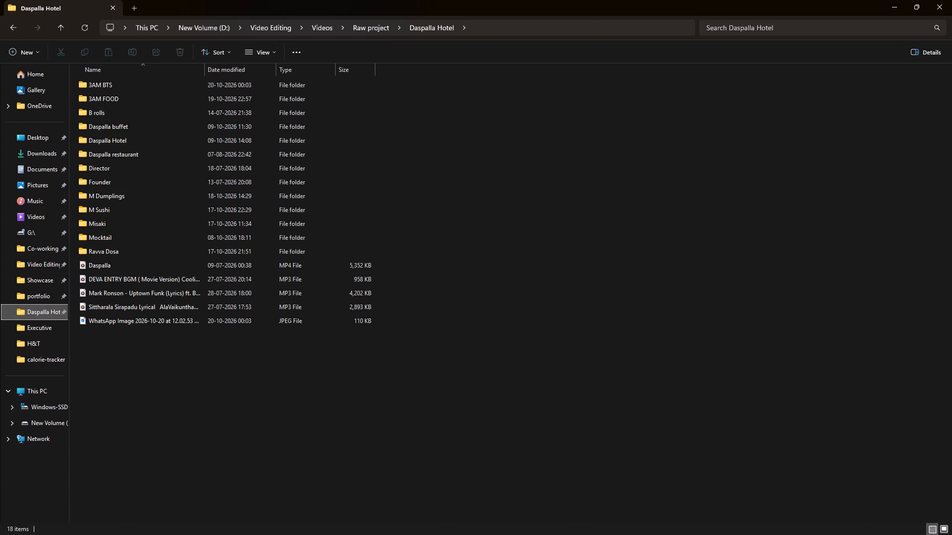
left_click(45, 298)
Switch to Visual Studio Code and send "continue" to the Claude Code session in the AI calorie tracker terminal.
left_click(635, 526)
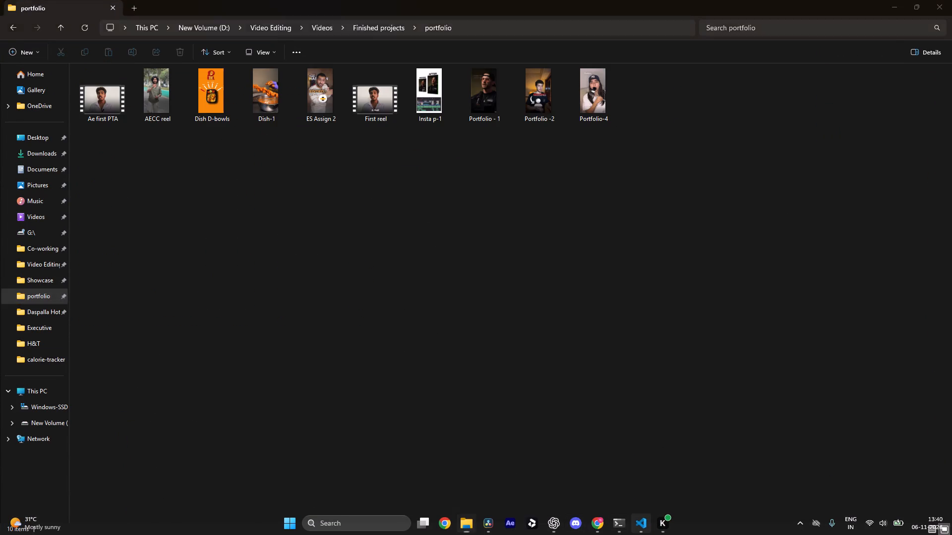
left_click(78, 495)
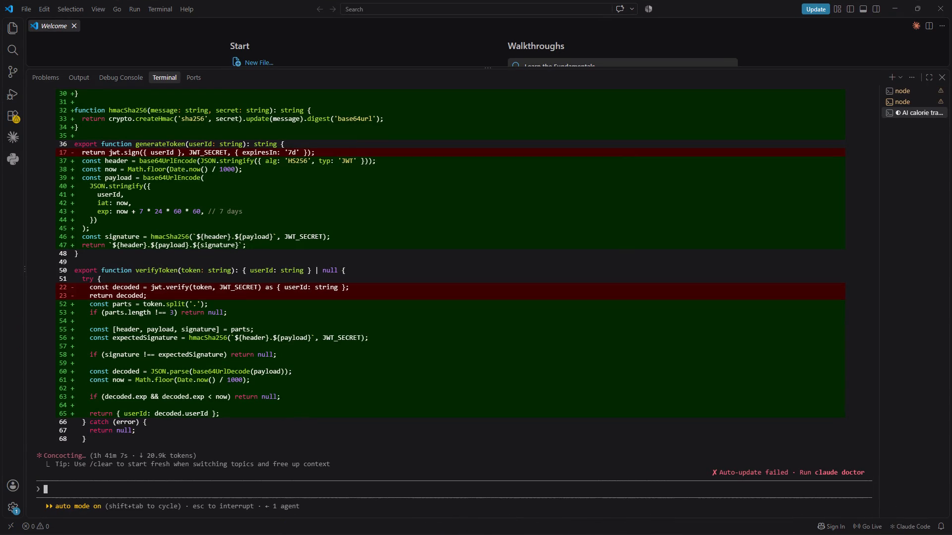
key("d")
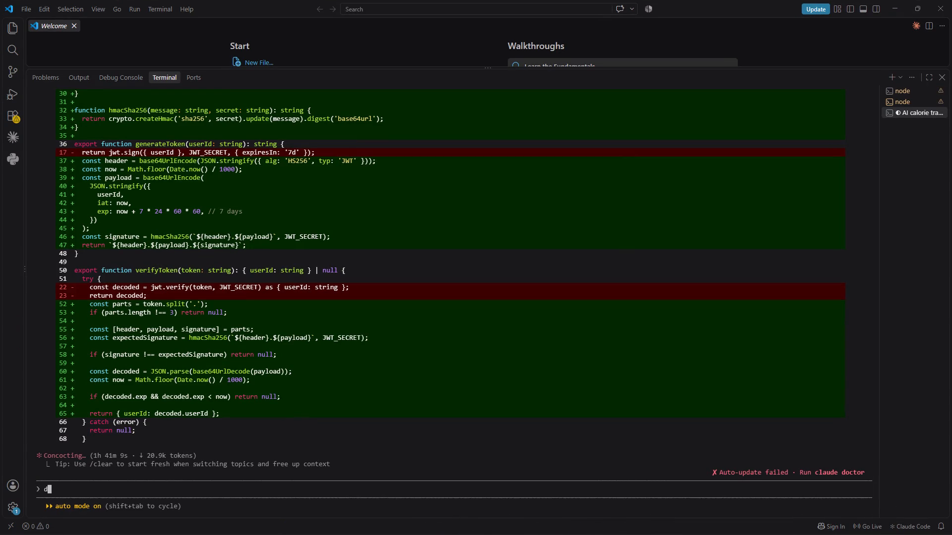
key("BackSpace")
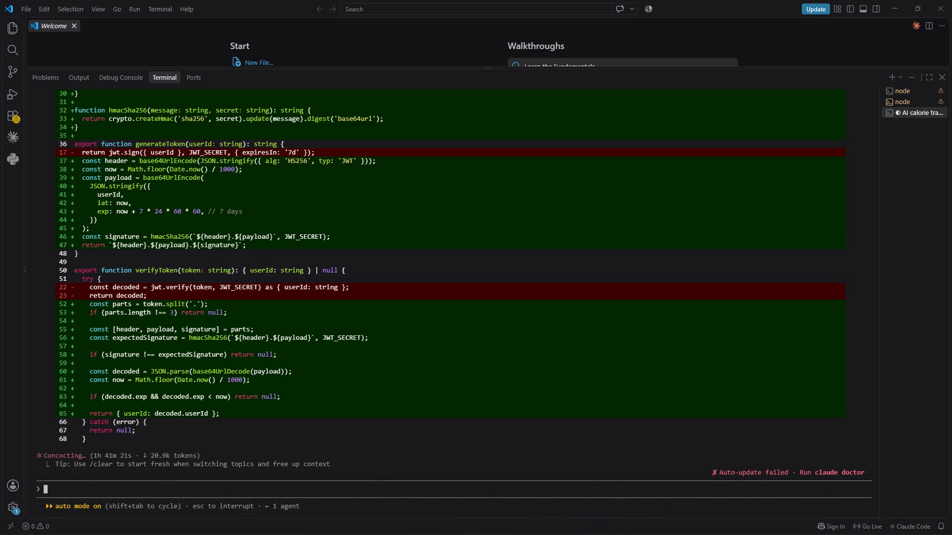
type("continue")
key("Return")
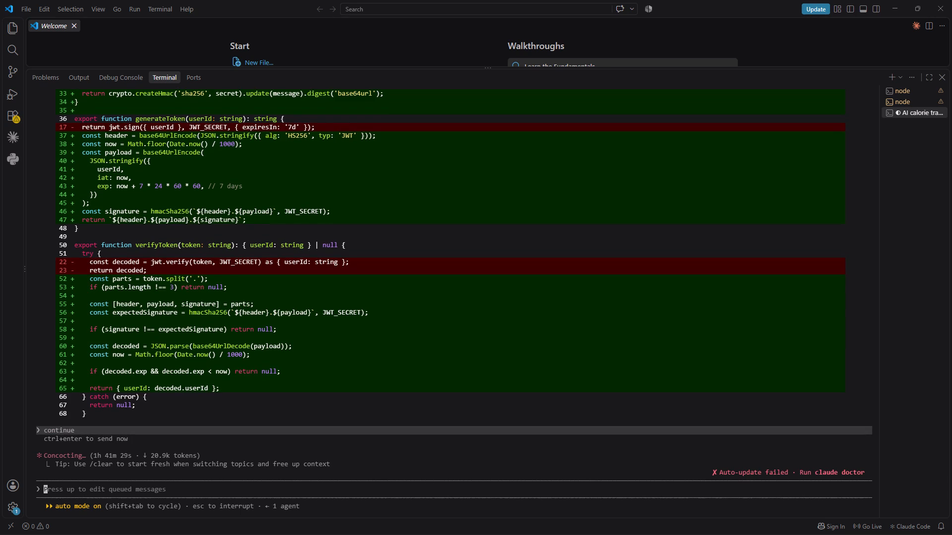
right_click(82, 429)
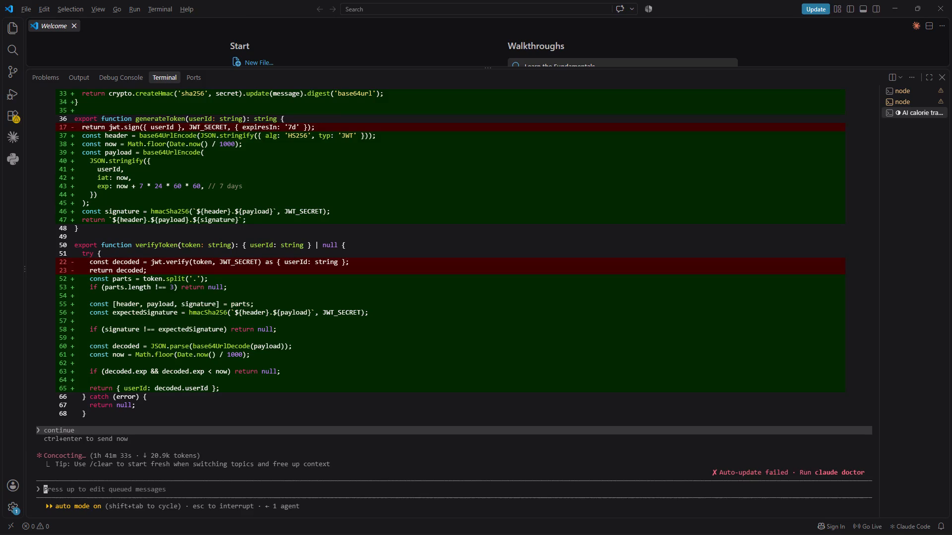
Switch back to File Explorer and create a folder named Assests inside the Showcase folder of Video Editing.
key("alt+Tab")
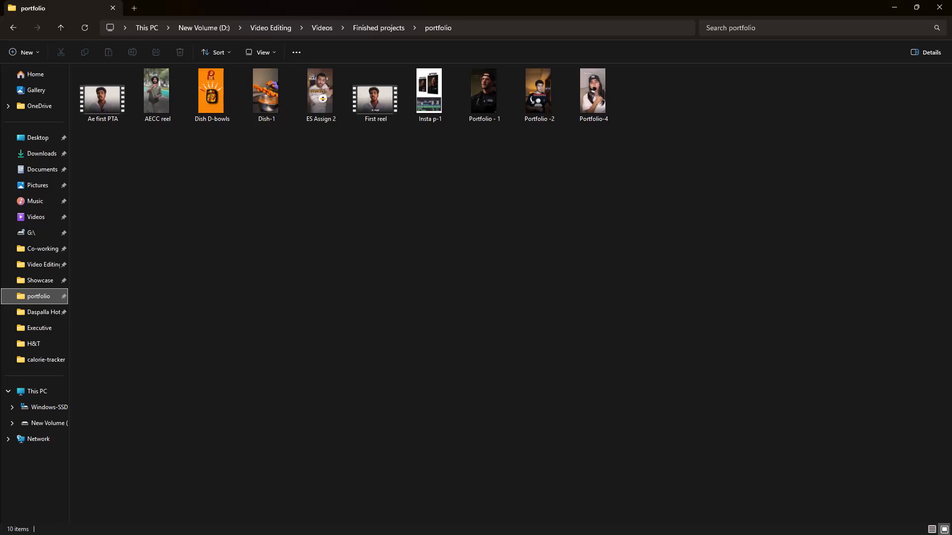
left_click(42, 275)
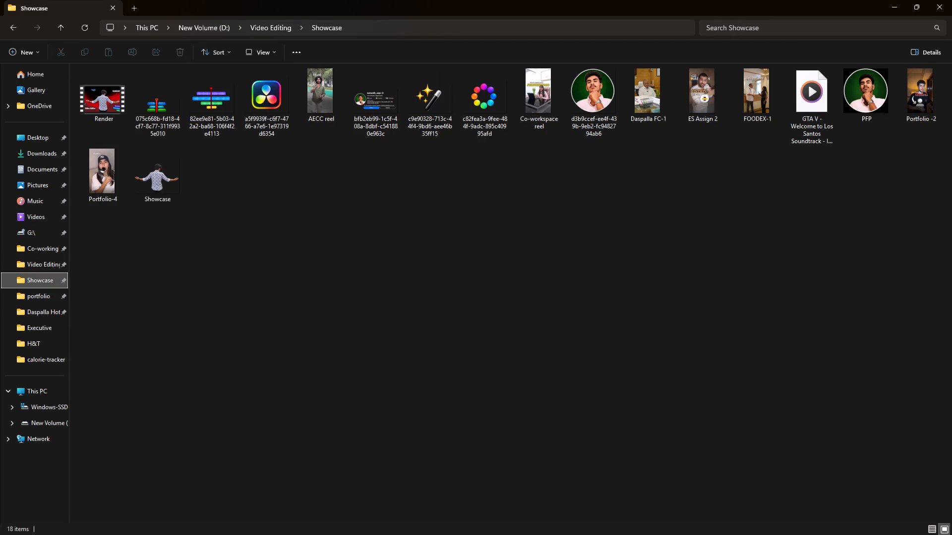
right_click(235, 263)
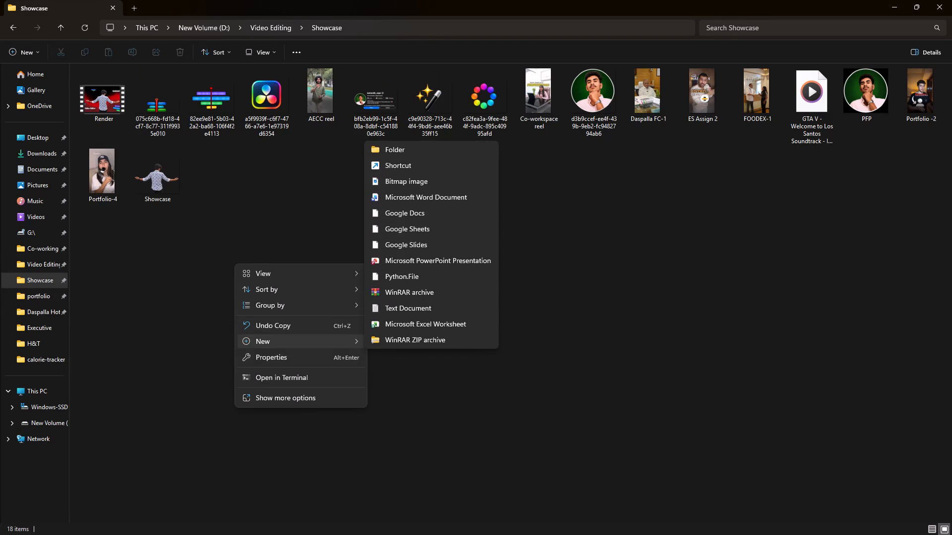
left_click(444, 150)
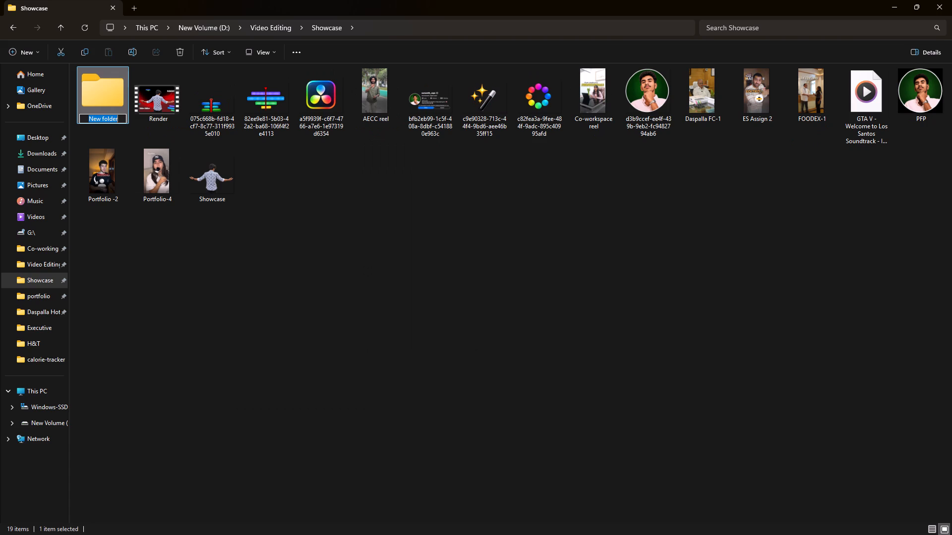
key("s")
type("se")
type("sts")
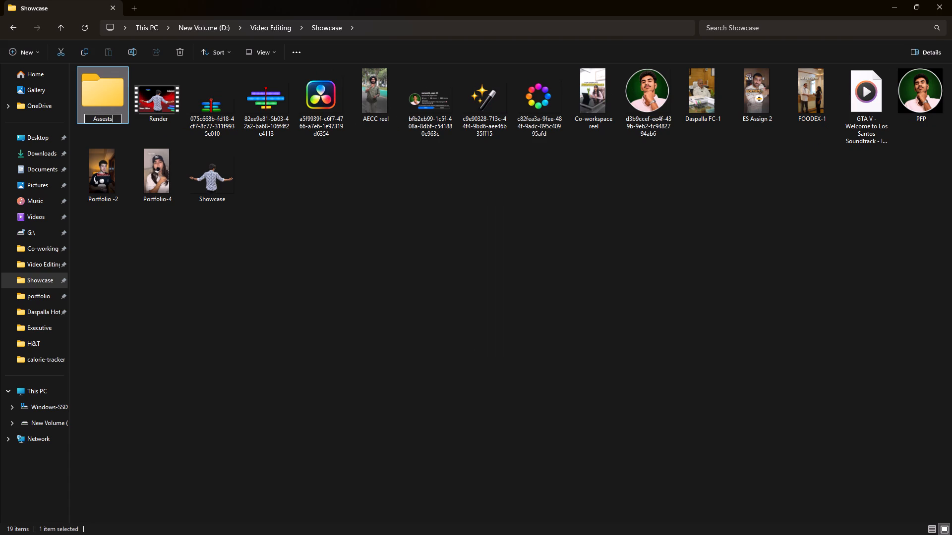
key("BackSpace")
key("BackSpace")
key("BackSpace")
type("ts")
key("BackSpace")
key("BackSpace")
type("sts")
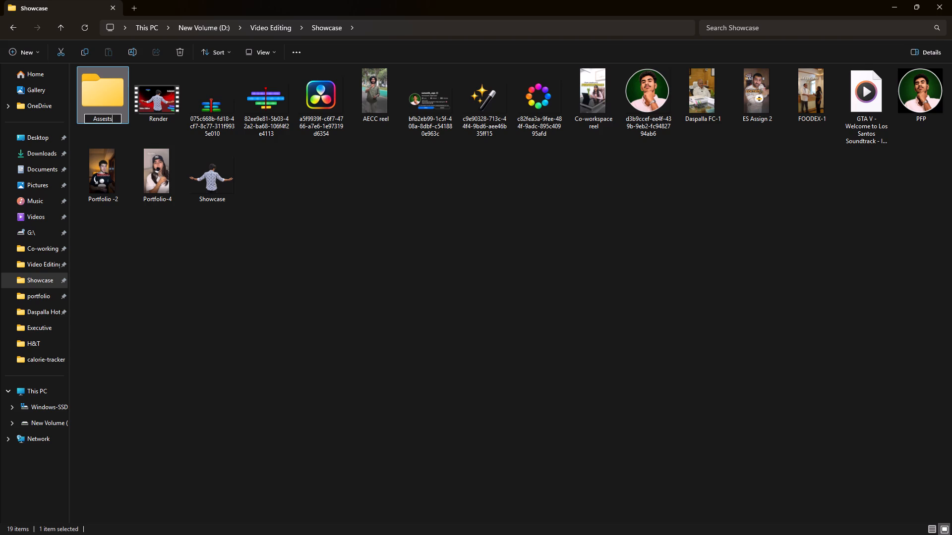
key("Return")
left_click_drag(95, 214, 106, 214)
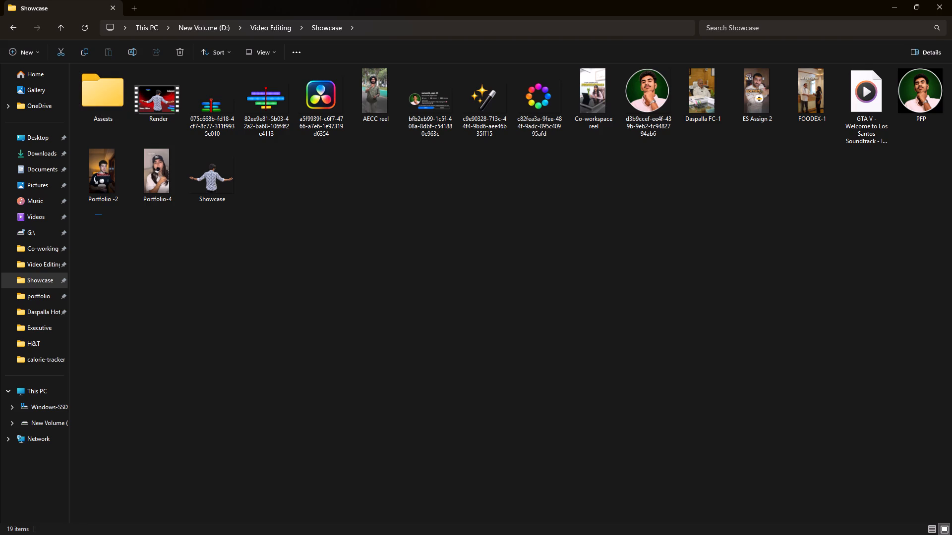
Move every file in the Showcase folder, including Portfolio -2, into the Assests subfolder.
left_click_drag(106, 214, 902, 137)
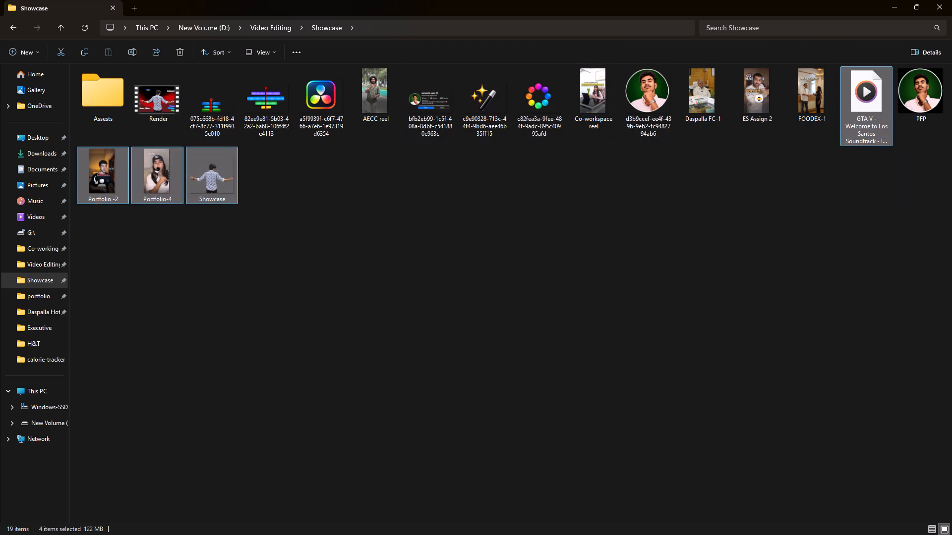
left_click(878, 187)
left_click_drag(943, 179, 222, 196)
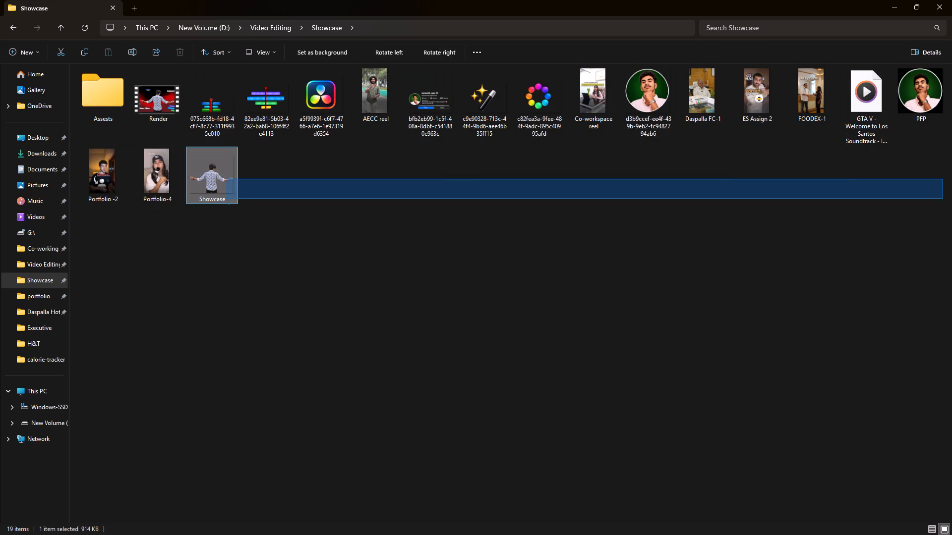
left_click_drag(222, 196, 143, 117)
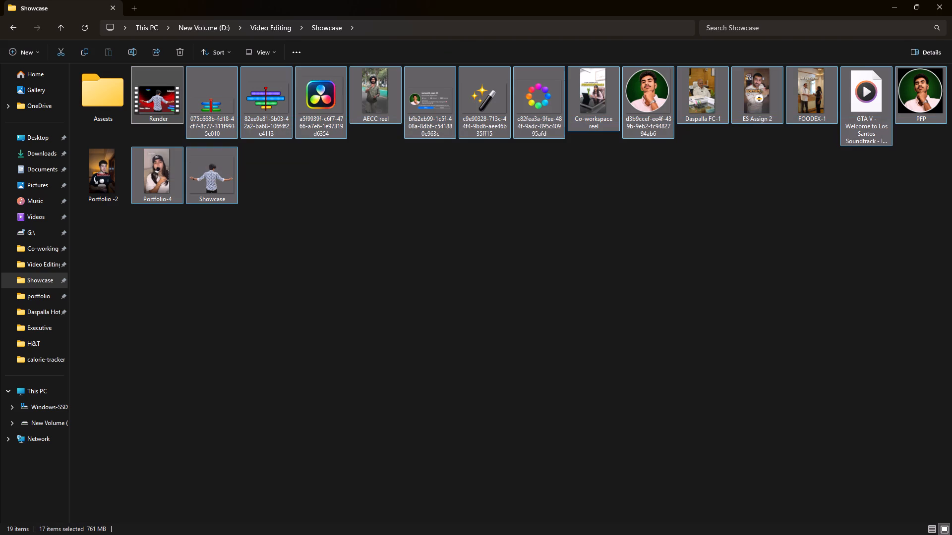
key("ctrl+x")
double_click(121, 109)
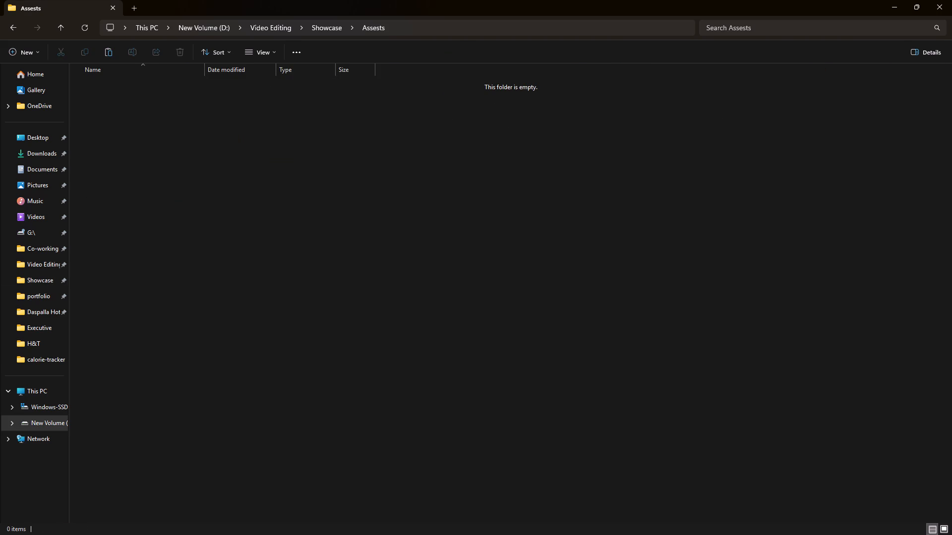
key("ctrl+v")
left_click(63, 33)
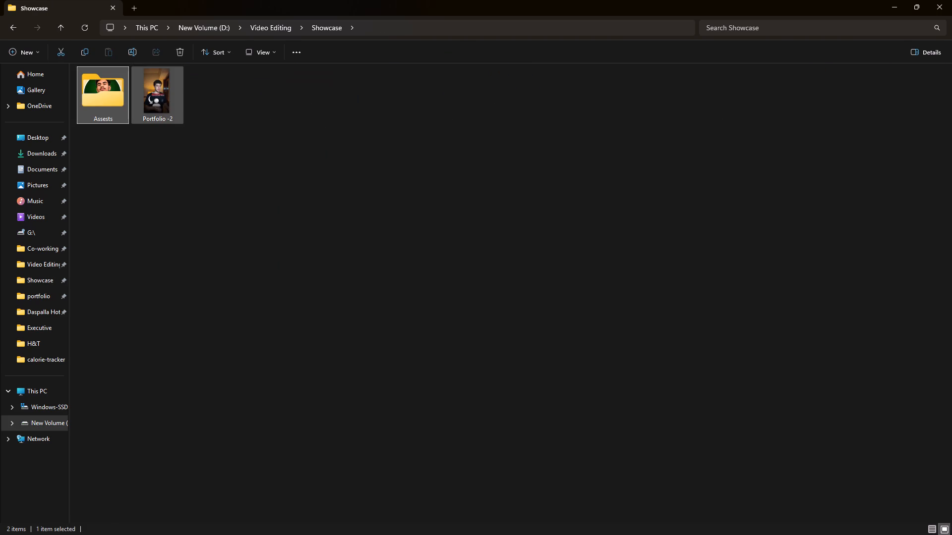
left_click(145, 118)
key("ctrl+x")
double_click(121, 108)
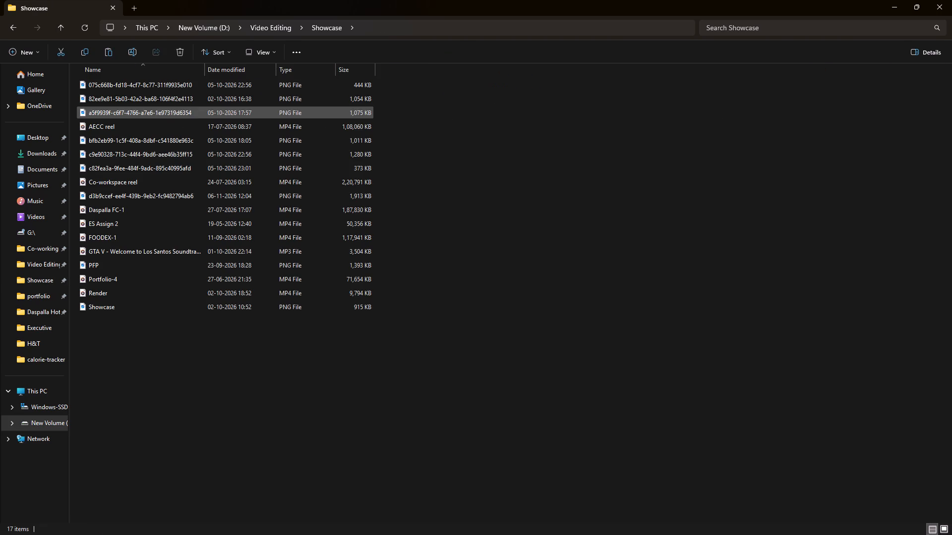
key("ctrl+v")
left_click(59, 32)
Switch to DaVinci Resolve and set the render location to D:\Video Editing\Showcase, keeping the file name Portfolio Intro.
key("alt+Tab")
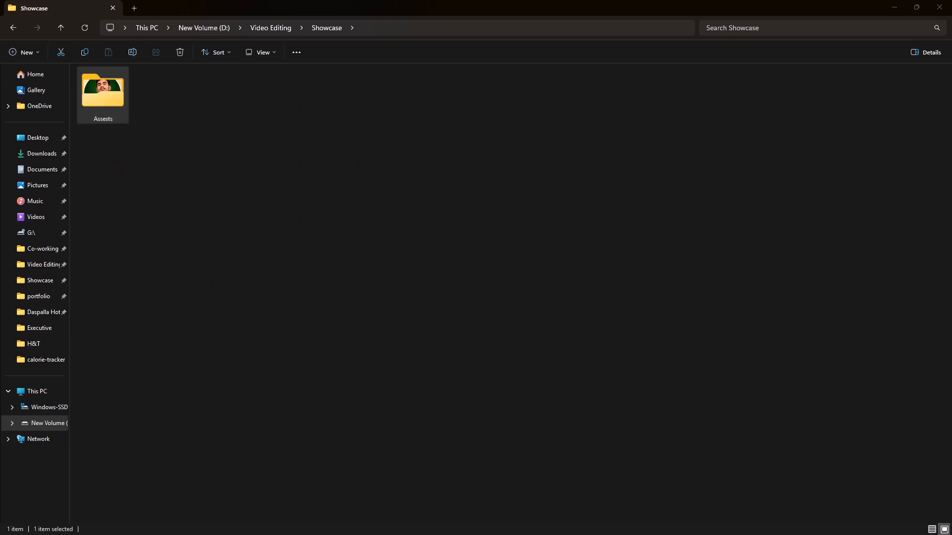
key("alt+Tab")
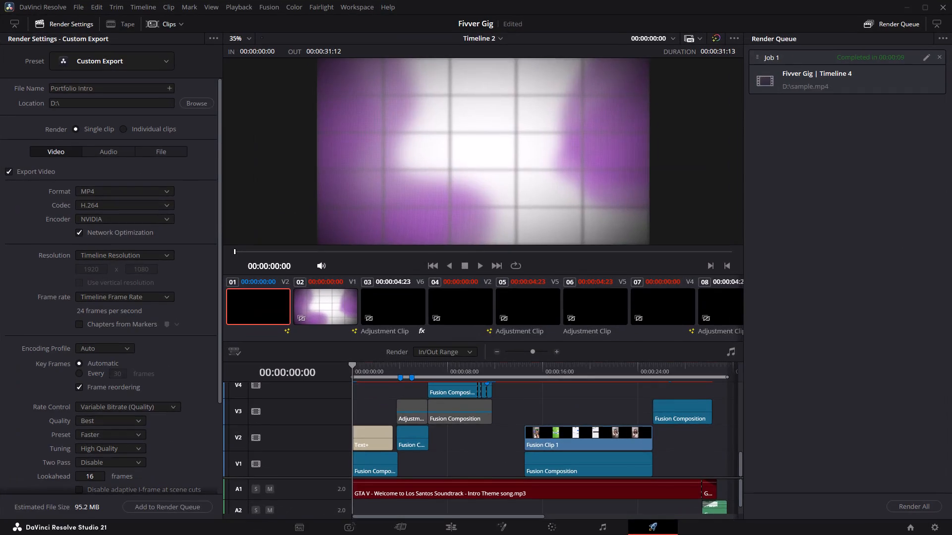
left_click(202, 104)
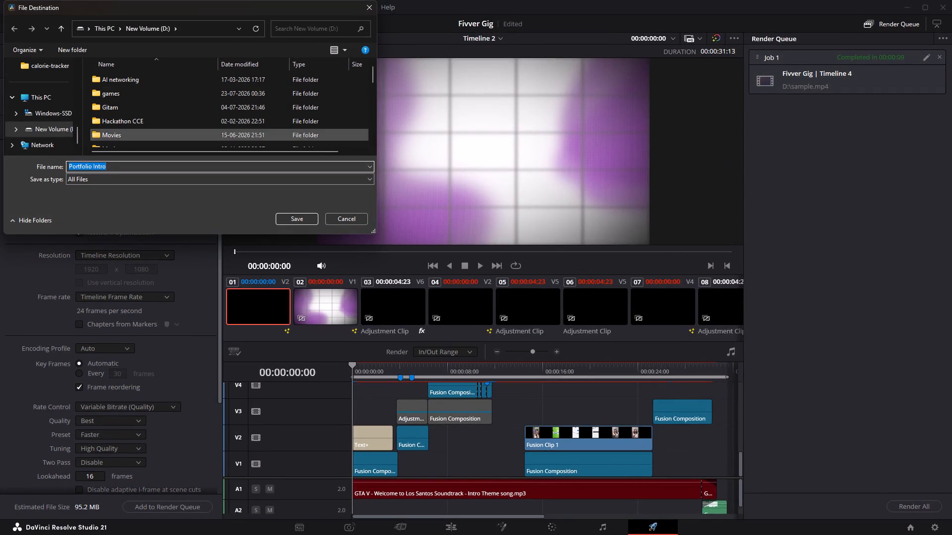
scroll(212, 96, "down", 4)
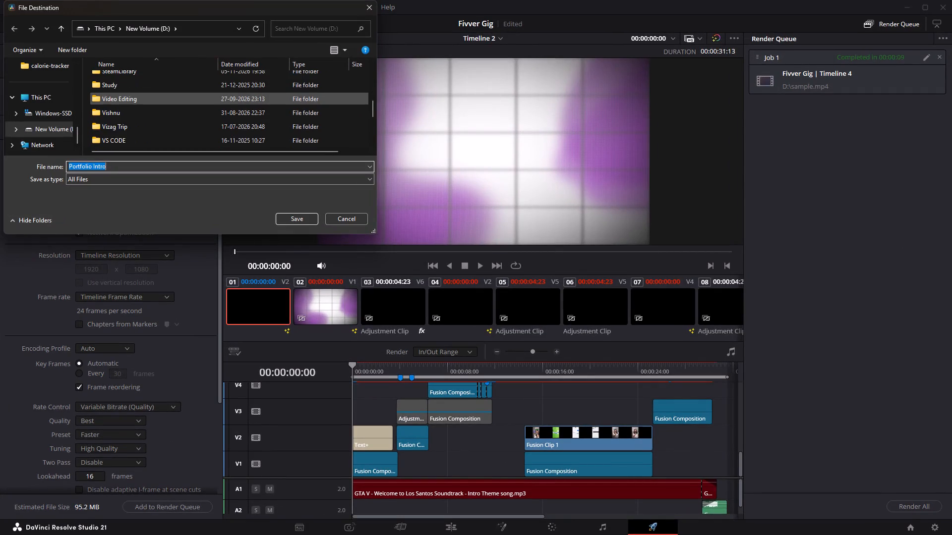
scroll(212, 96, "down", 1)
scroll(192, 98, "up", 1)
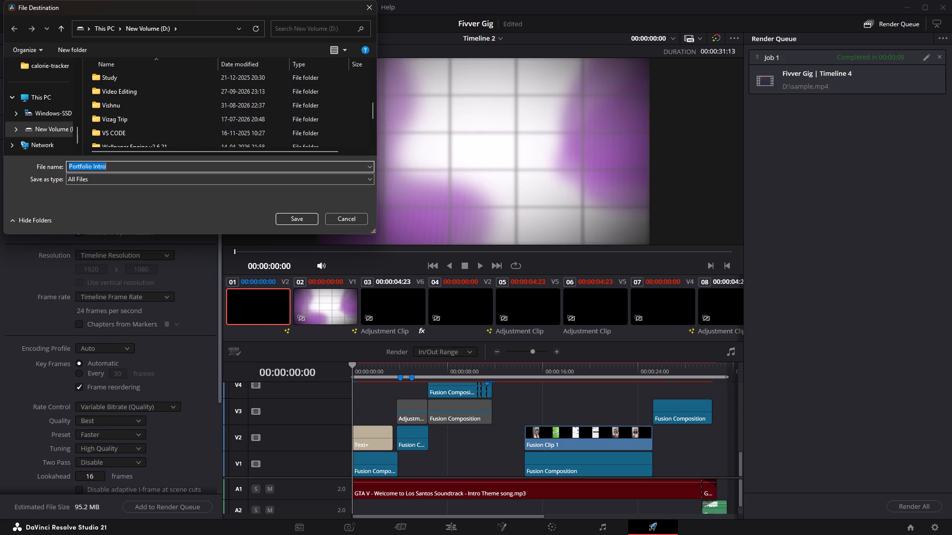
double_click(182, 88)
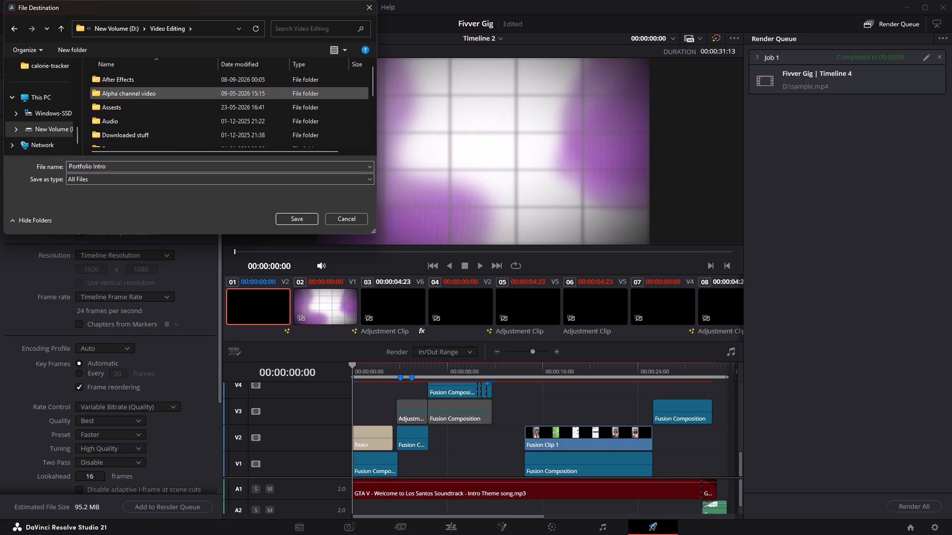
scroll(178, 104, "down", 3)
double_click(178, 104)
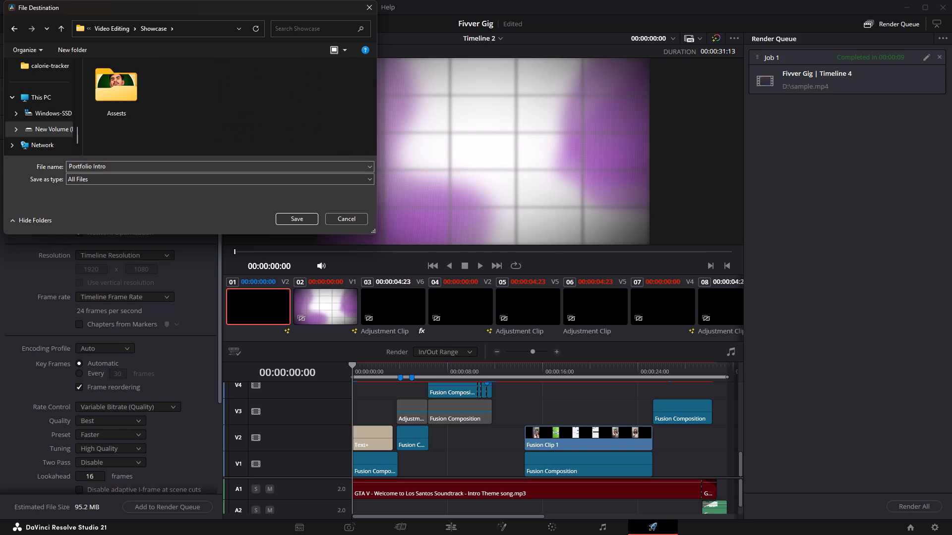
left_click(310, 222)
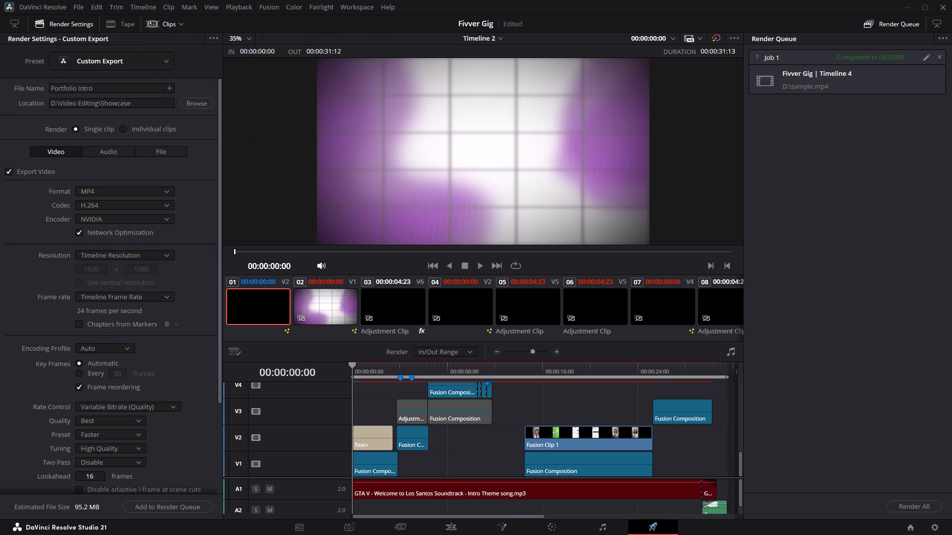
Set the render encoder to Auto.
left_click(130, 218)
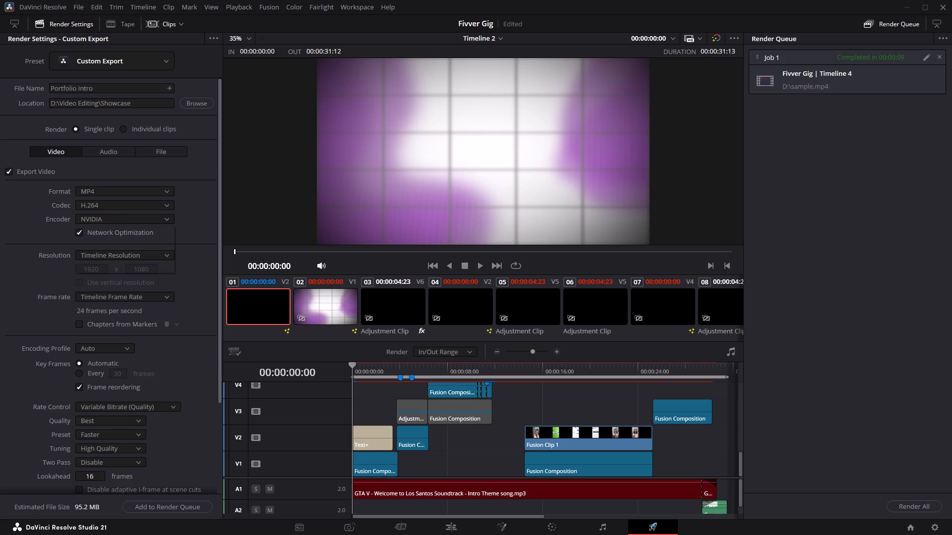
left_click(124, 227)
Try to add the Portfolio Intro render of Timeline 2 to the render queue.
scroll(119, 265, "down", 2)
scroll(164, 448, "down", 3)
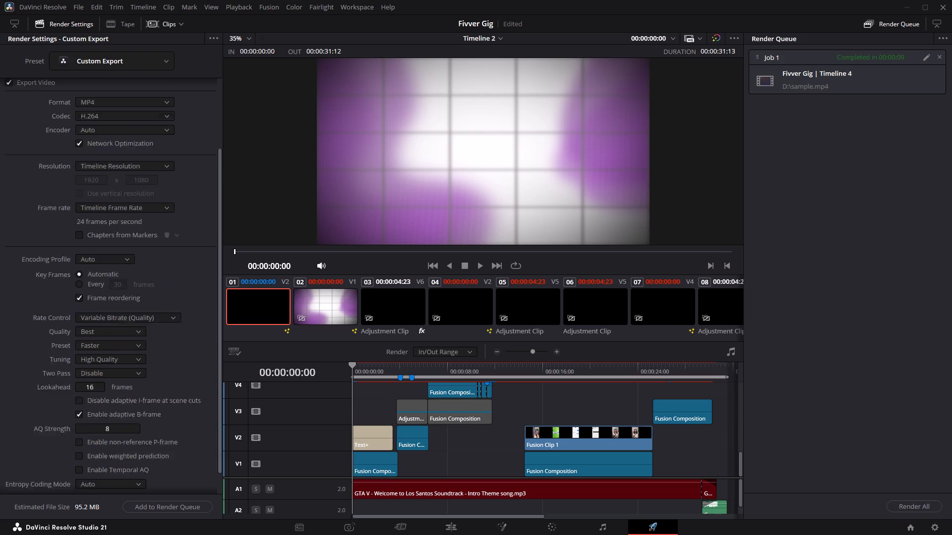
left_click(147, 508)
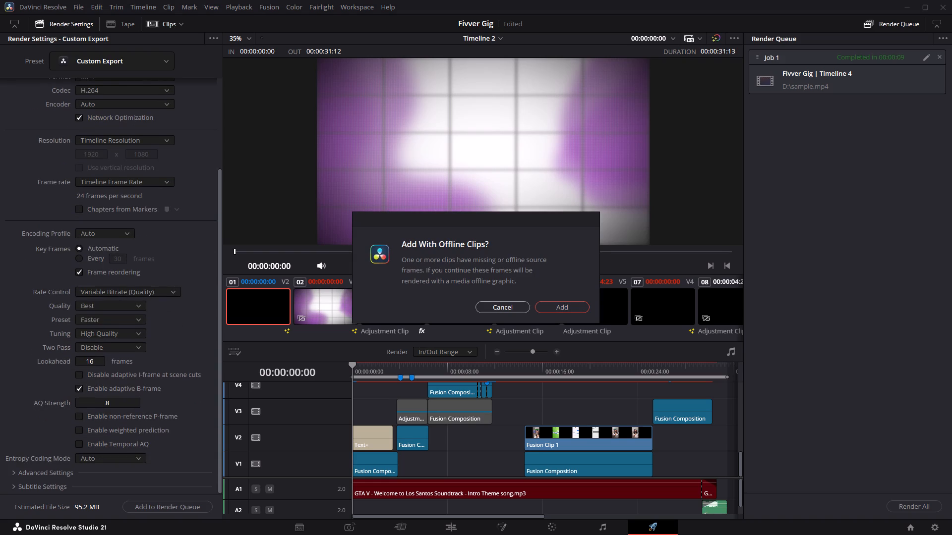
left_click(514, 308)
Return to the Edit page and check Timeline 2's tracks for offline clips, moving the playhead to 00:00:02:02.
left_click(436, 534)
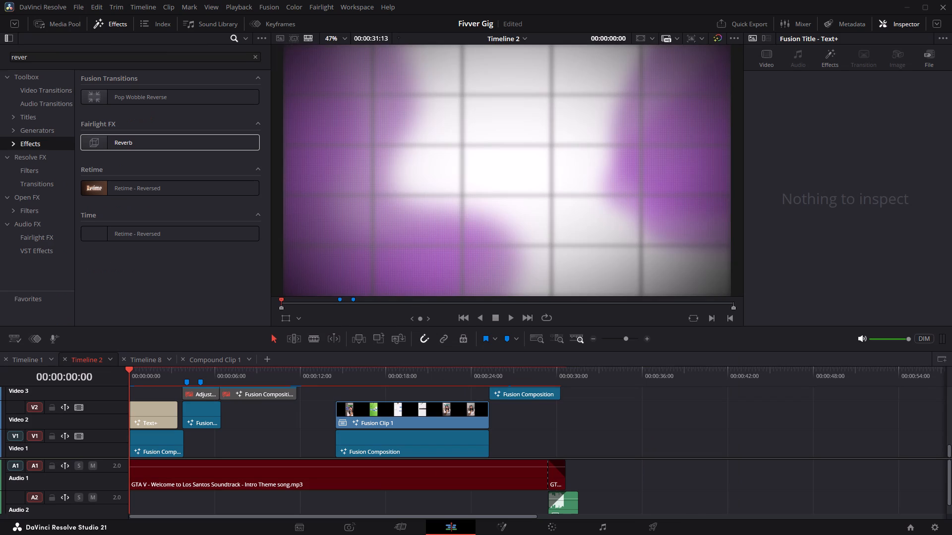
scroll(405, 440, "down", 2)
scroll(358, 437, "down", 1)
scroll(358, 437, "up", 1)
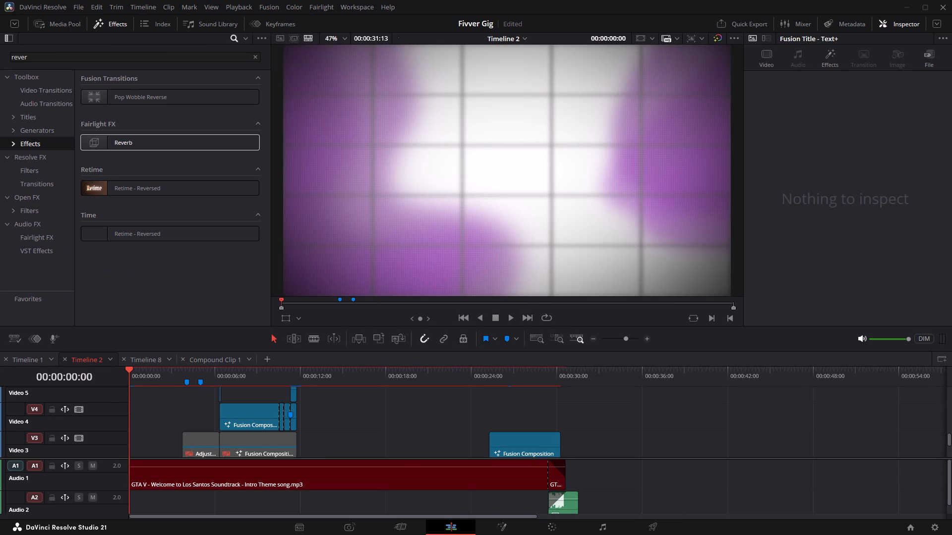
left_click_drag(141, 376, 159, 377)
scroll(211, 391, "up", 1)
scroll(211, 391, "down", 2)
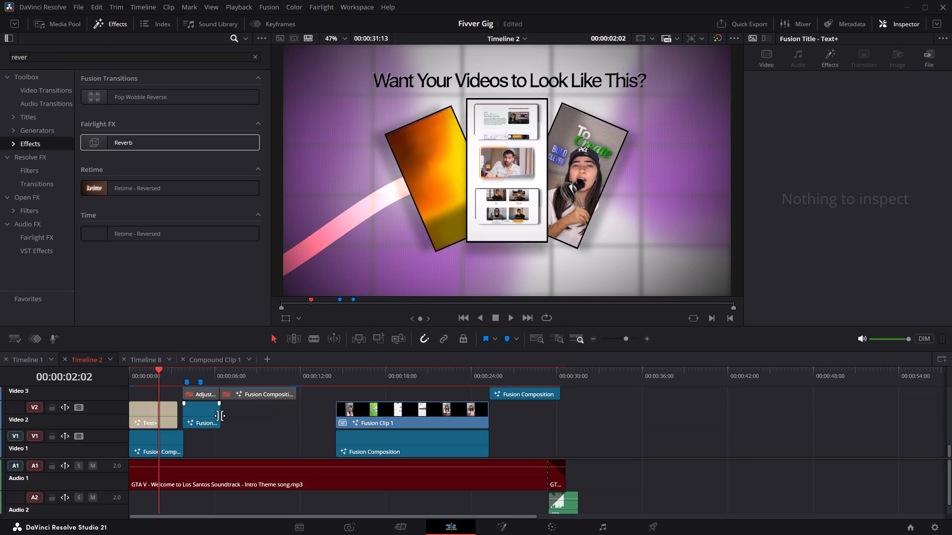
Relink the assests bin's offline clips to the Showcase folder's Assests subfolder, including a comprehensive search for unmatched clips.
left_click(43, 27)
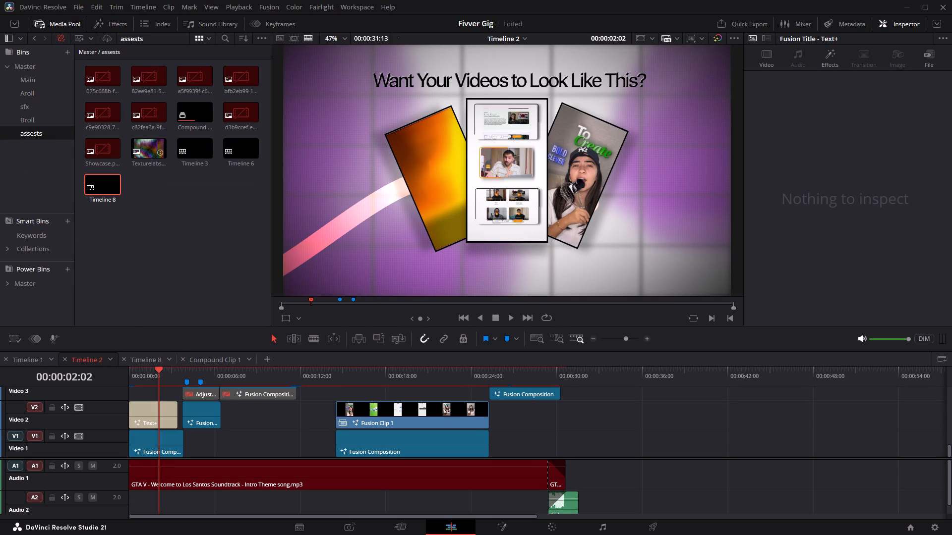
right_click(143, 212)
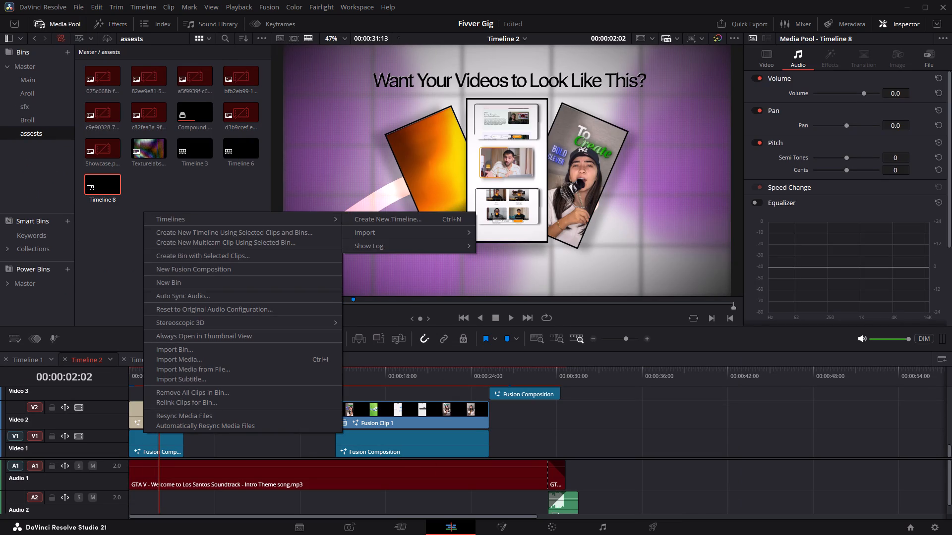
left_click(188, 399)
scroll(34, 129, "down", 1)
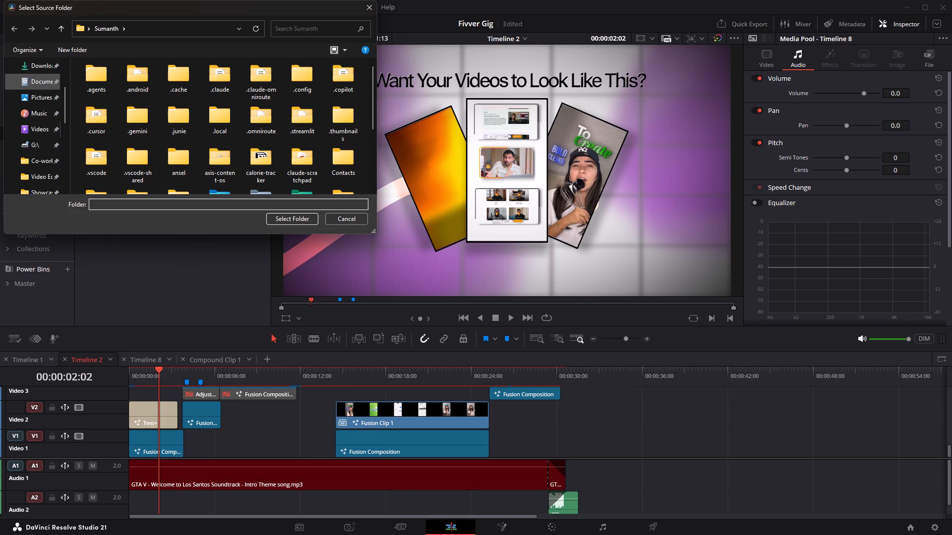
scroll(44, 168, "down", 1)
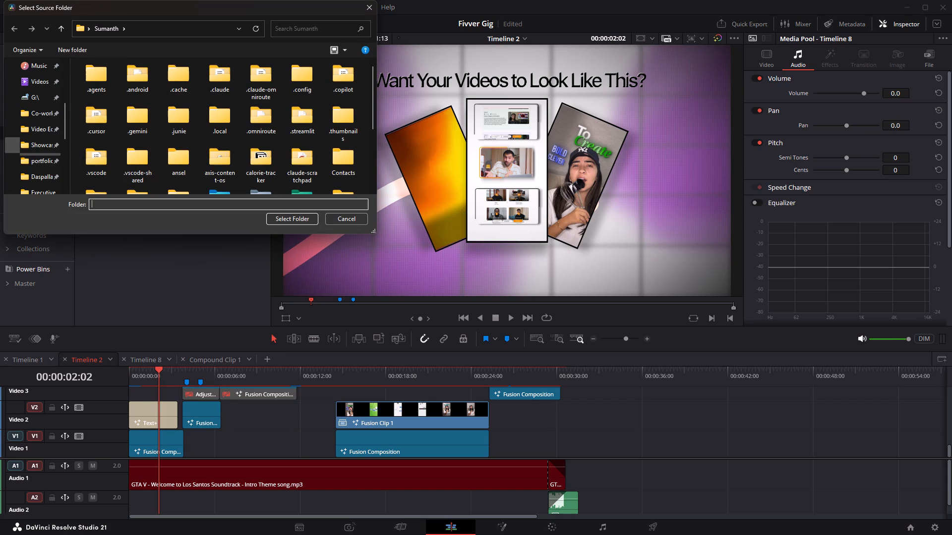
double_click(51, 143)
left_click(90, 118)
left_click(109, 105)
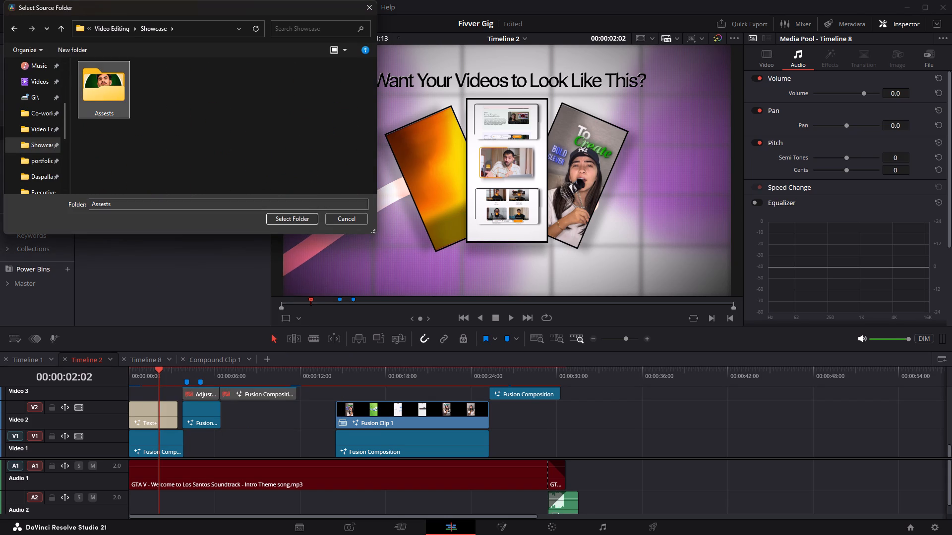
left_click(296, 208)
left_click(295, 214)
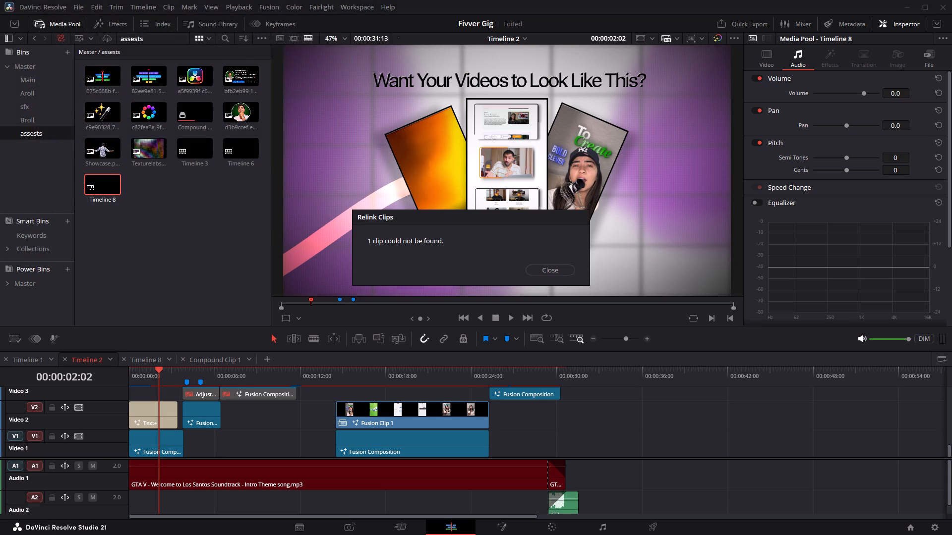
left_click(541, 273)
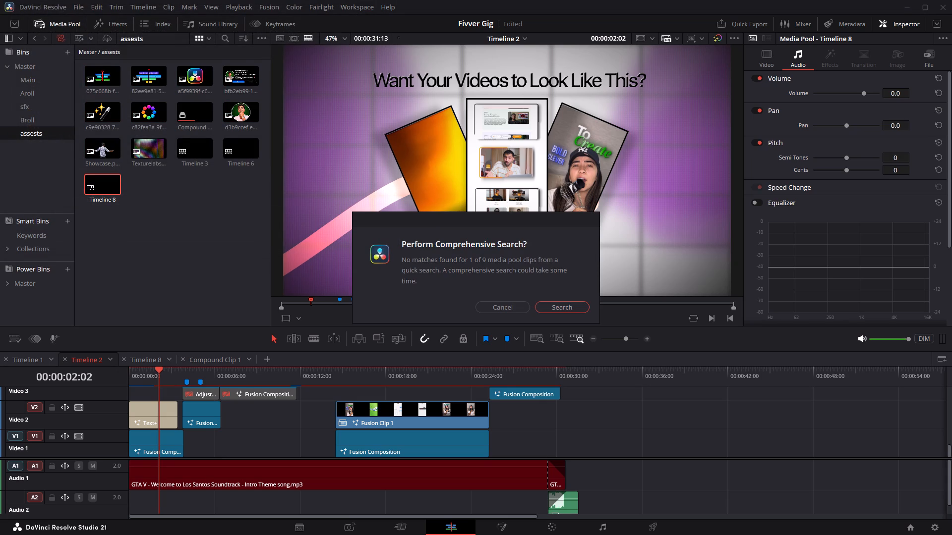
left_click(549, 306)
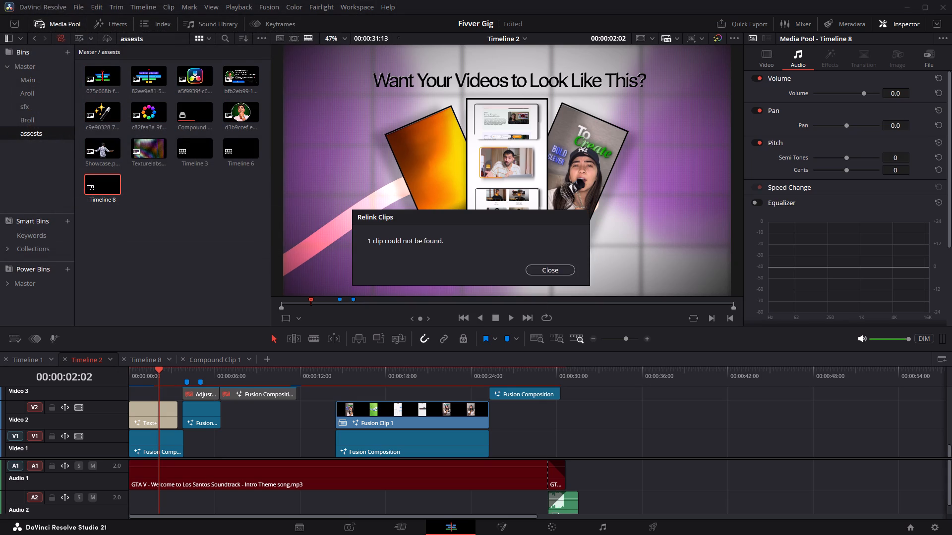
left_click(554, 272)
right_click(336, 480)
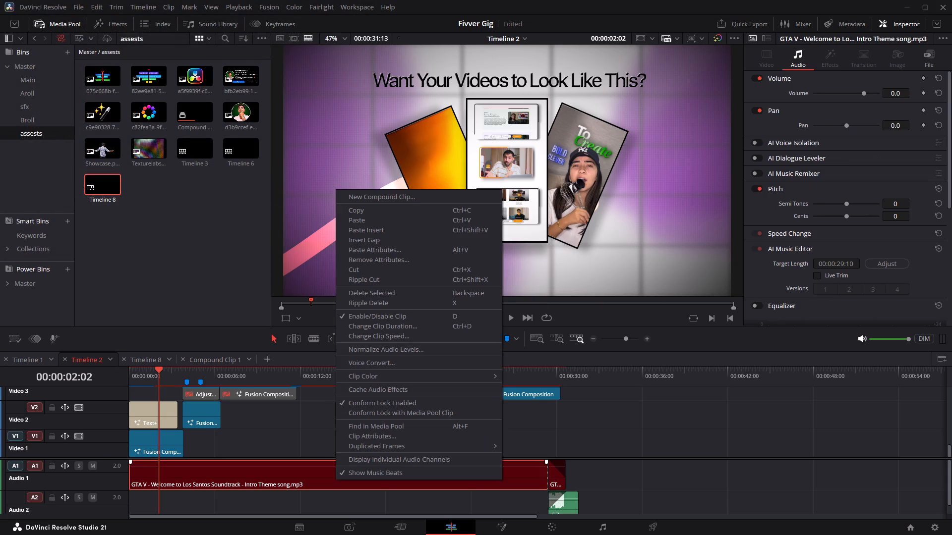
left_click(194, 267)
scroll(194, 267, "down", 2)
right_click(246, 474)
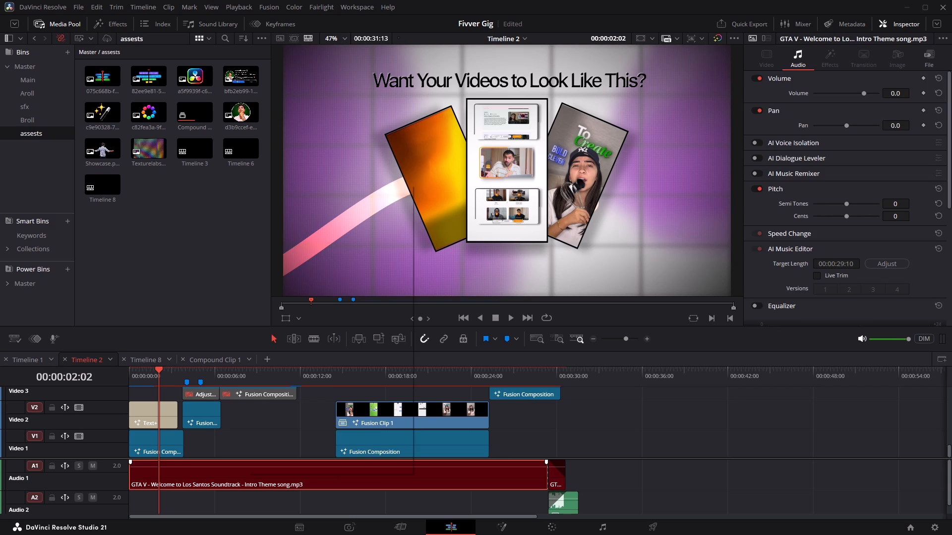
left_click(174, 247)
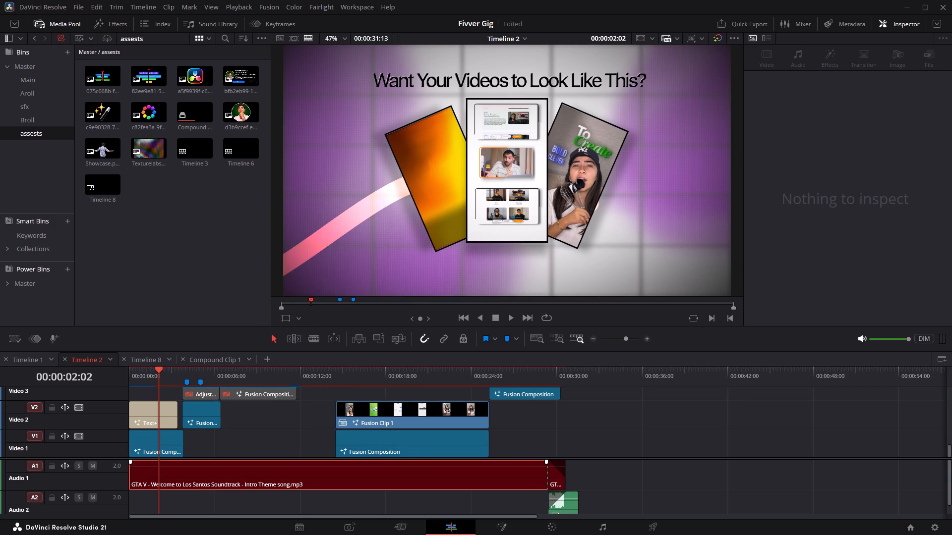
Relink the sfx bin's offline clips to the Showcase folder's Assests subfolder.
left_click(45, 111)
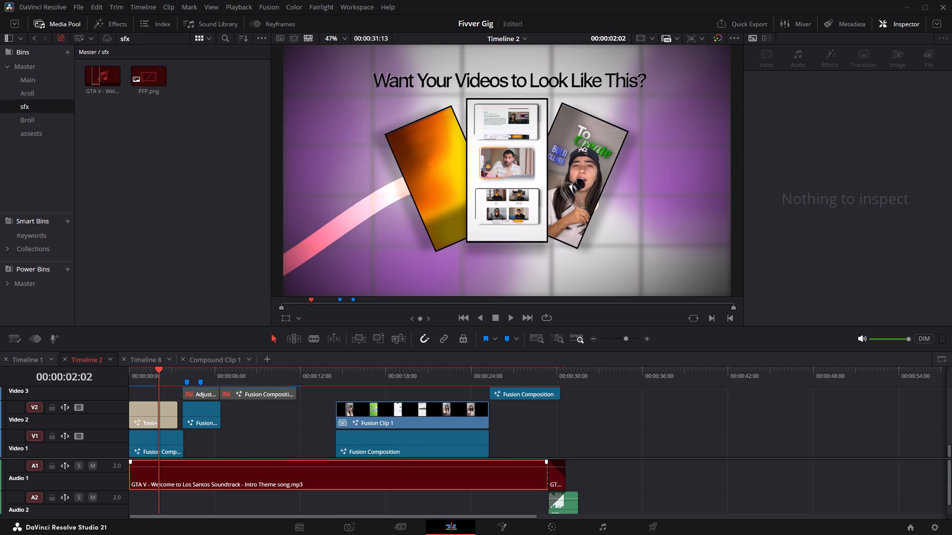
right_click(97, 81)
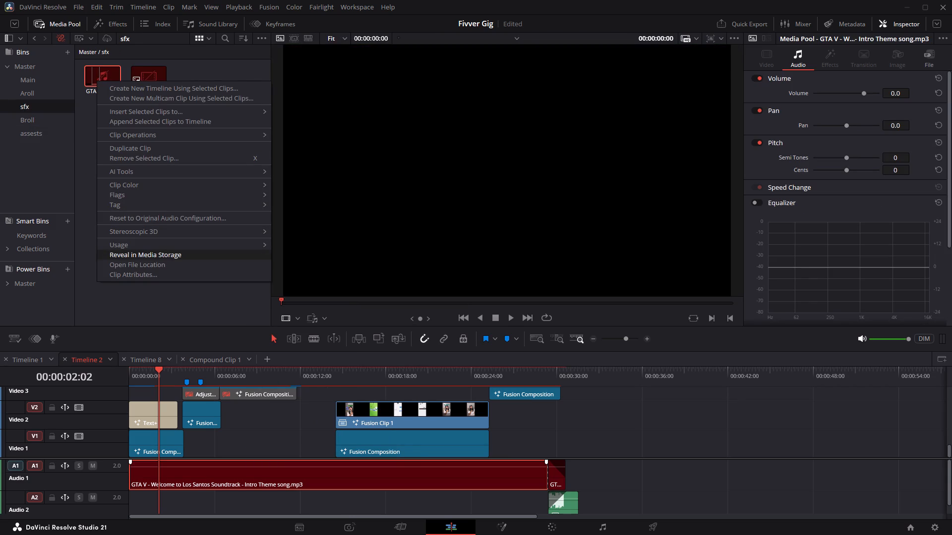
left_click(90, 235)
right_click(142, 196)
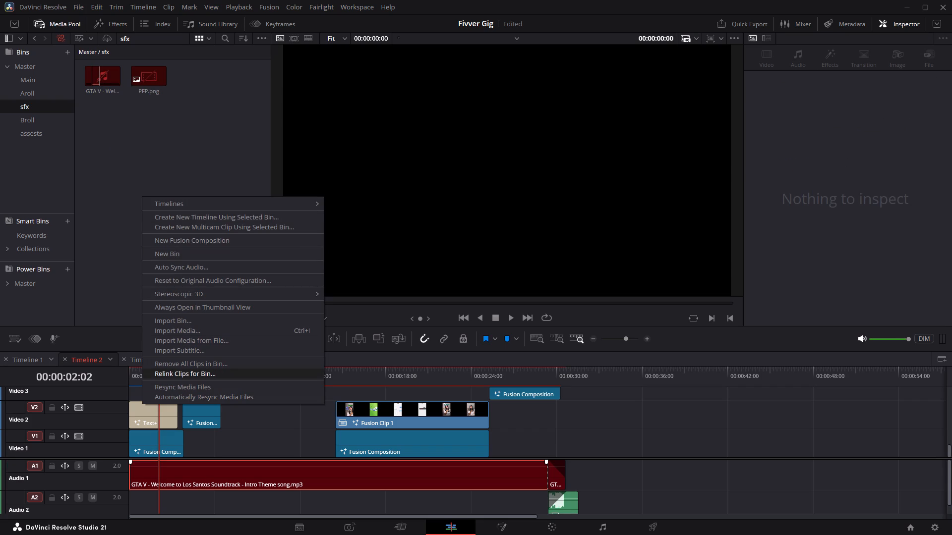
left_click(186, 375)
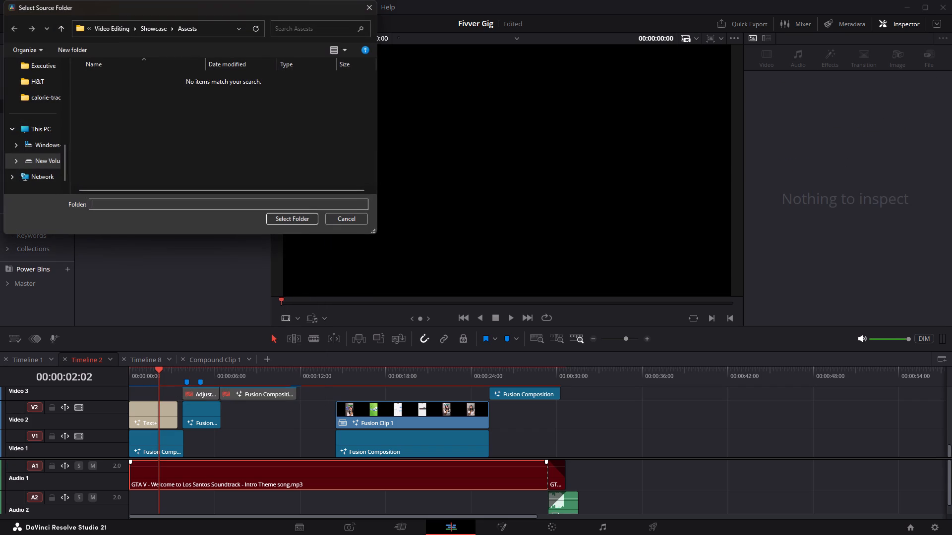
left_click(286, 216)
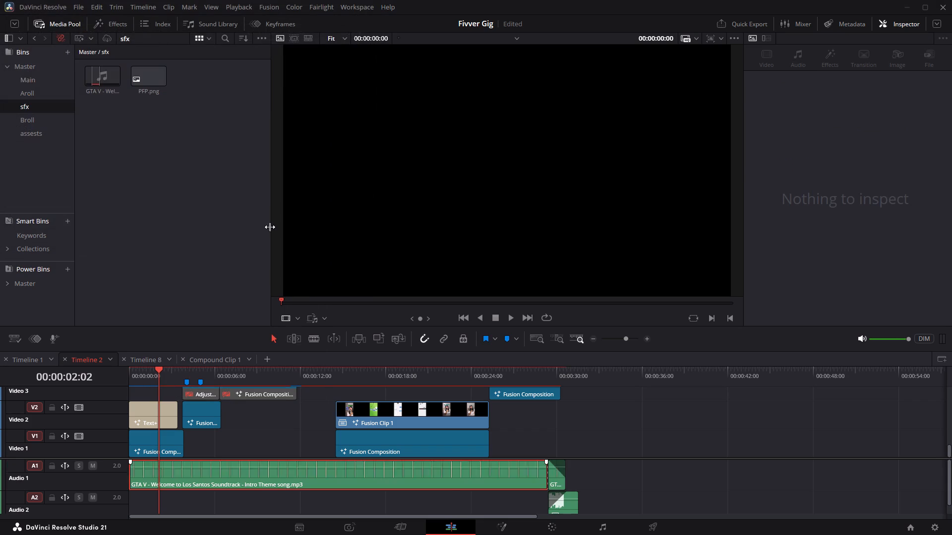
Return to the Deliver page and add Timeline 2's Portfolio Intro render to the queue using the Intel Quick Sync encoder.
left_click(668, 534)
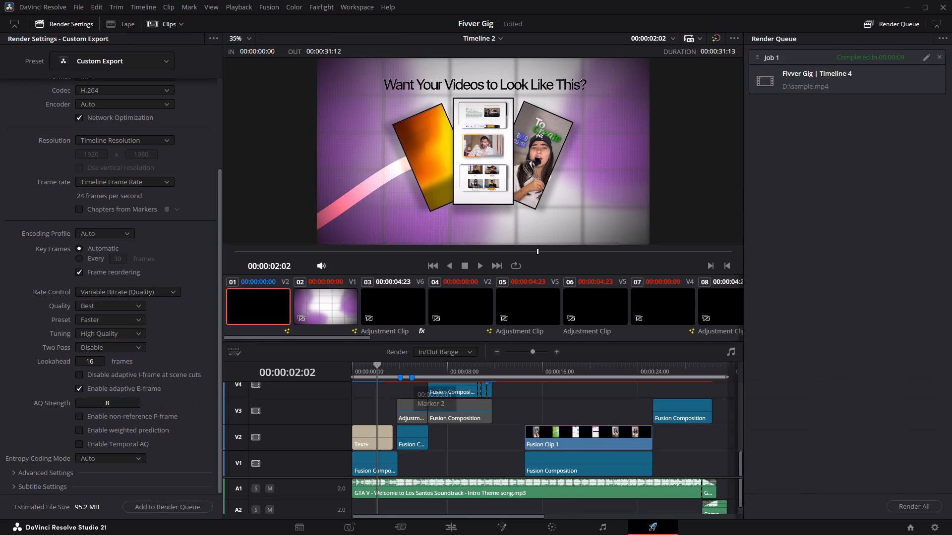
scroll(151, 220, "up", 5)
scroll(151, 220, "down", 2)
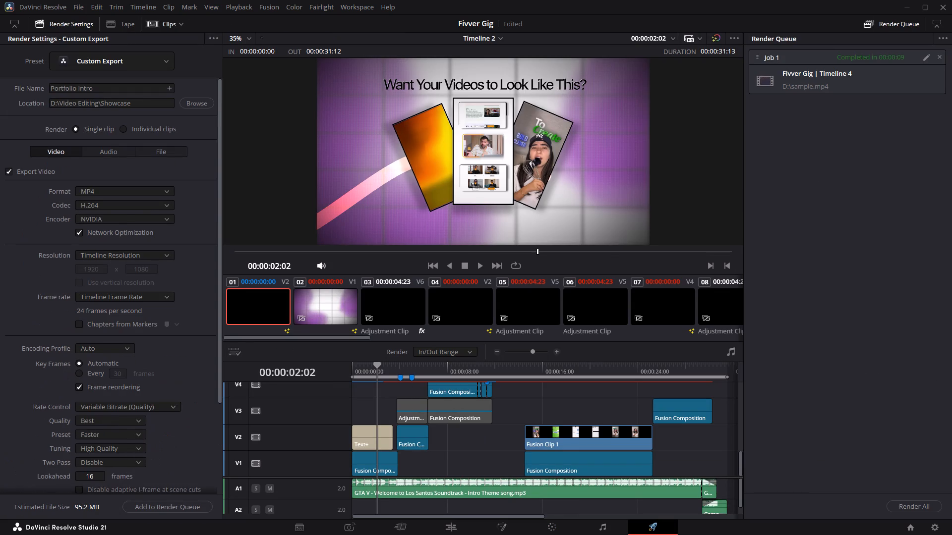
left_click(170, 512)
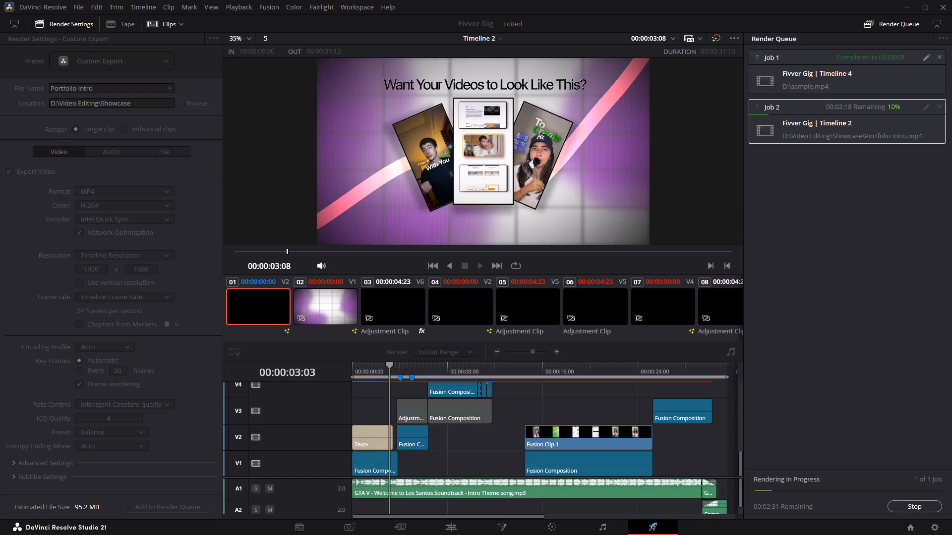
Switch to File Explorer to check the Showcase folder for the Portfolio Intro file, and close that window.
key("alt+Tab")
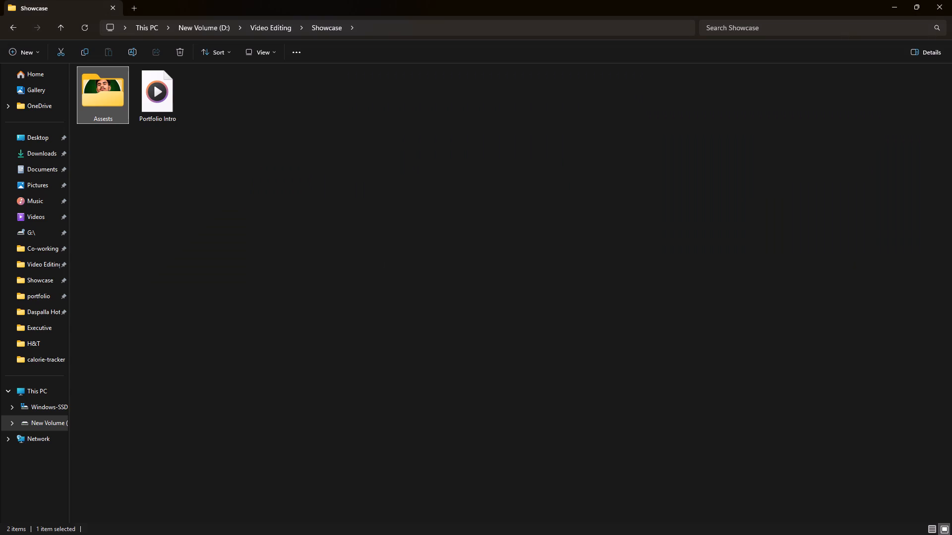
left_click(951, 0)
Switch to Chrome and show the downloaded heynixi-windows-setup.exe in its Downloads folder.
key("alt+Tab")
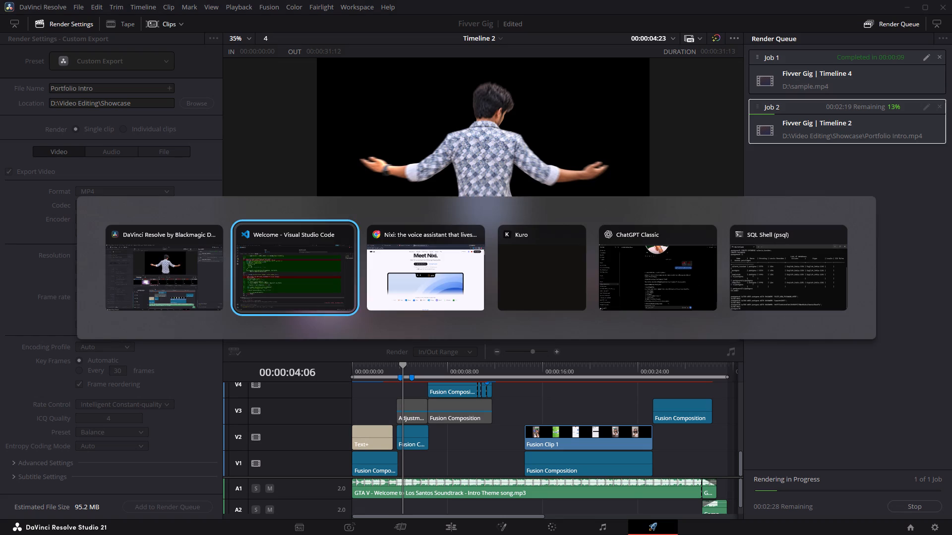
key("alt+Tab")
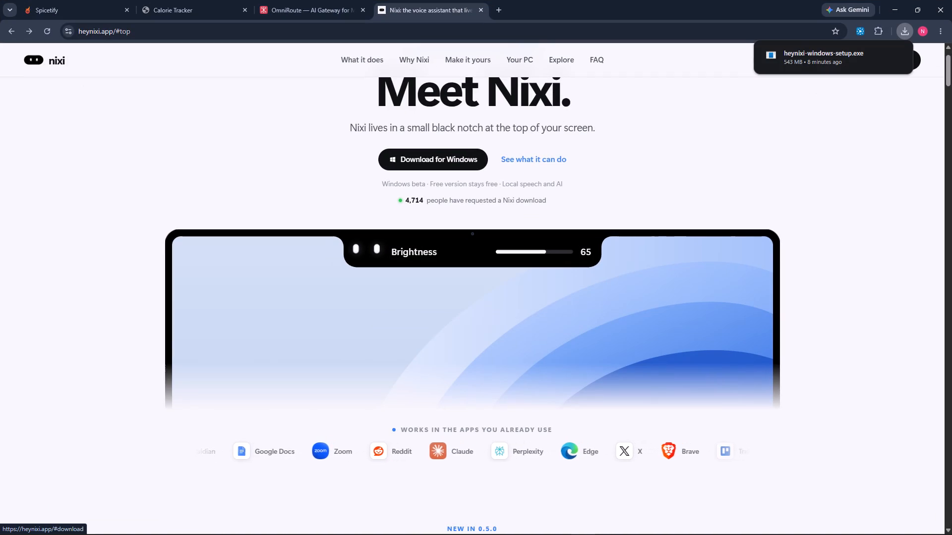
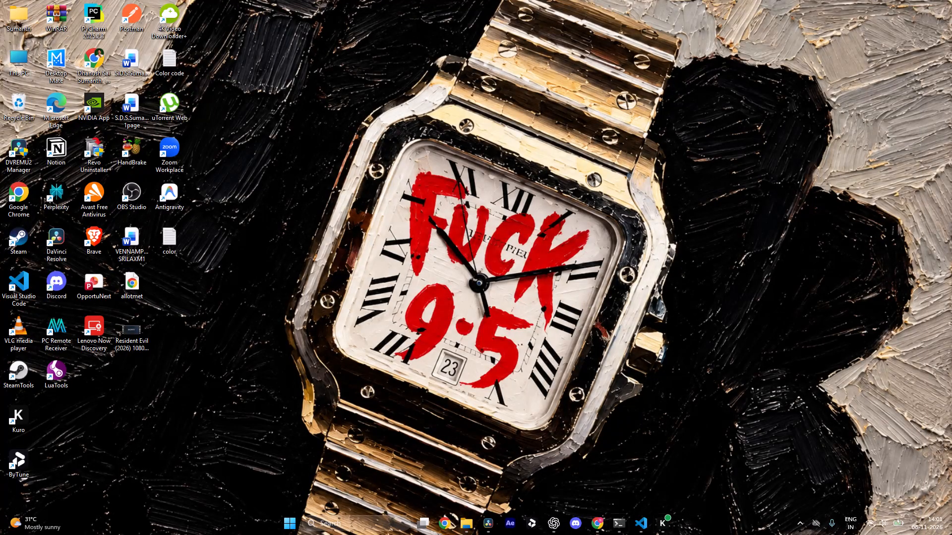
Switch to File Explorer and play the exported Portfolio Intro video from D:\Video Editing\Showcase in VLC.
left_click(469, 533)
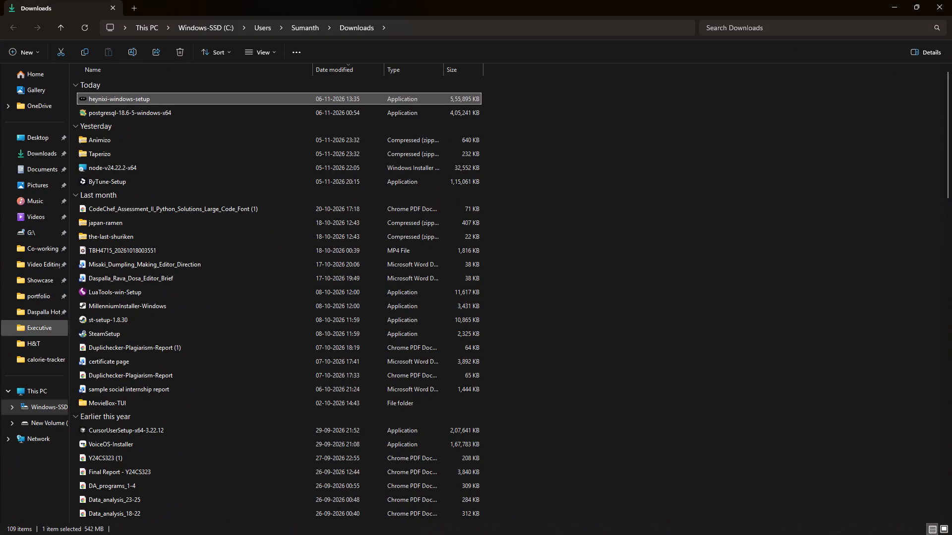
left_click(46, 429)
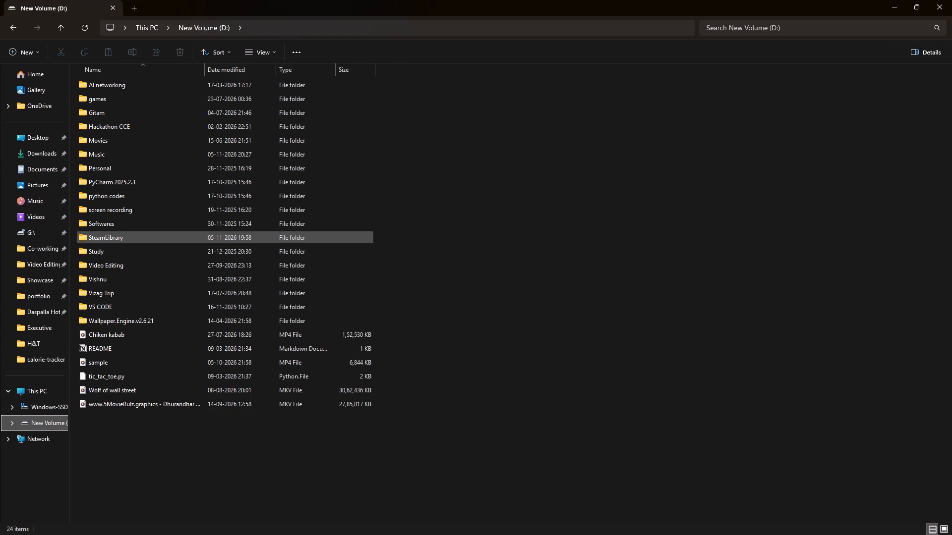
double_click(132, 268)
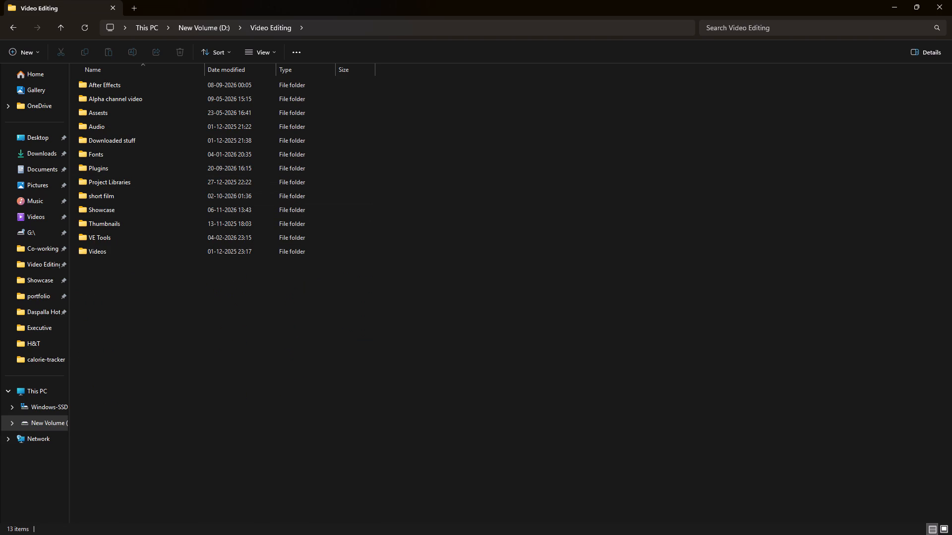
double_click(143, 214)
right_click(159, 116)
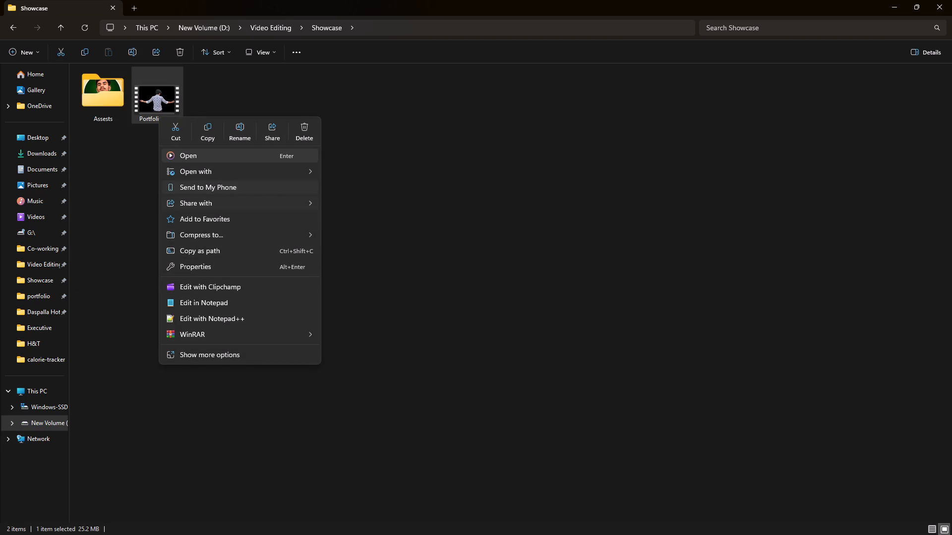
left_click(347, 219)
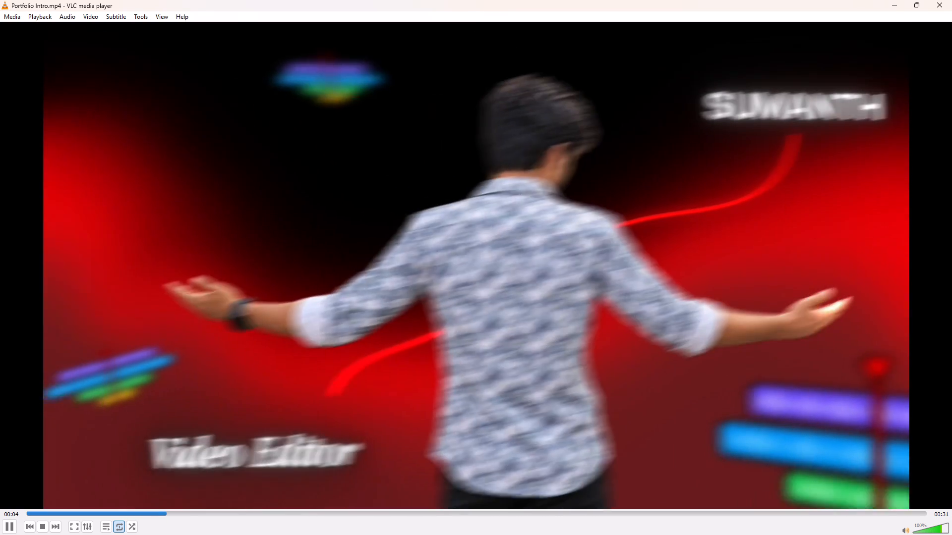
Replay the opening seconds of Portfolio Intro, watch it through to the contact card, and close the player.
left_click(144, 515)
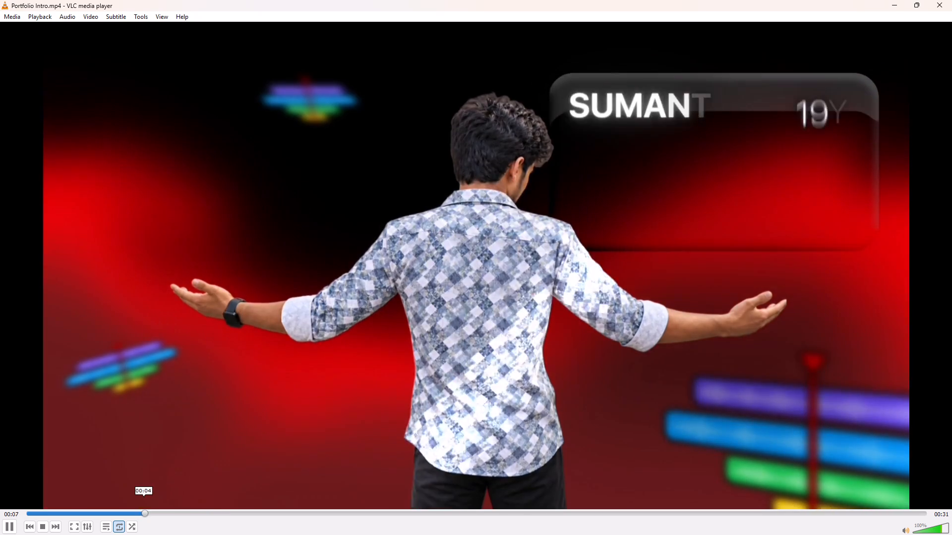
left_click(103, 515)
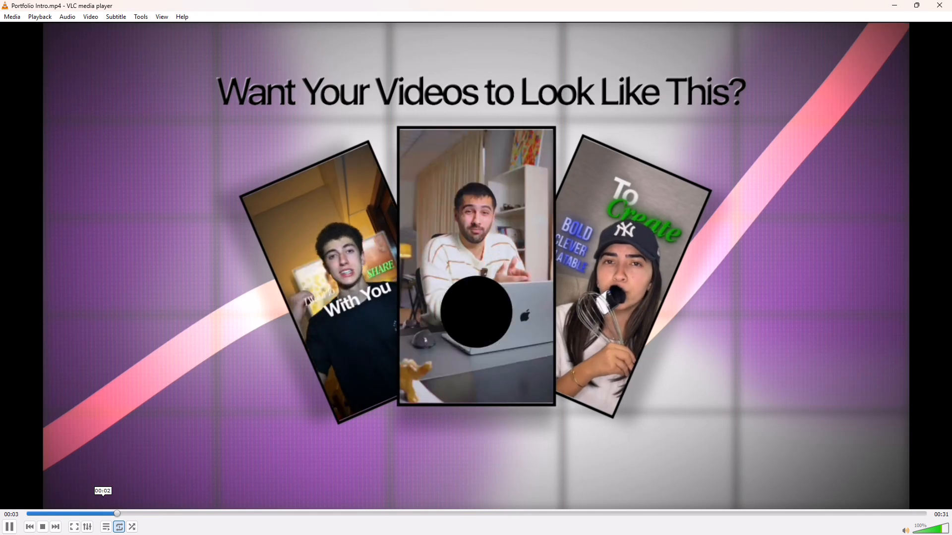
left_click(103, 515)
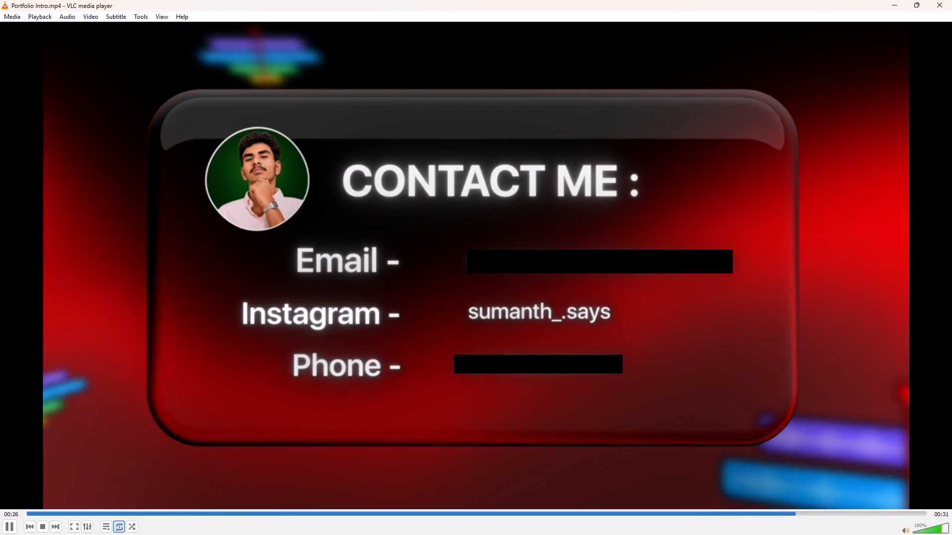
left_click(951, 0)
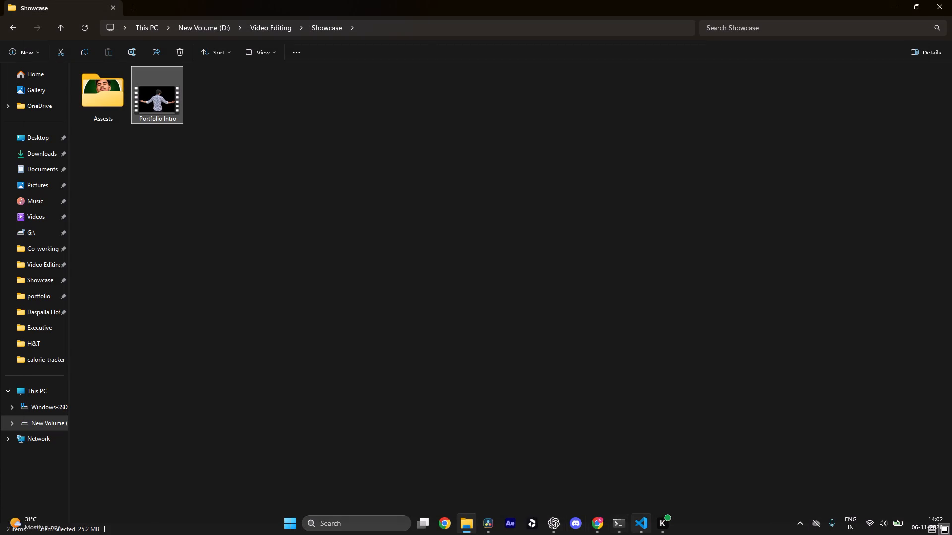
Switch to DaVinci Resolve and play Timeline 2's opening section on the Edit page and again on the Deliver page.
left_click(483, 529)
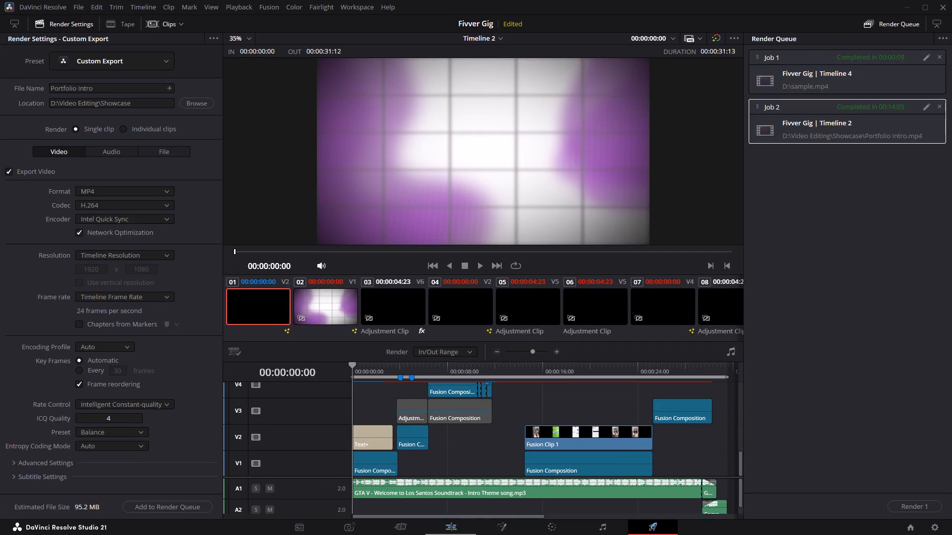
left_click(432, 534)
left_click_drag(147, 378, 120, 380)
key("space")
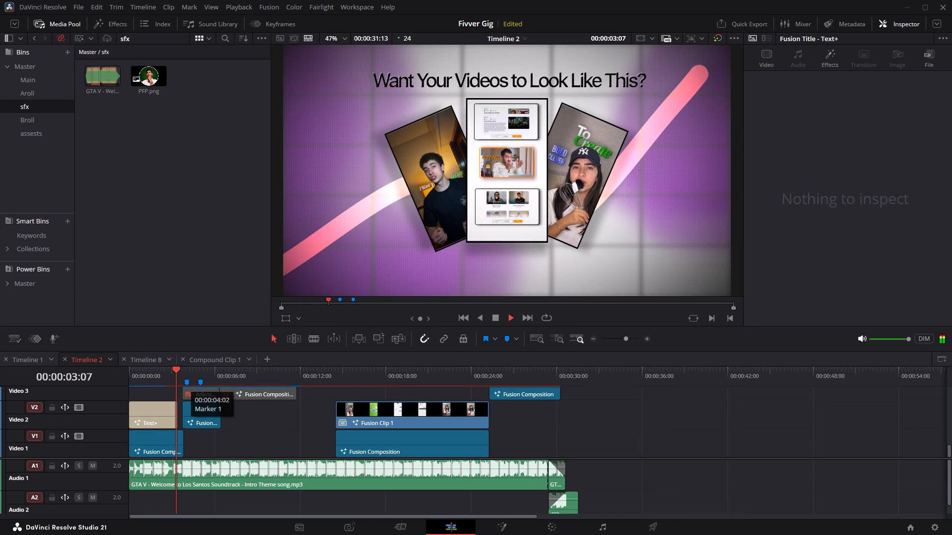
key("space")
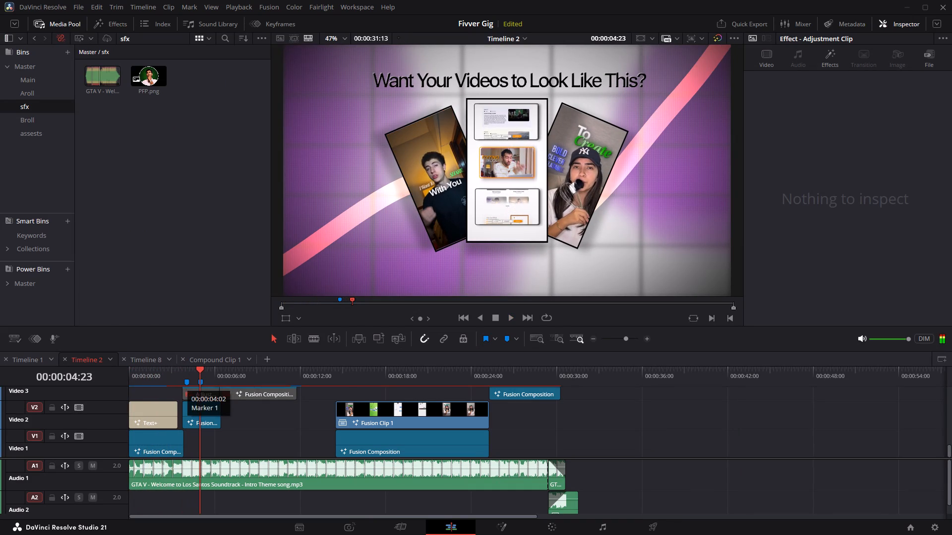
left_click(183, 376)
key("space")
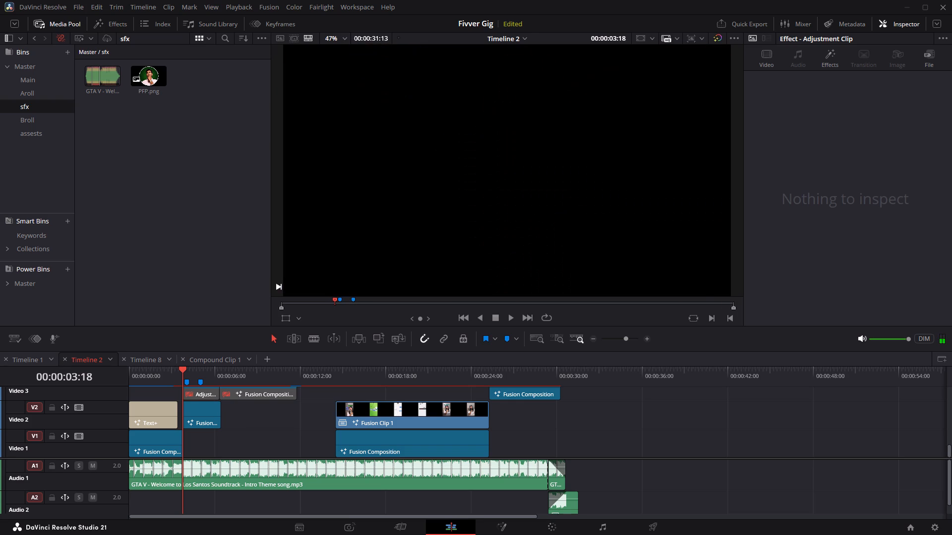
key("space")
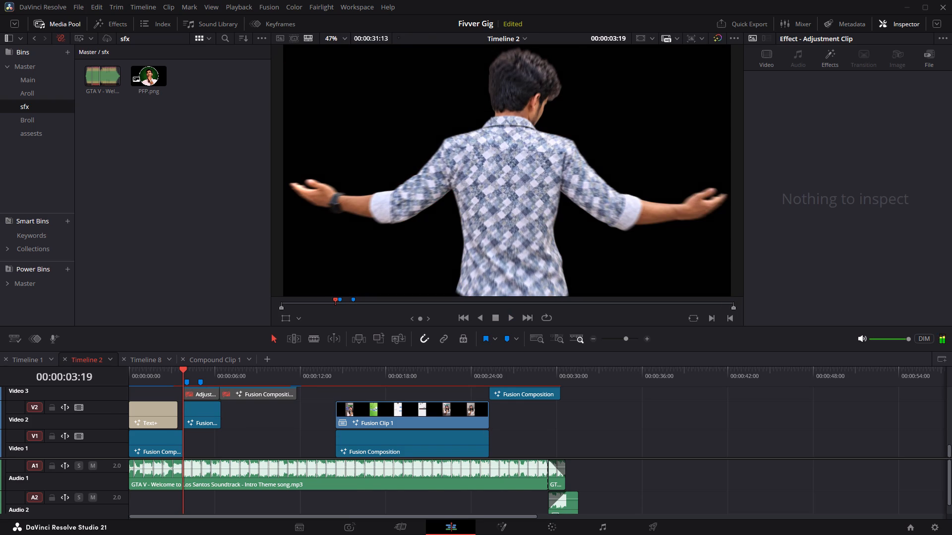
left_click(654, 527)
left_click(368, 373)
key("space")
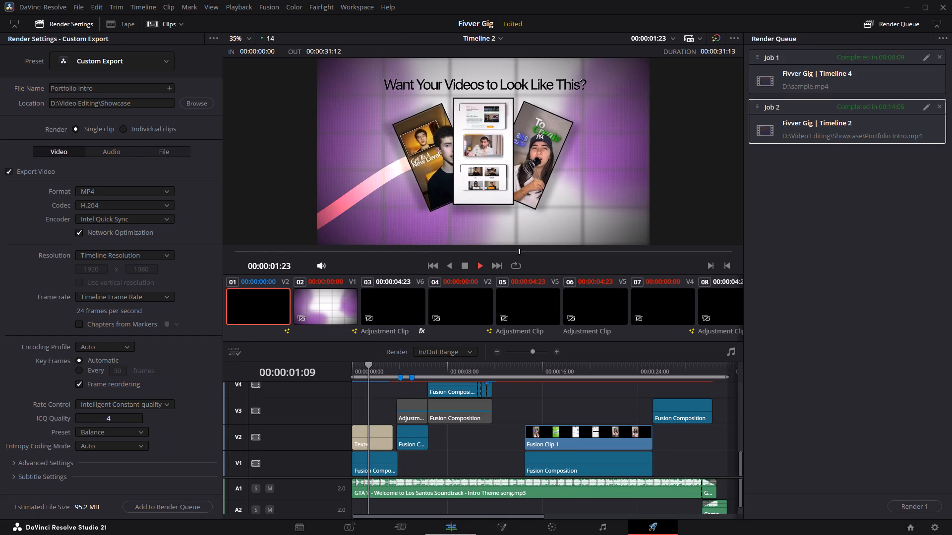
Mute the playback audio on the Edit page and replay Timeline 2's opening on the Deliver page.
left_click(447, 534)
left_click(868, 340)
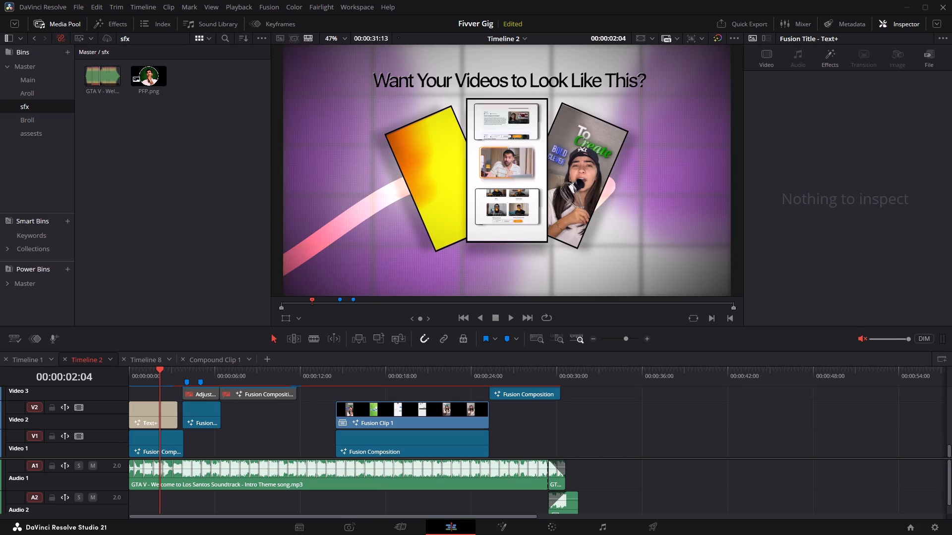
left_click(662, 534)
left_click(360, 372)
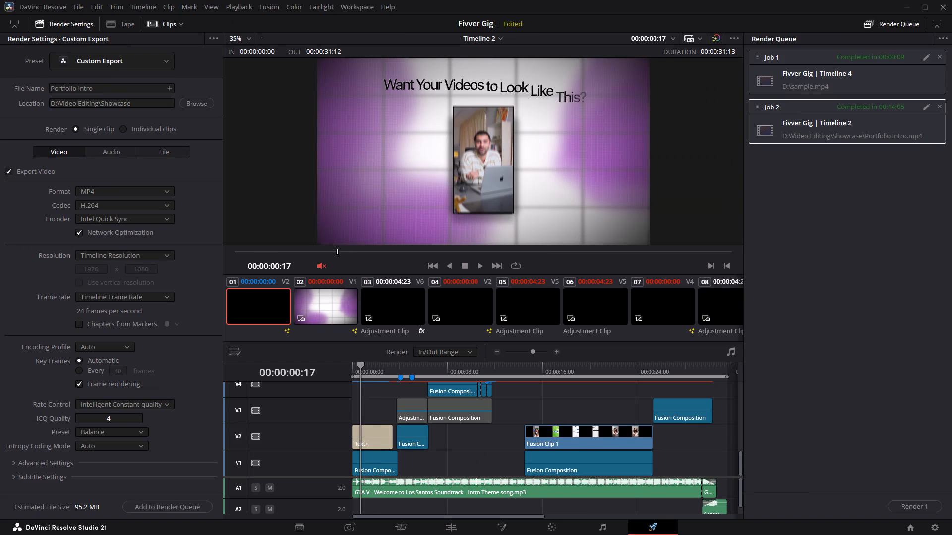
key("space")
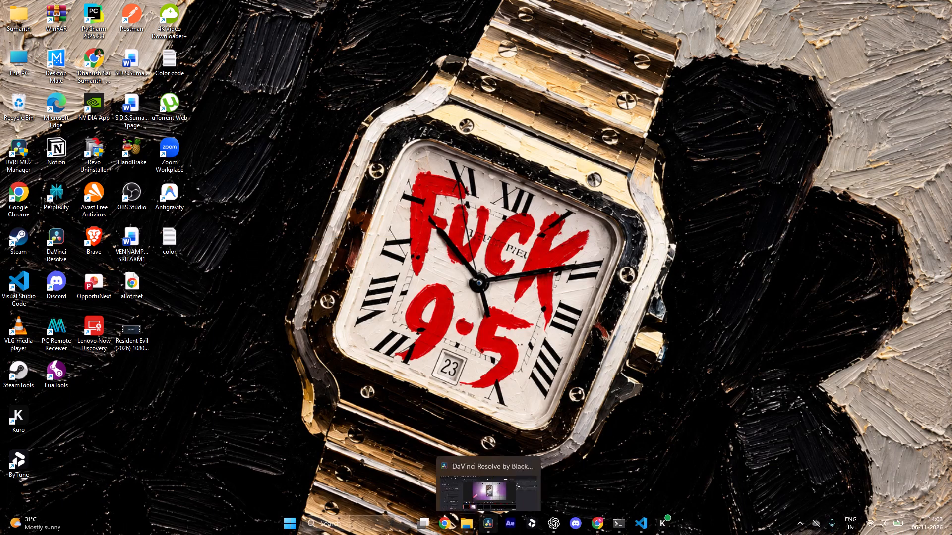
Switch to File Explorer and launch heynixi-windows-setup from the Downloads folder.
left_click(470, 533)
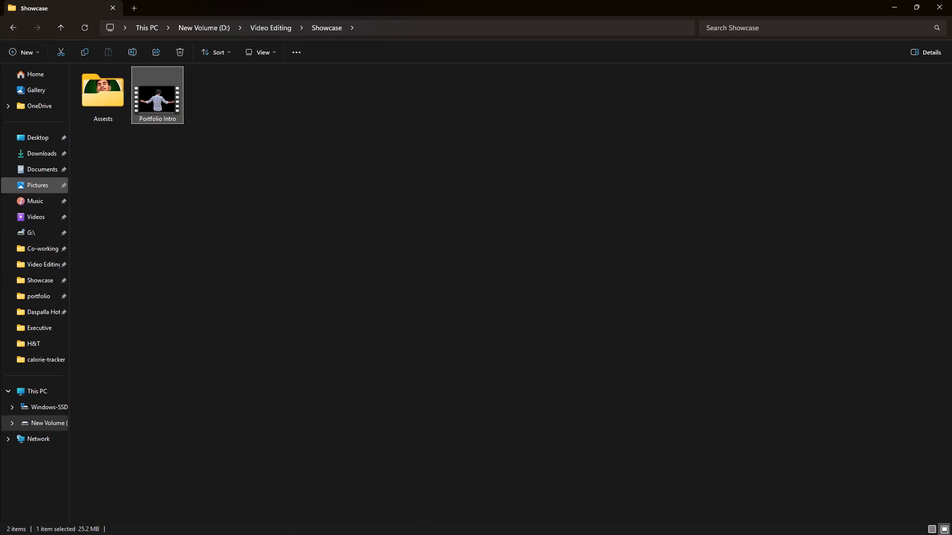
left_click(49, 155)
double_click(138, 97)
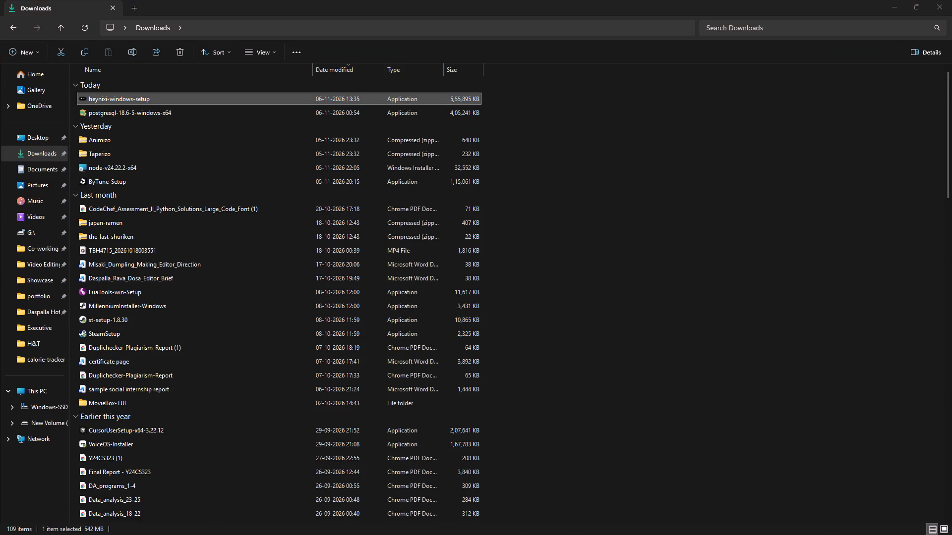